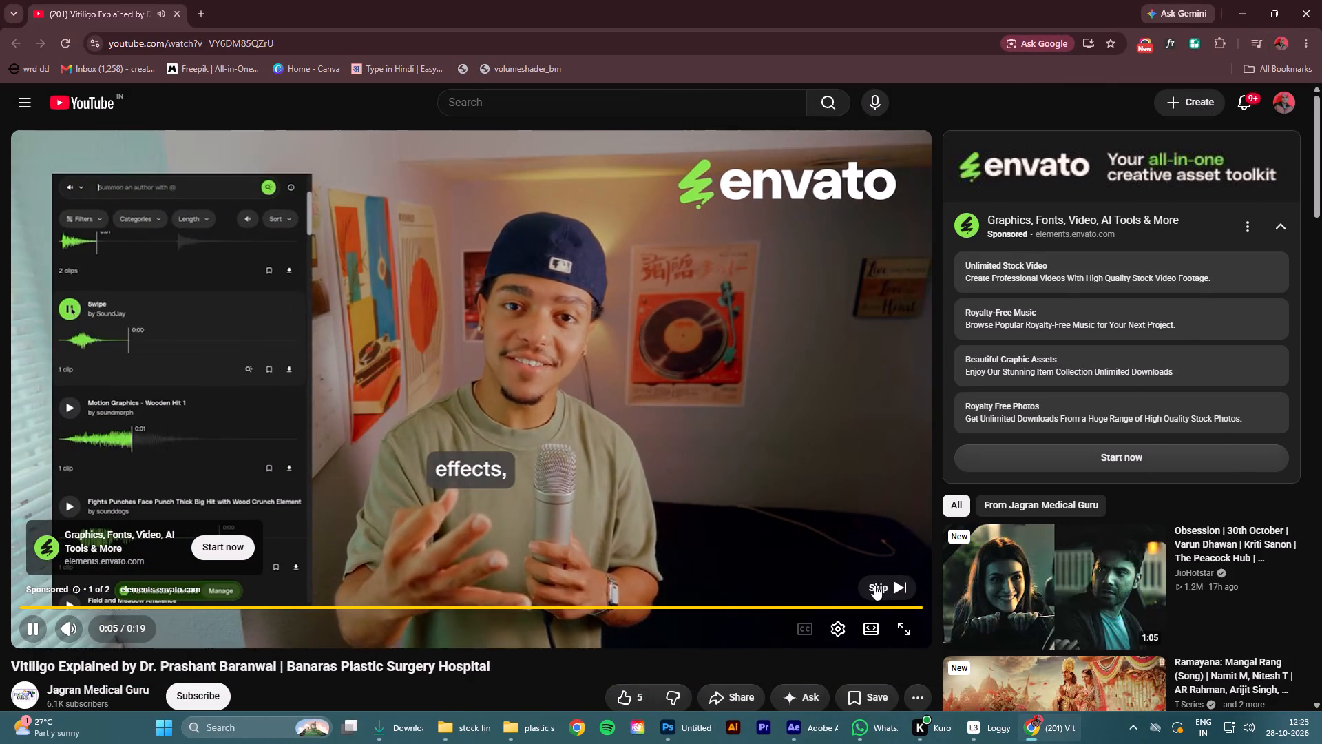
Skip the sponsored ad and pause the Vitiligo Explained video at about 0:01.
{"action": "left_click", "coordinate": [874, 585]}
{"action": "left_click", "coordinate": [491, 423]}
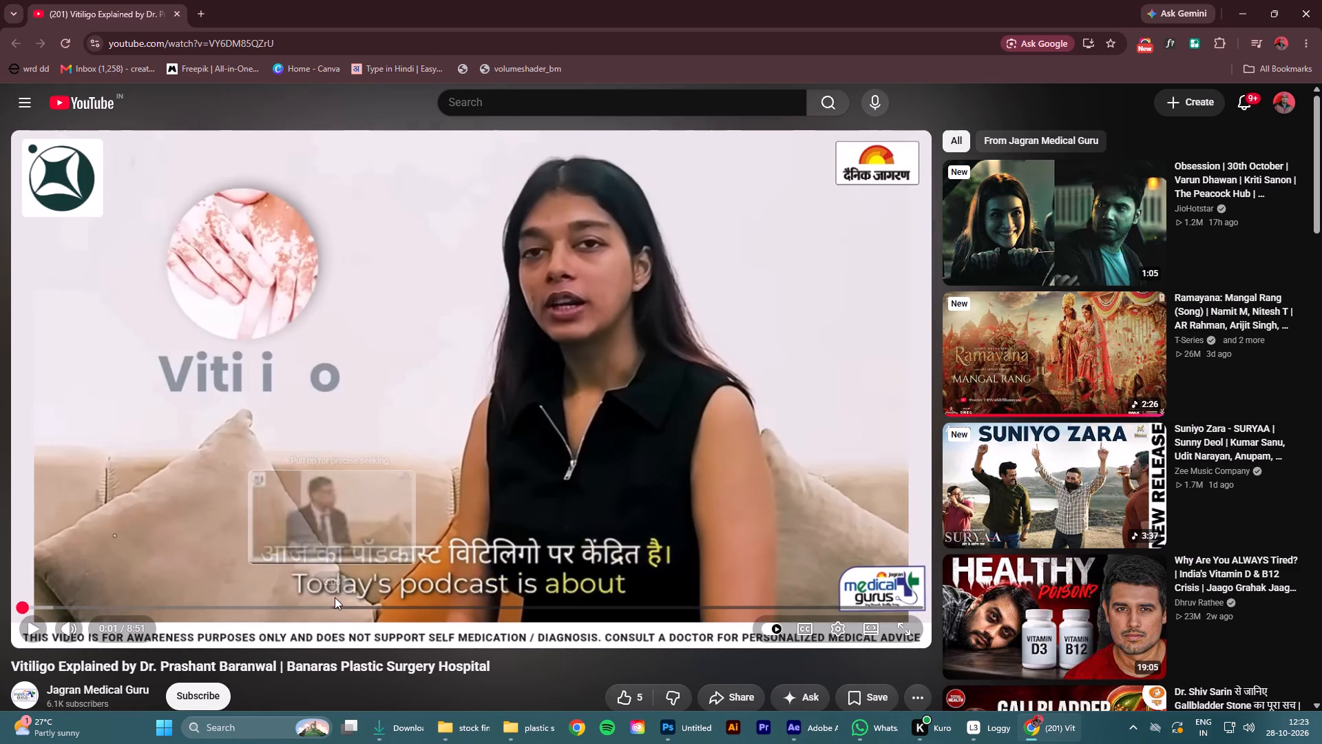
{"action": "scroll", "coordinate": [469, 588], "scroll_direction": "down", "scroll_amount": 3}
{"action": "scroll", "coordinate": [127, 451], "scroll_direction": "up", "scroll_amount": 3}
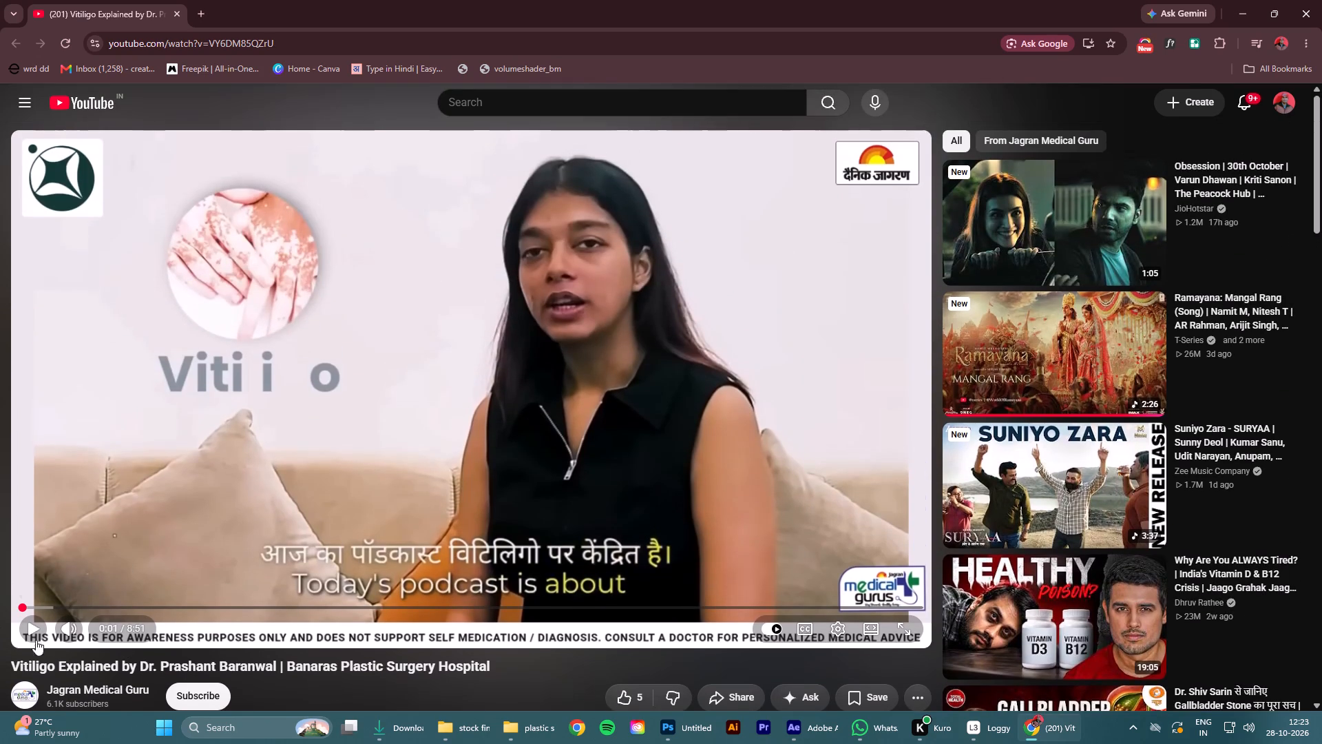
Play the interview's opening in short stretches up to about 0:07, examining the doctor's name caption, bilingual subtitles and video description.
{"action": "left_click", "coordinate": [36, 630]}
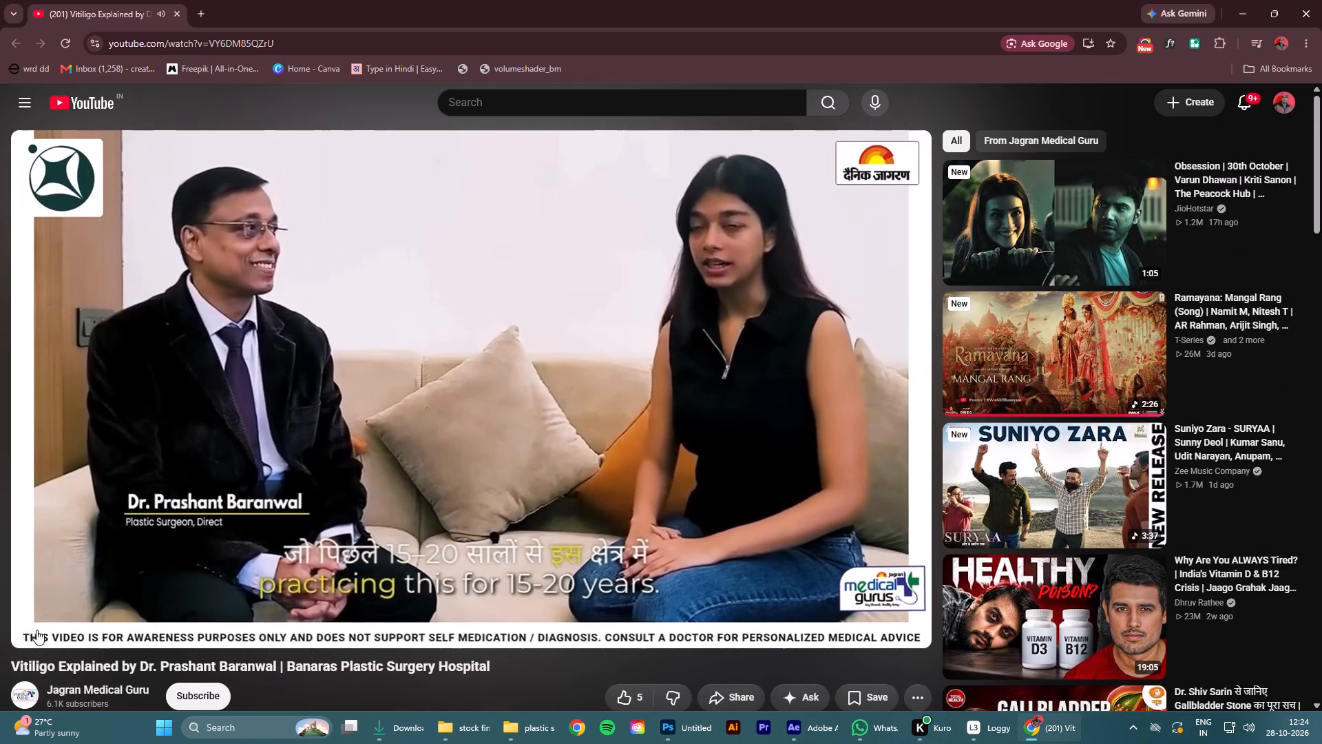
{"action": "left_click", "coordinate": [36, 630]}
{"action": "scroll", "coordinate": [168, 574], "scroll_direction": "down", "scroll_amount": 2}
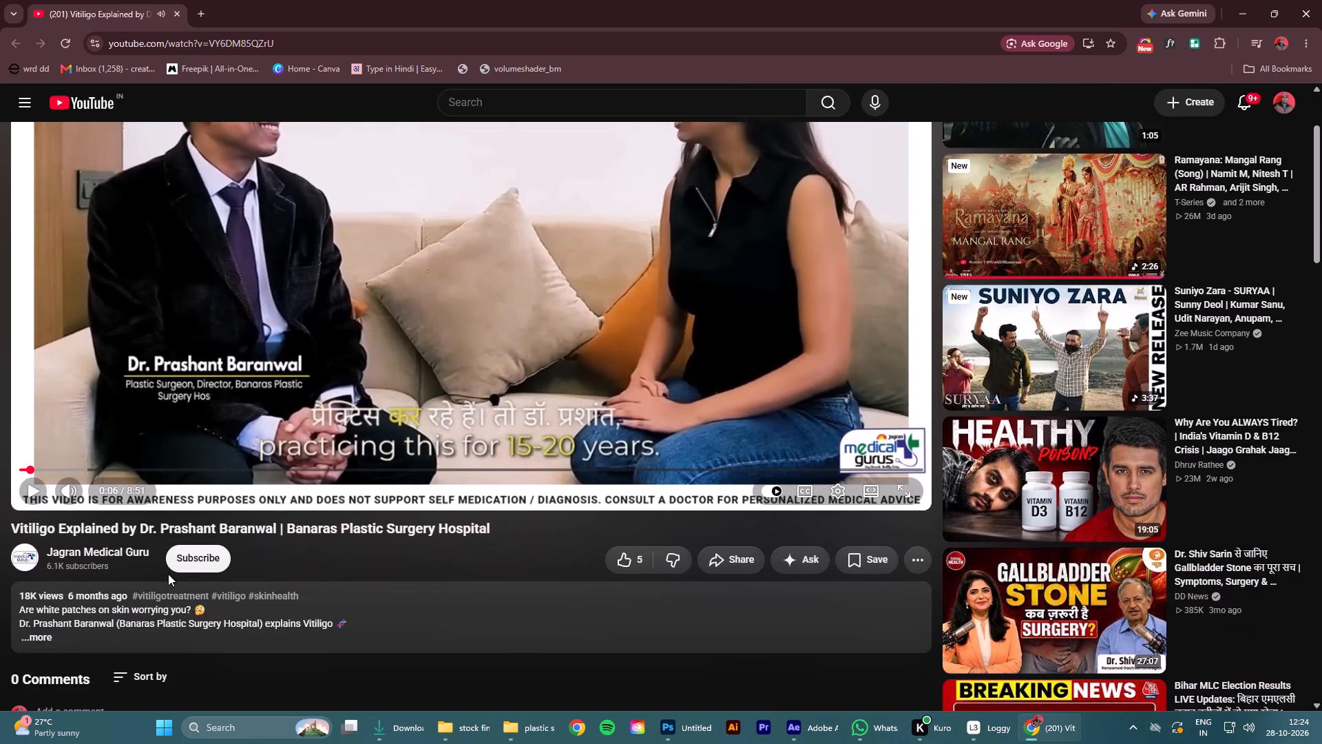
{"action": "scroll", "coordinate": [81, 620], "scroll_direction": "down", "scroll_amount": 2}
{"action": "scroll", "coordinate": [137, 451], "scroll_direction": "up", "scroll_amount": 1}
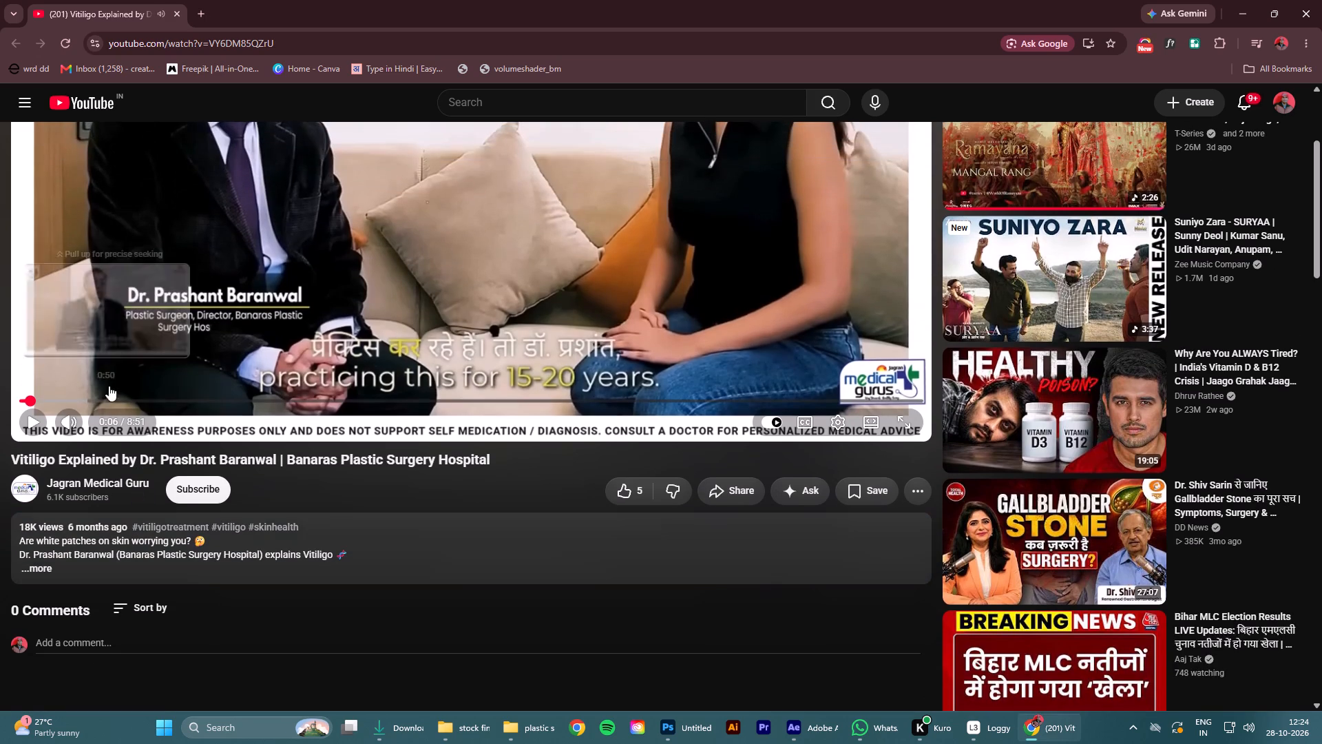
{"action": "left_click", "coordinate": [260, 355]}
{"action": "left_click", "coordinate": [275, 348]}
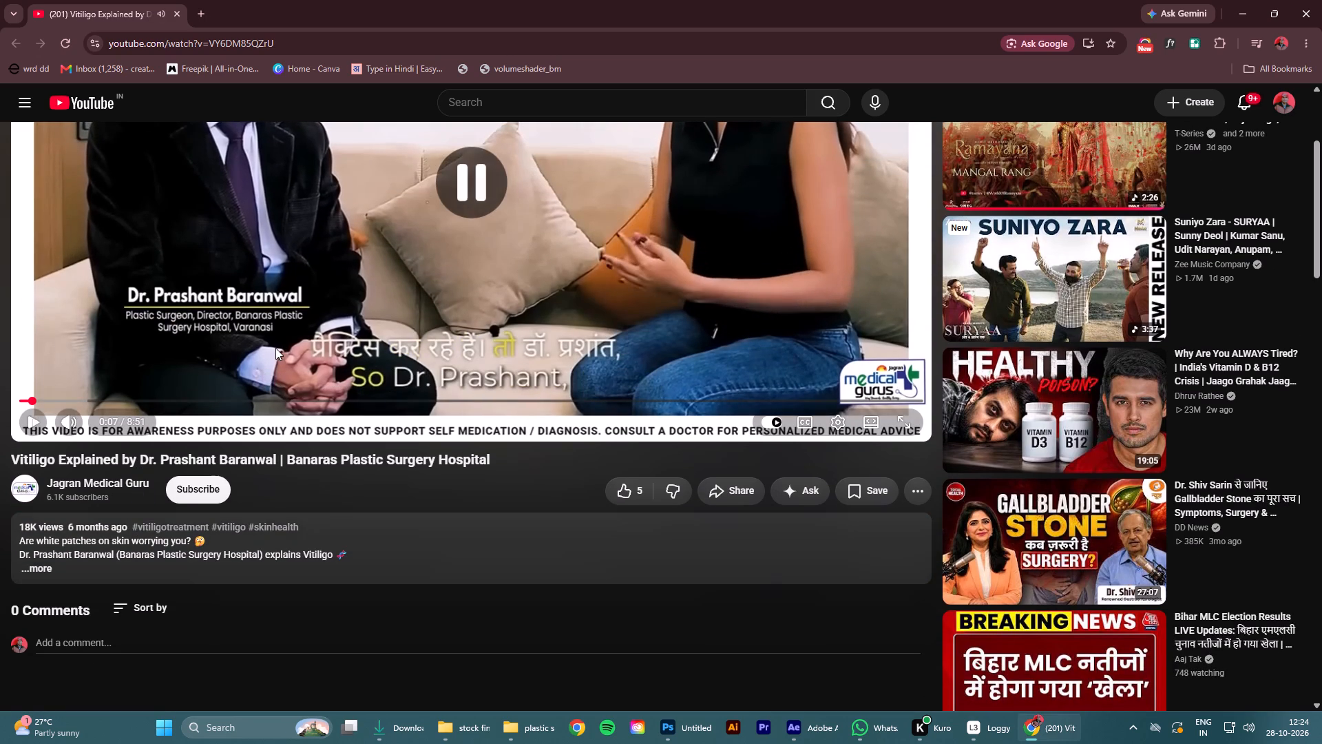
{"action": "scroll", "coordinate": [153, 619], "scroll_direction": "up", "scroll_amount": 6}
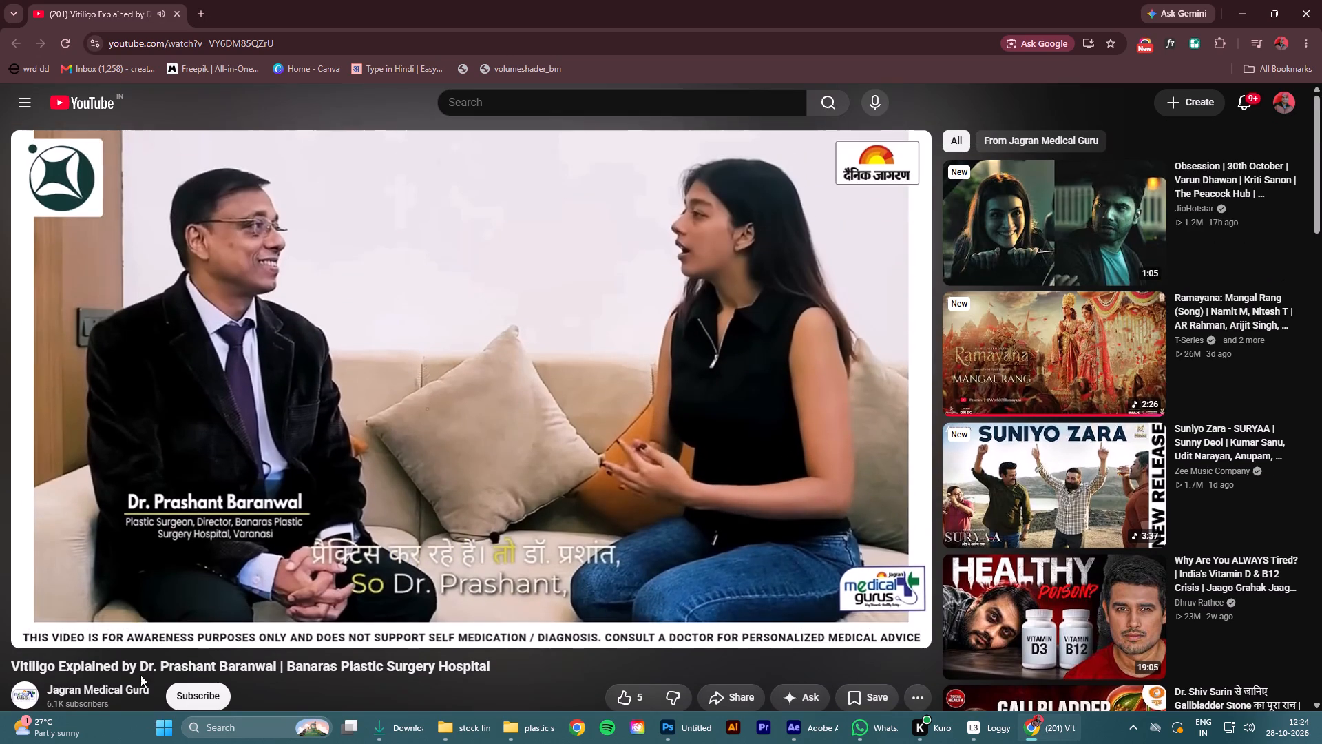
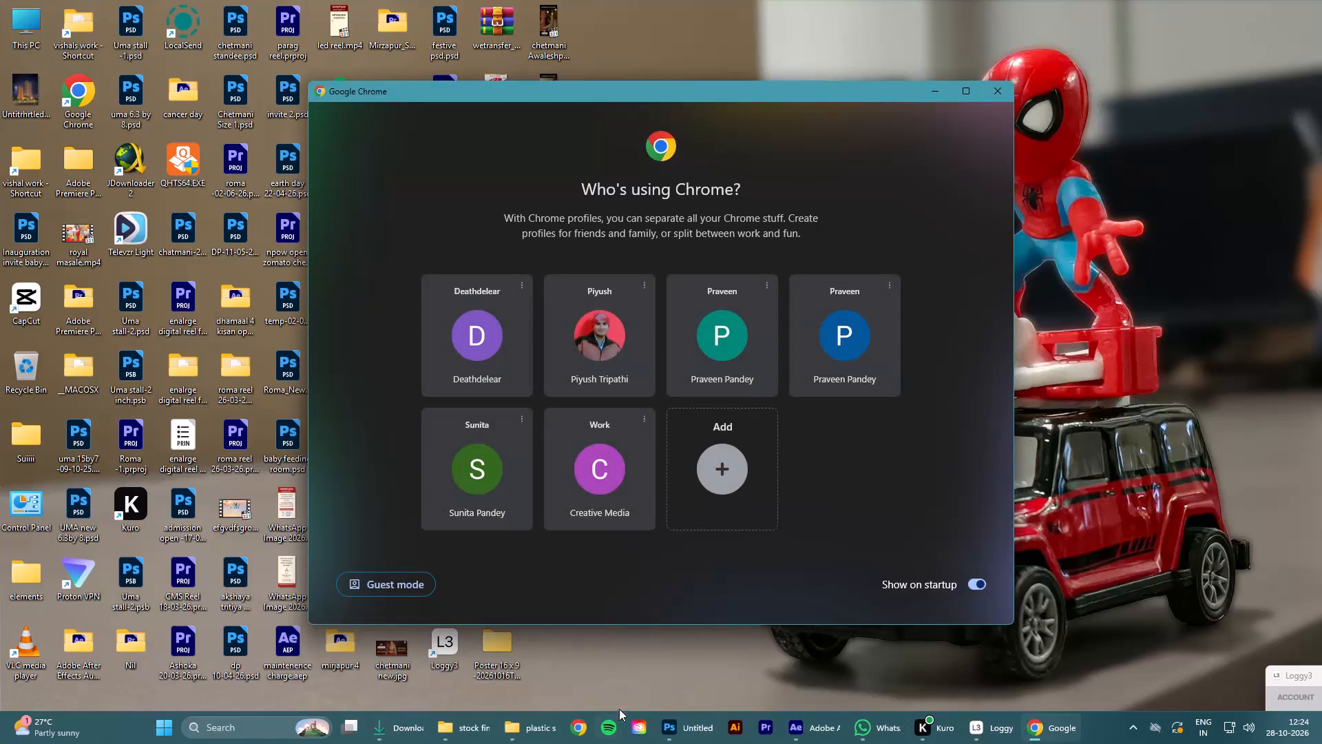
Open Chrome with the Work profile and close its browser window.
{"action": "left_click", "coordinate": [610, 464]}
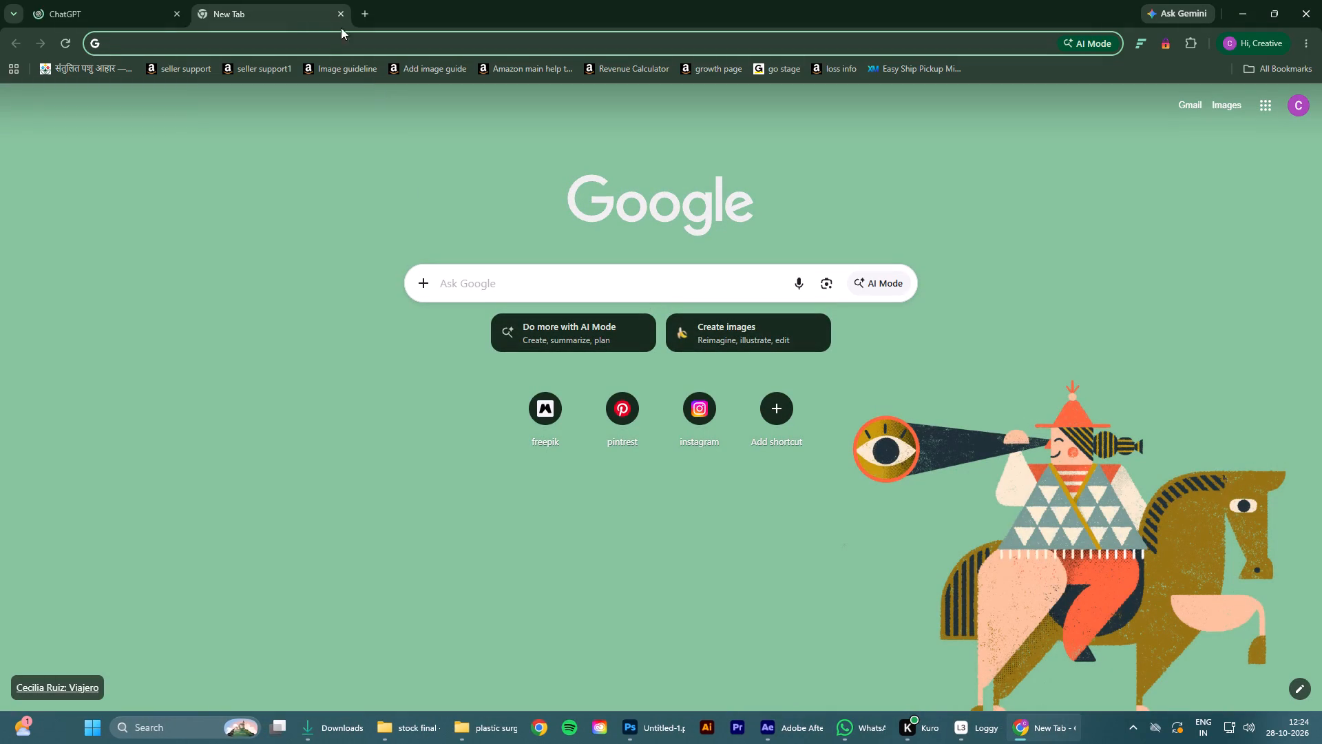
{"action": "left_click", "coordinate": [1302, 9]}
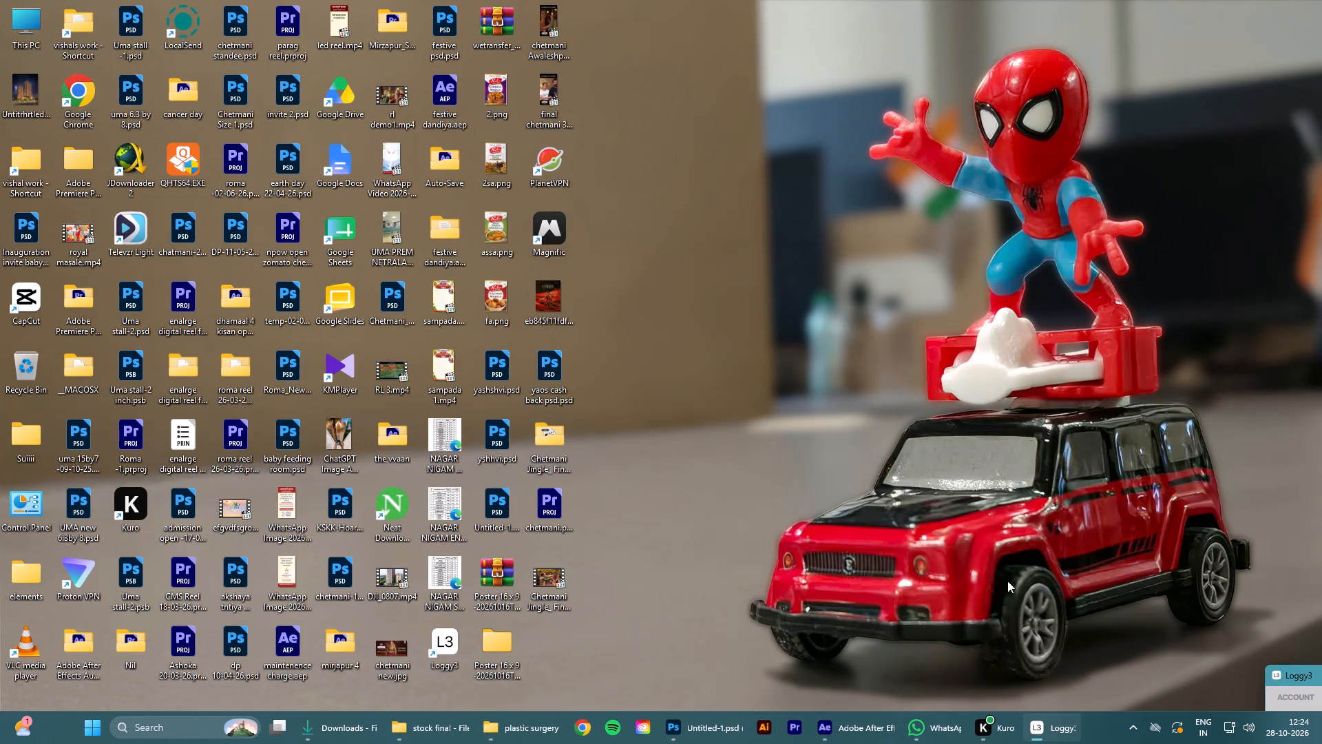
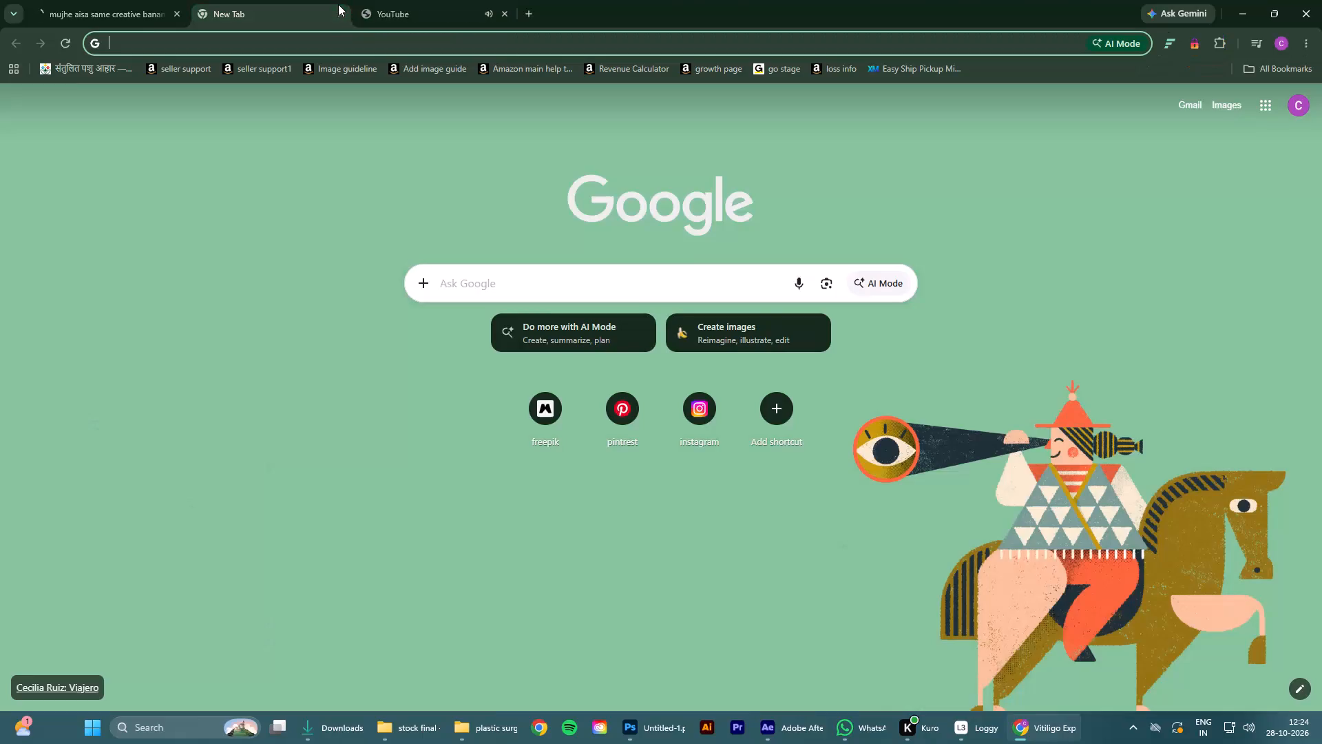
Close the New Tab and ChatGPT browser tabs, keeping only the YouTube video tab open.
{"action": "left_click", "coordinate": [342, 11]}
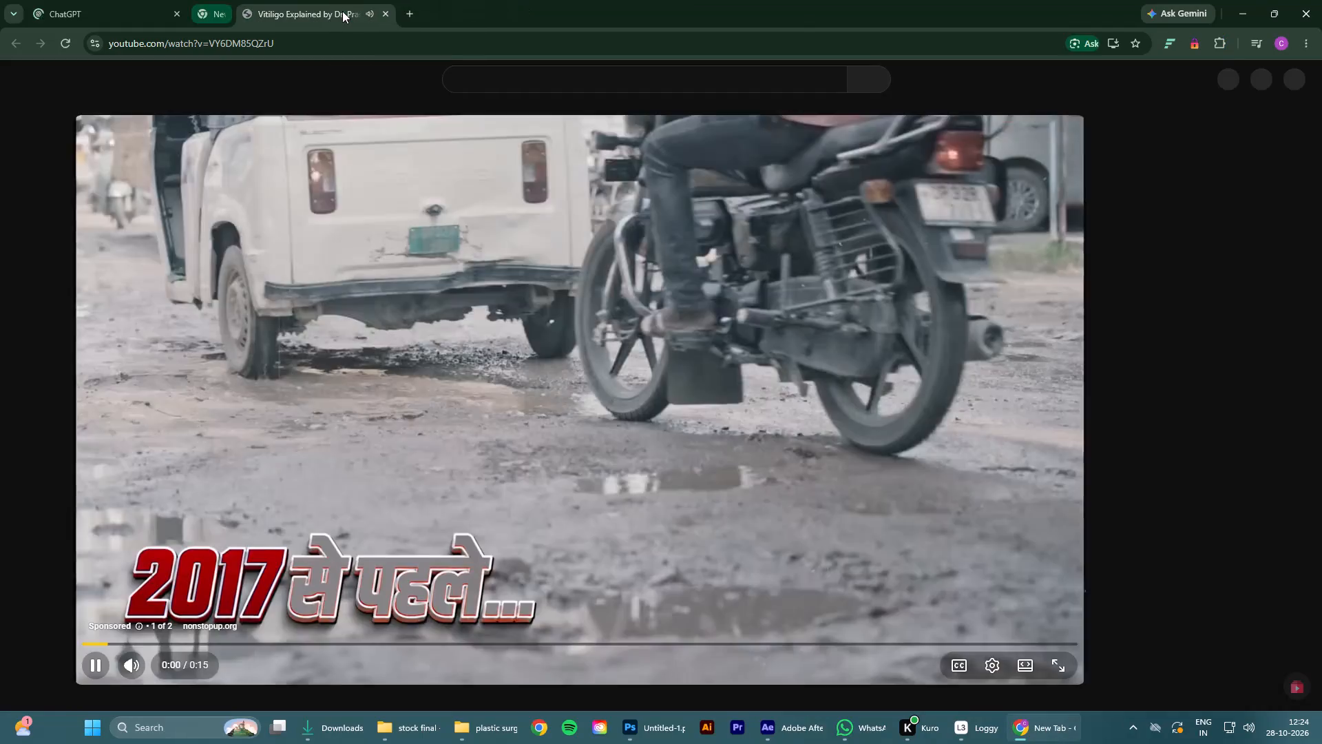
{"action": "left_click", "coordinate": [179, 11]}
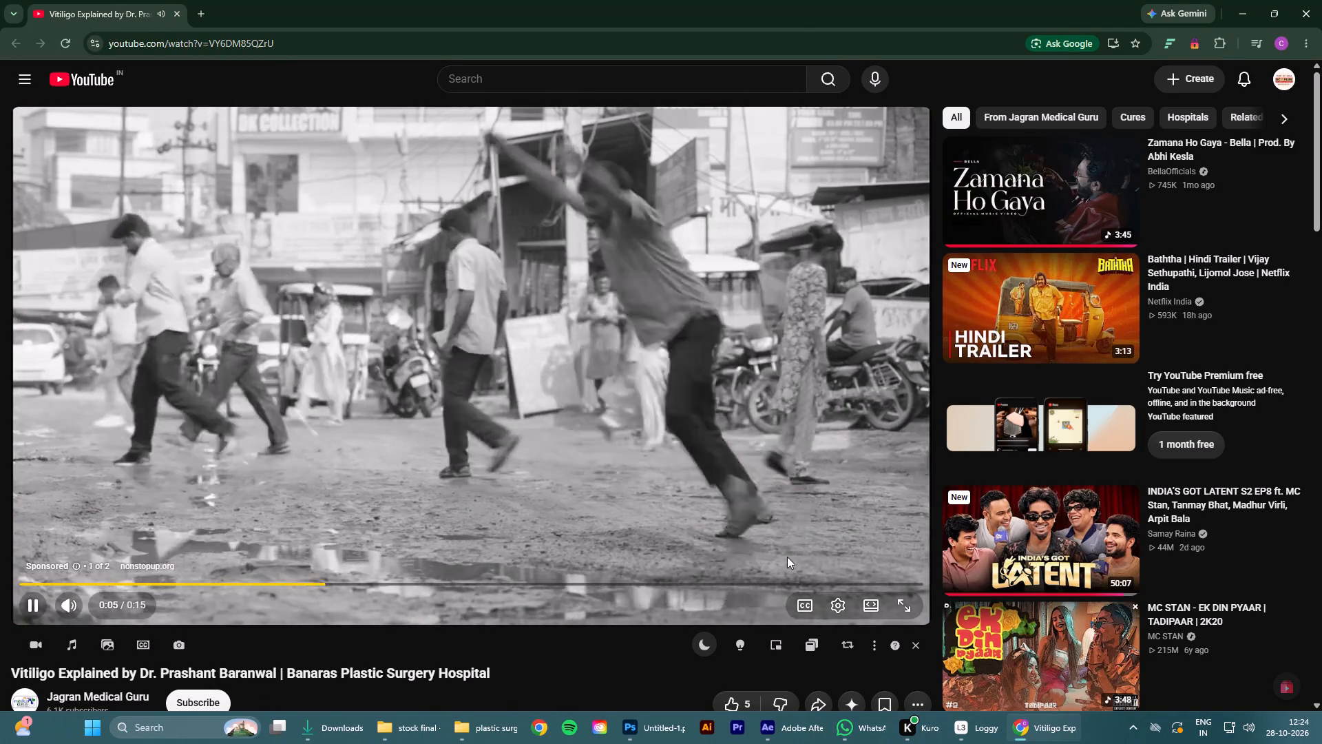
Download the vitiligo explainer video as a 1080p MP4 with the Addoncrop extension and pause its playback.
{"action": "scroll", "coordinate": [599, 657], "scroll_direction": "down", "scroll_amount": 2}
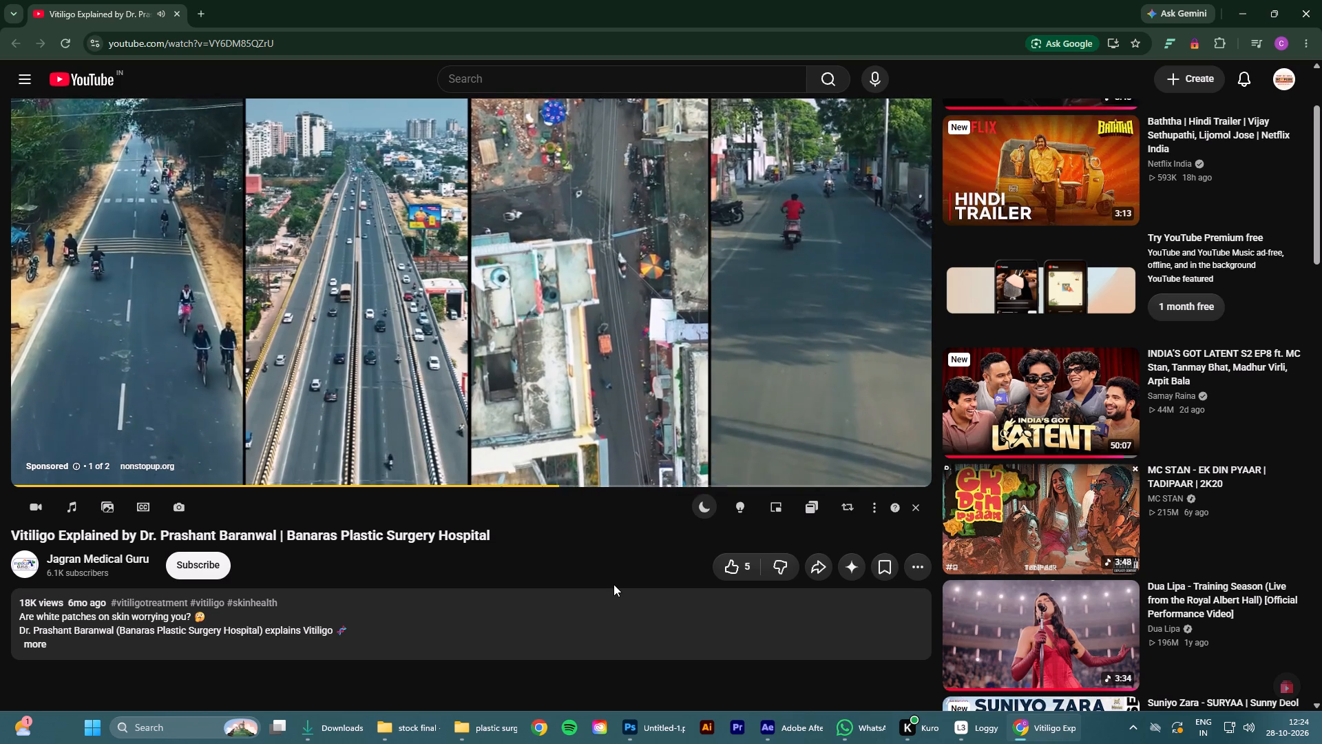
{"action": "scroll", "coordinate": [613, 584], "scroll_direction": "up", "scroll_amount": 1}
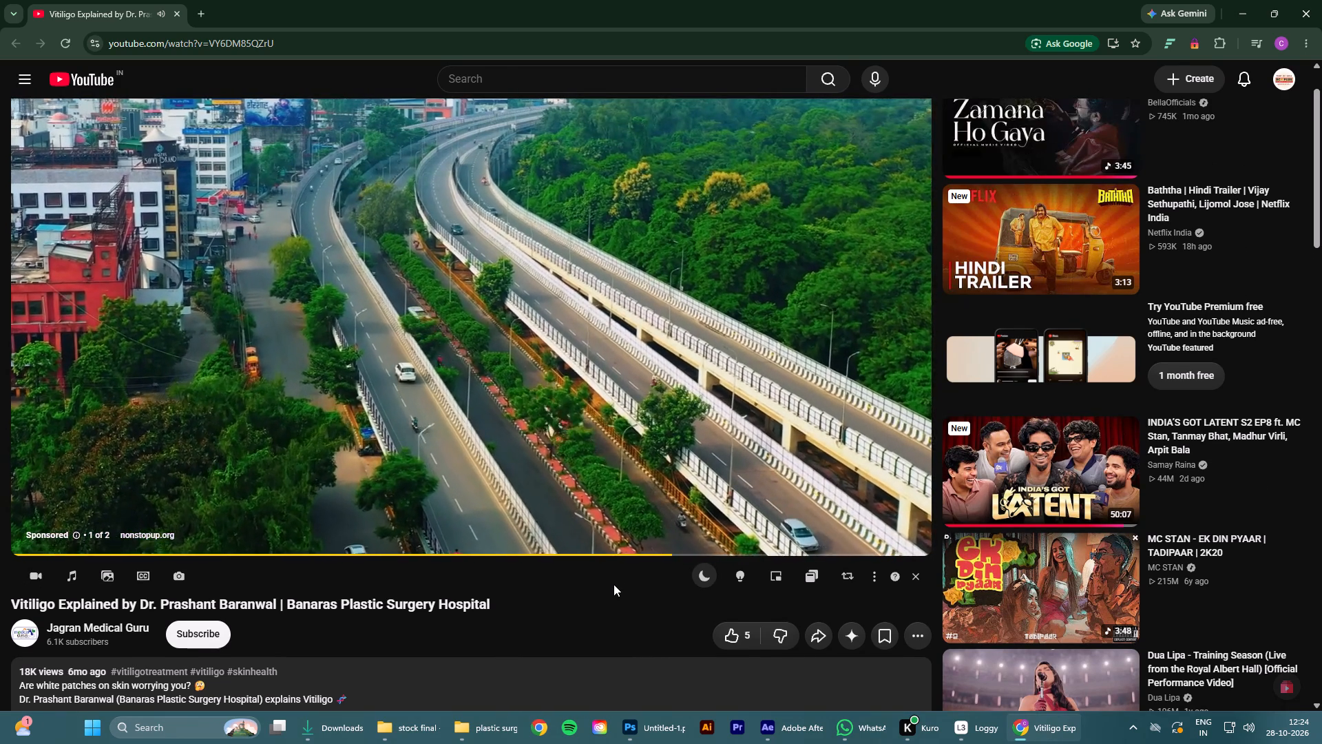
{"action": "scroll", "coordinate": [613, 584], "scroll_direction": "up", "scroll_amount": 2}
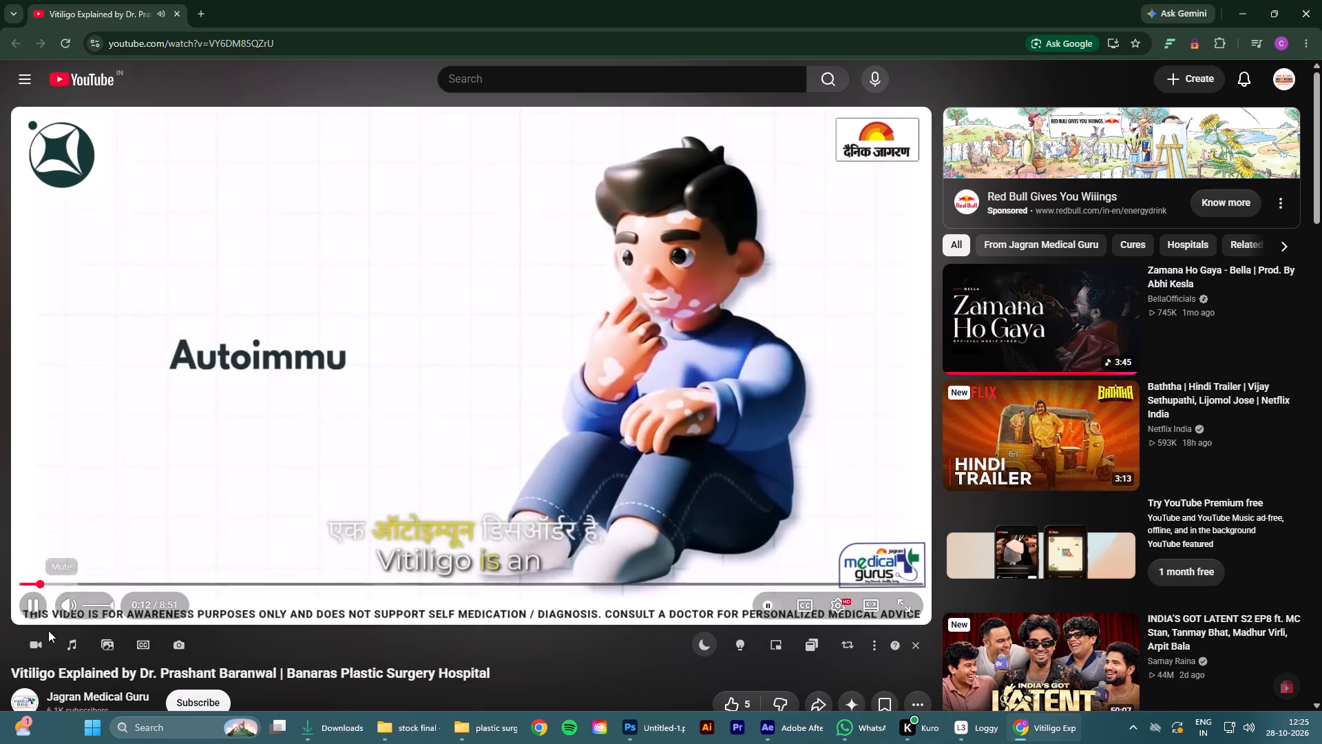
{"action": "left_click", "coordinate": [35, 645]}
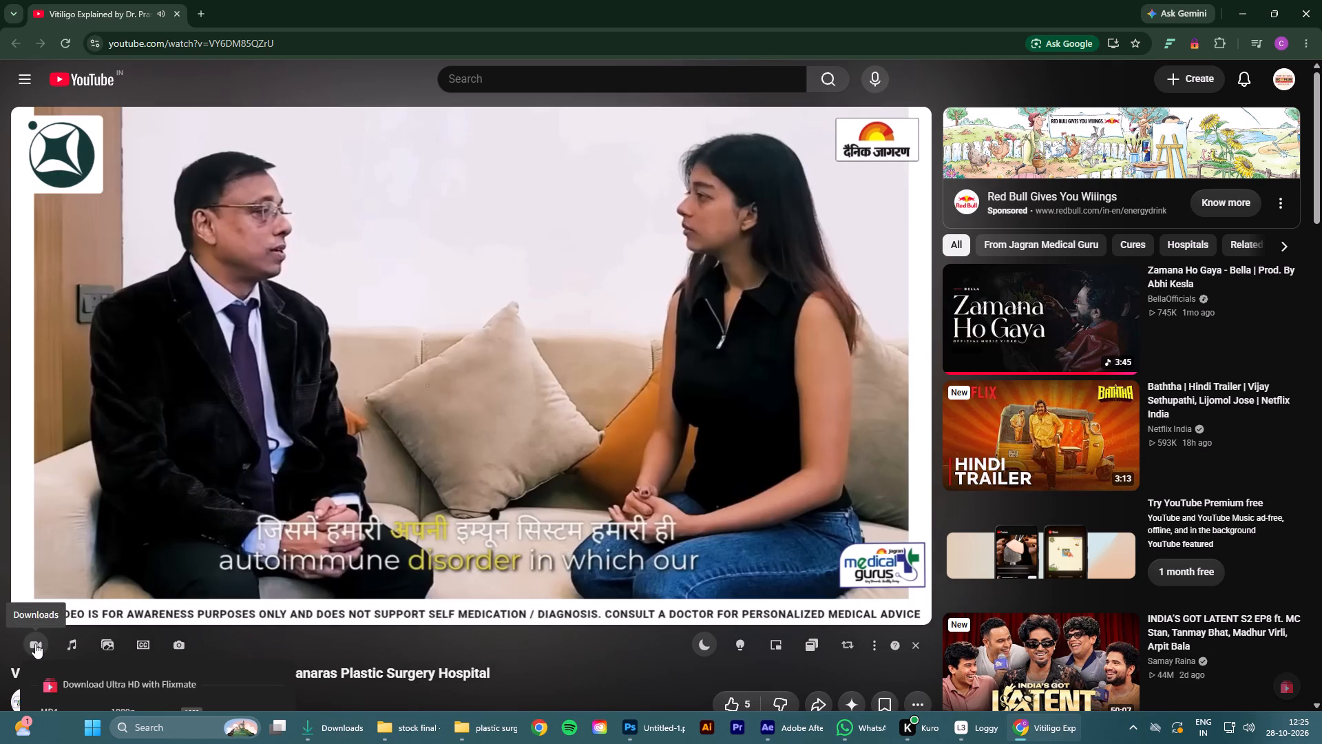
{"action": "scroll", "coordinate": [197, 657], "scroll_direction": "down", "scroll_amount": 3}
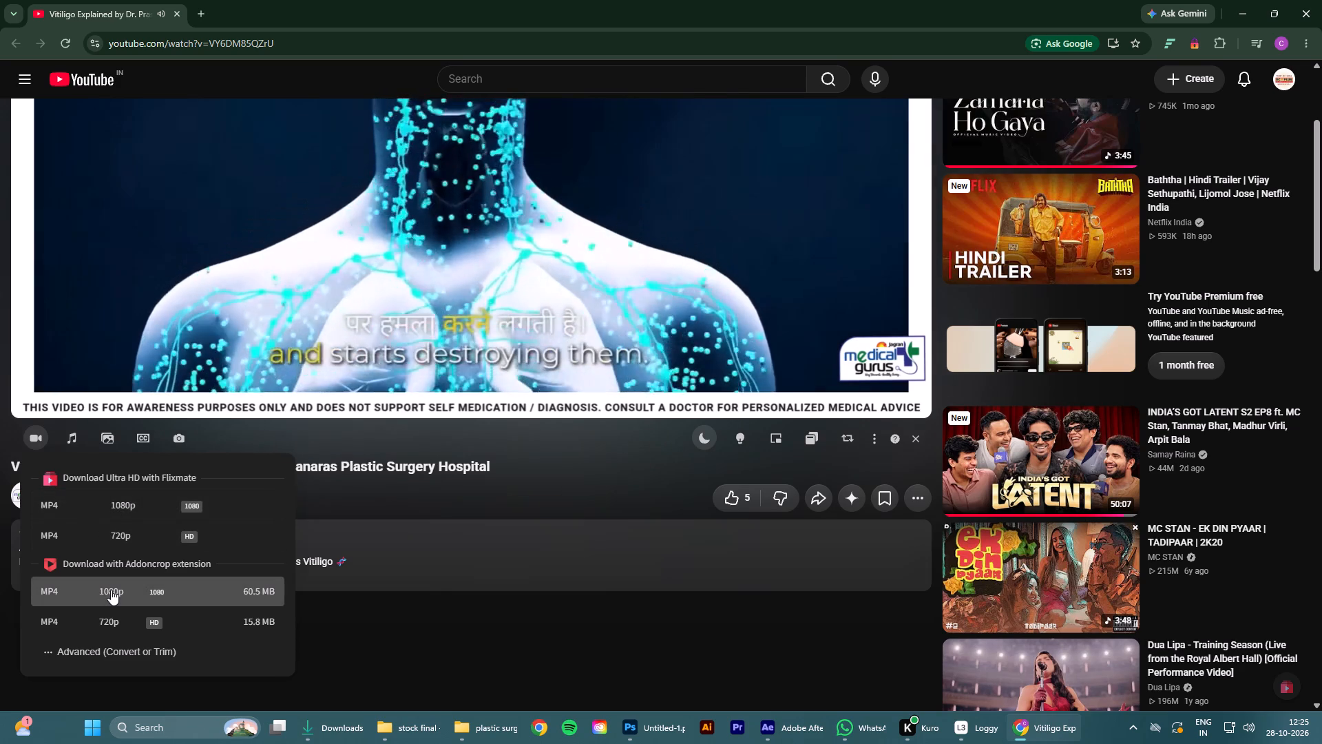
{"action": "left_click", "coordinate": [115, 589]}
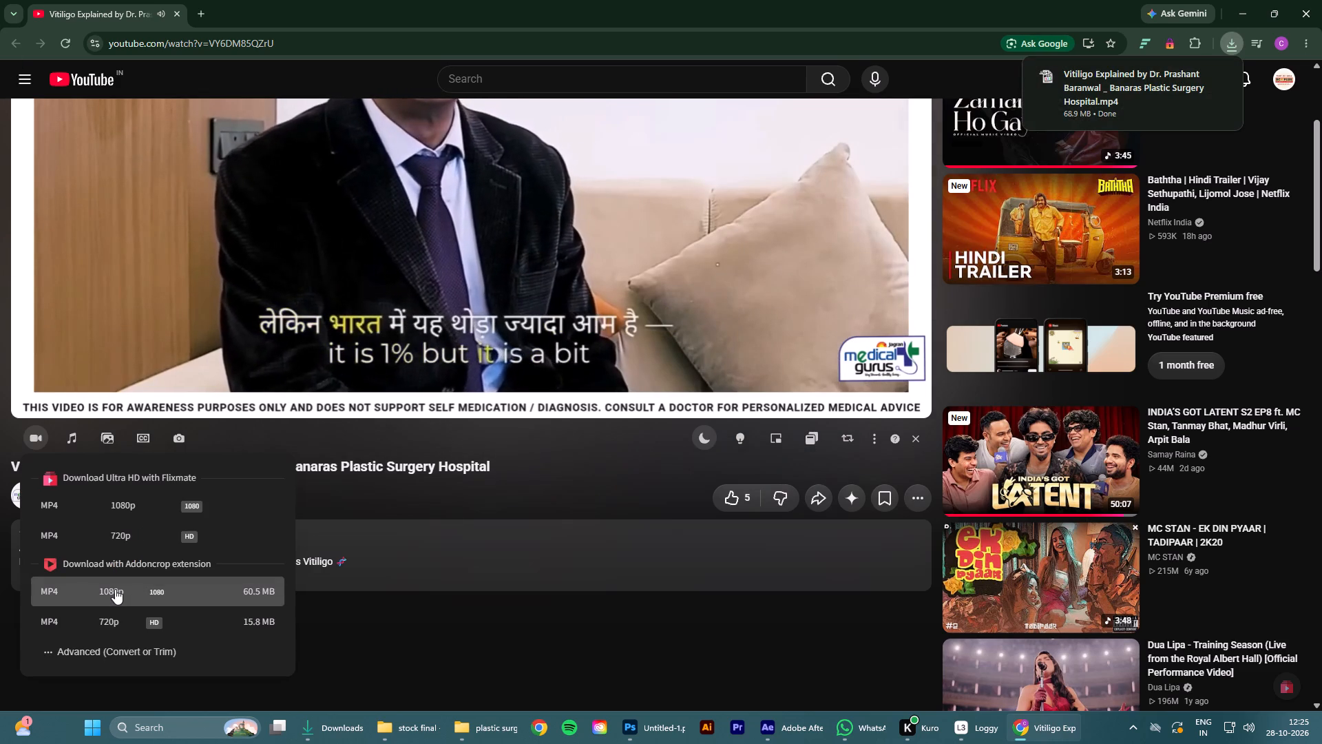
{"action": "left_click", "coordinate": [304, 258]}
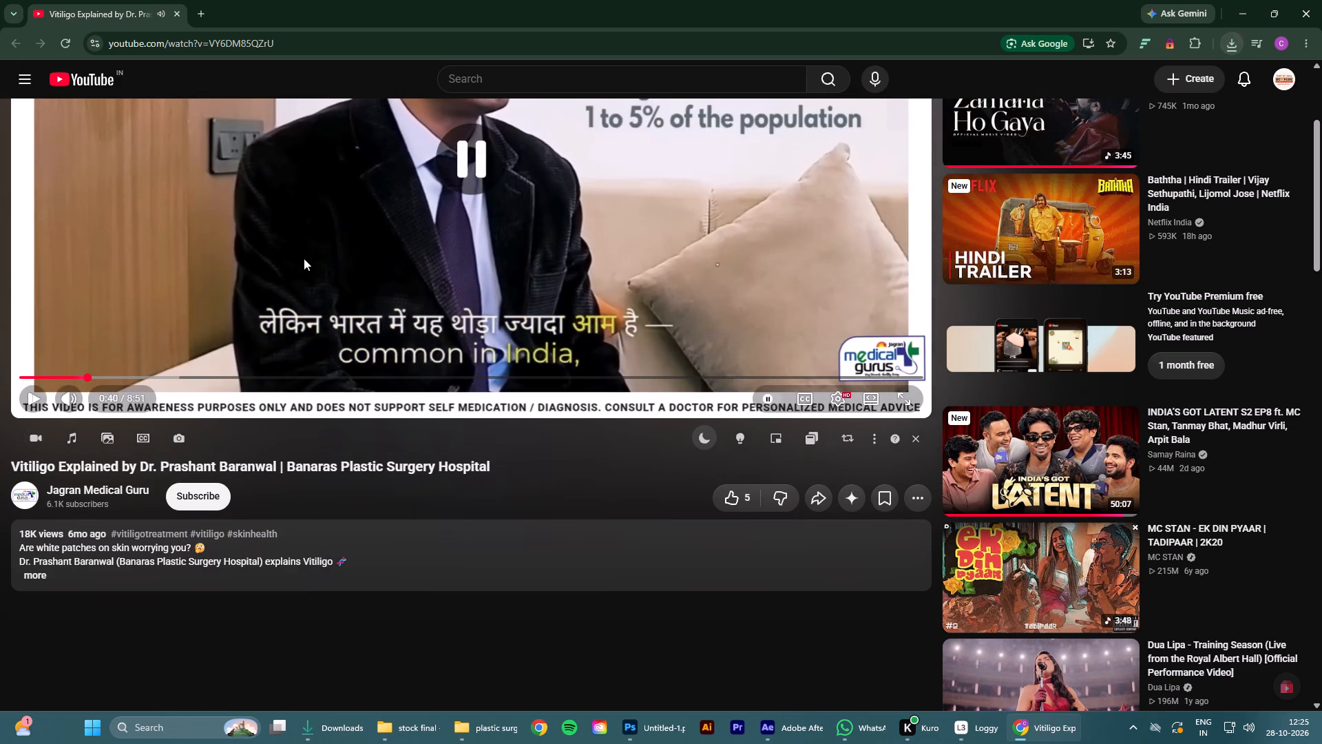
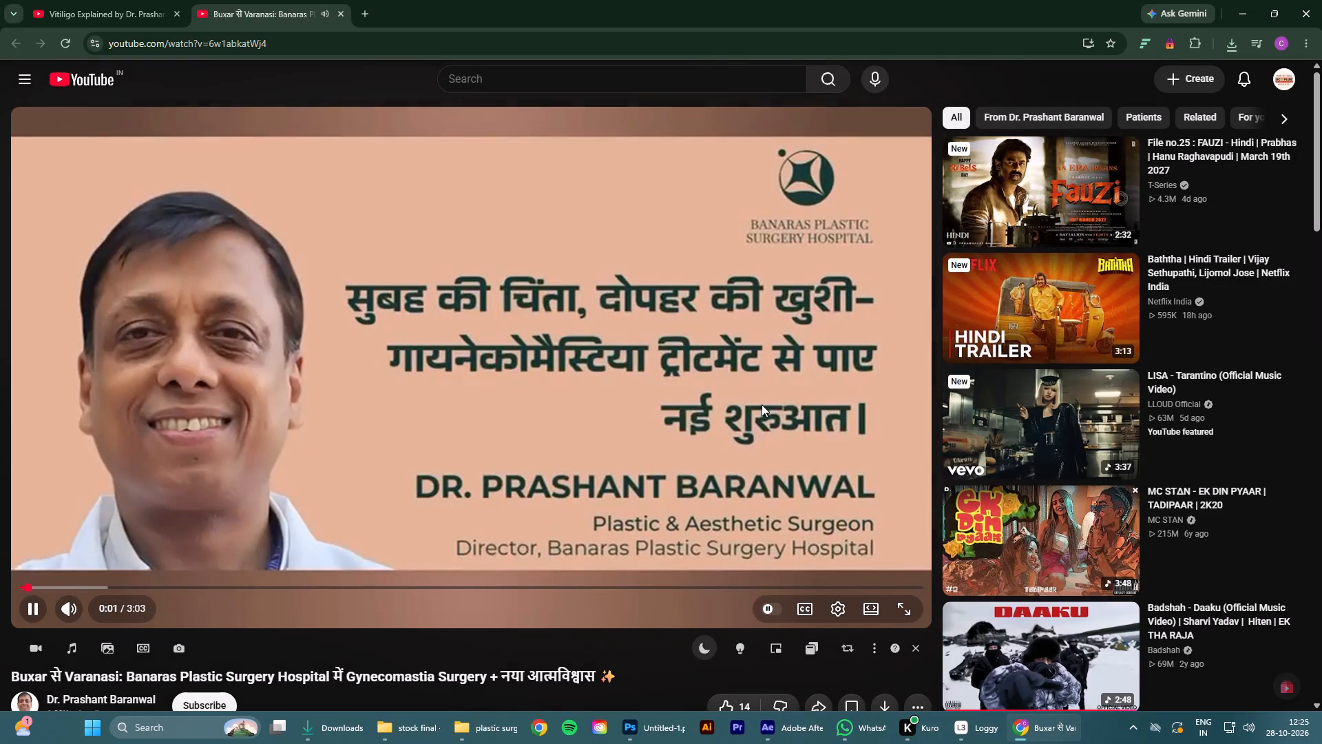
Pause the Buxar to Varanasi gynecomastia surgery video and try the extension's advanced video download options.
{"action": "scroll", "coordinate": [762, 404], "scroll_direction": "down", "scroll_amount": 1}
{"action": "scroll", "coordinate": [388, 650], "scroll_direction": "down", "scroll_amount": 3}
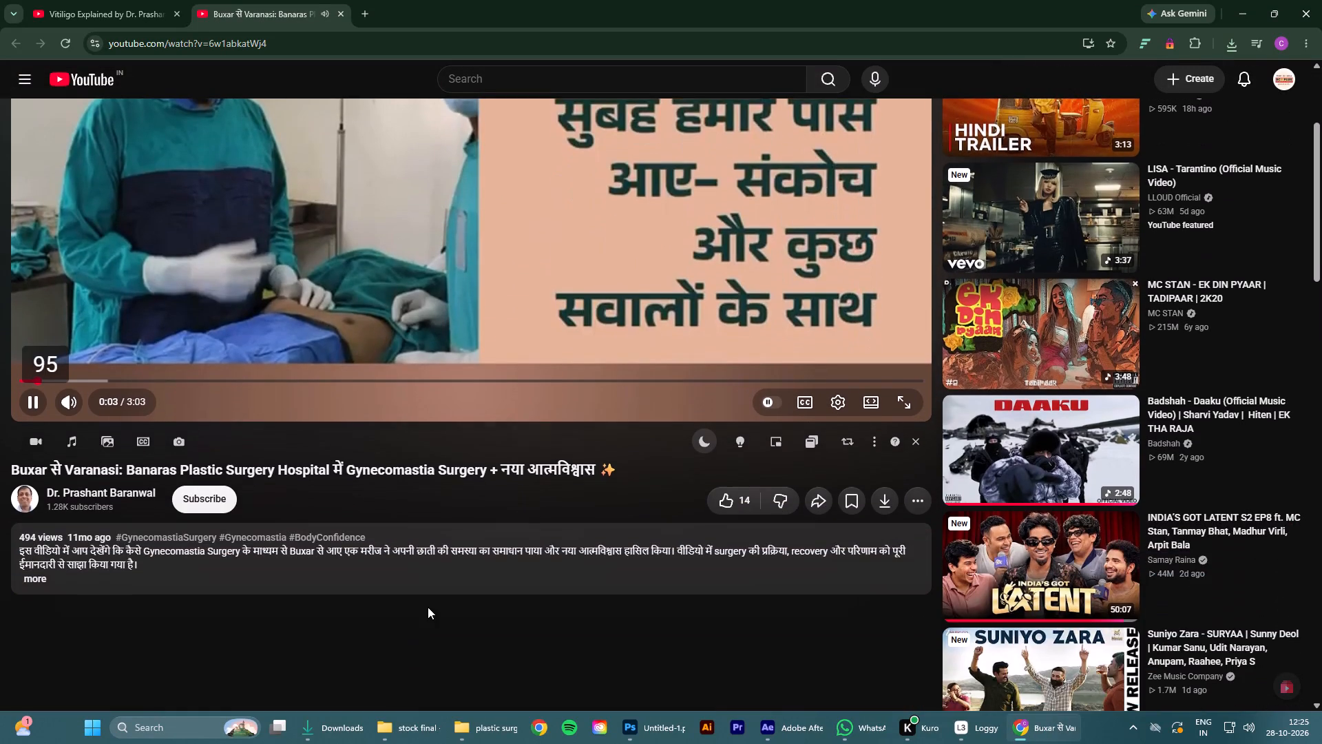
{"action": "scroll", "coordinate": [373, 535], "scroll_direction": "up", "scroll_amount": 1}
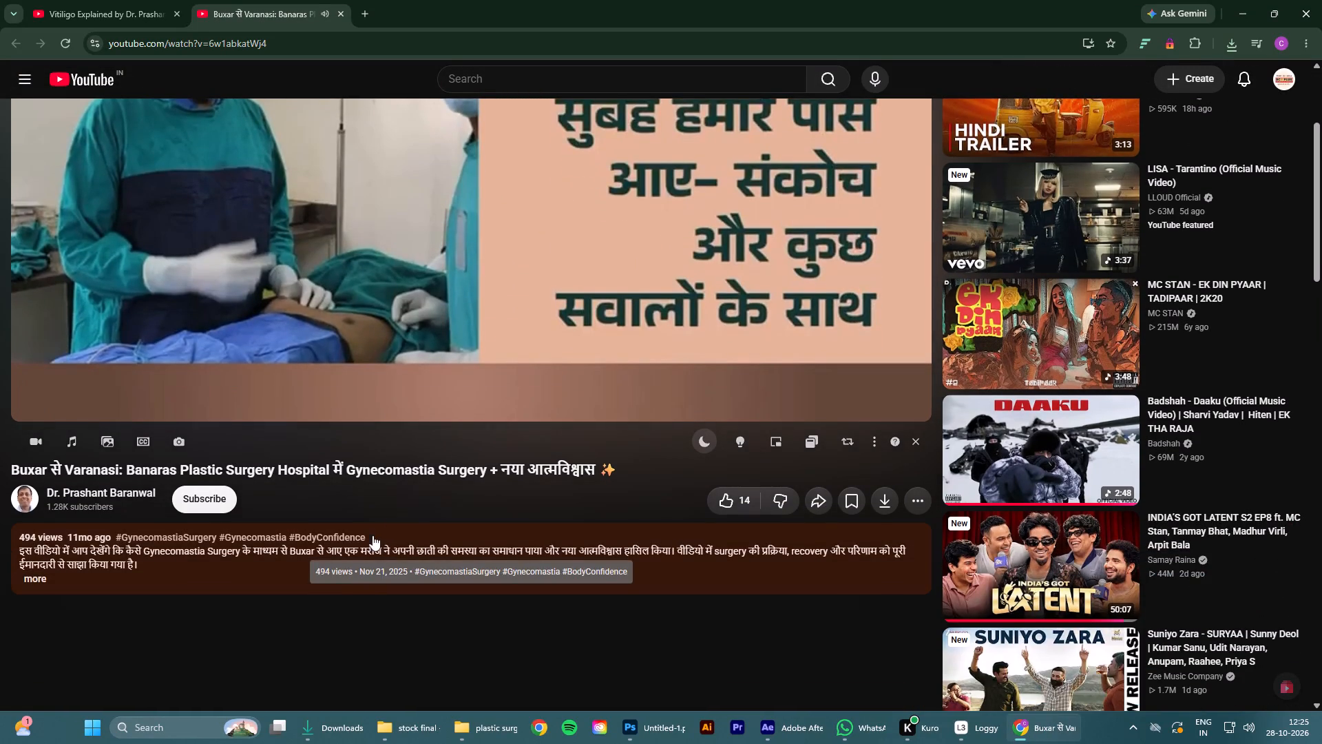
{"action": "scroll", "coordinate": [373, 535], "scroll_direction": "up", "scroll_amount": 2}
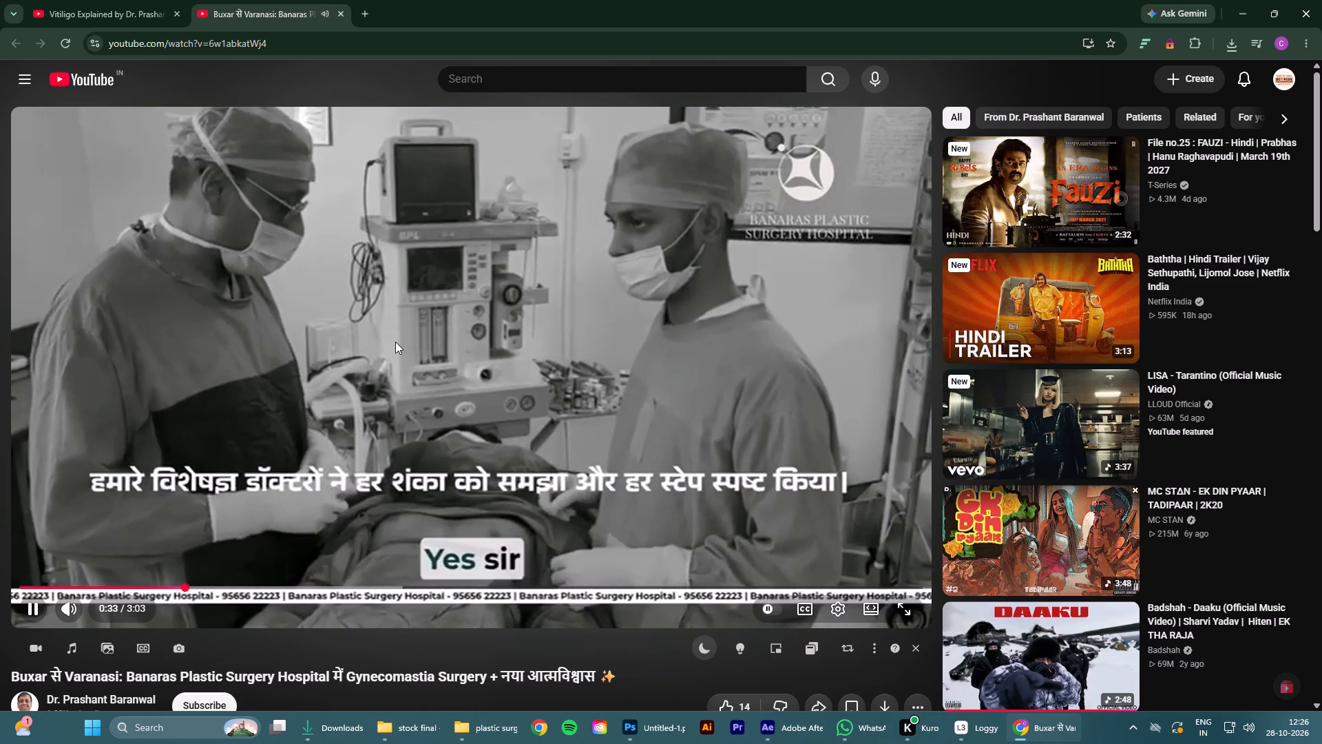
{"action": "left_click", "coordinate": [34, 647]}
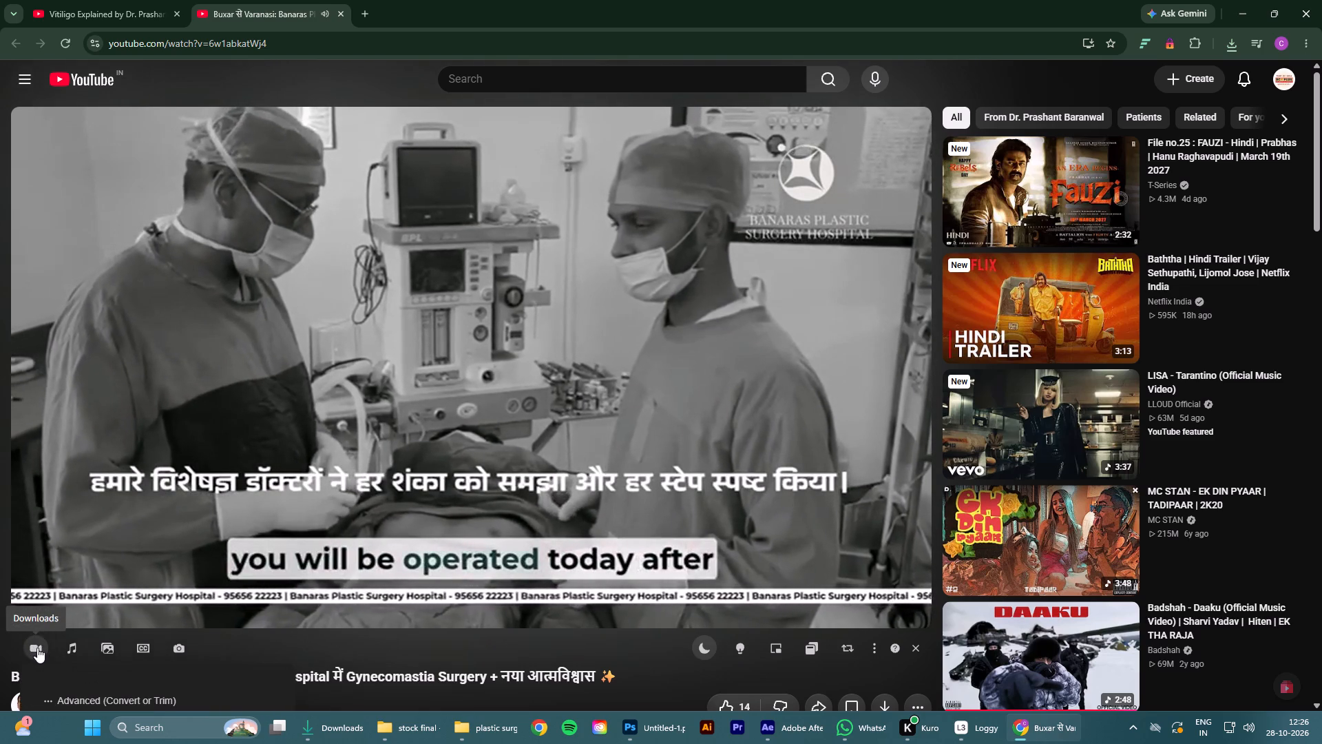
{"action": "scroll", "coordinate": [151, 644], "scroll_direction": "down", "scroll_amount": 3}
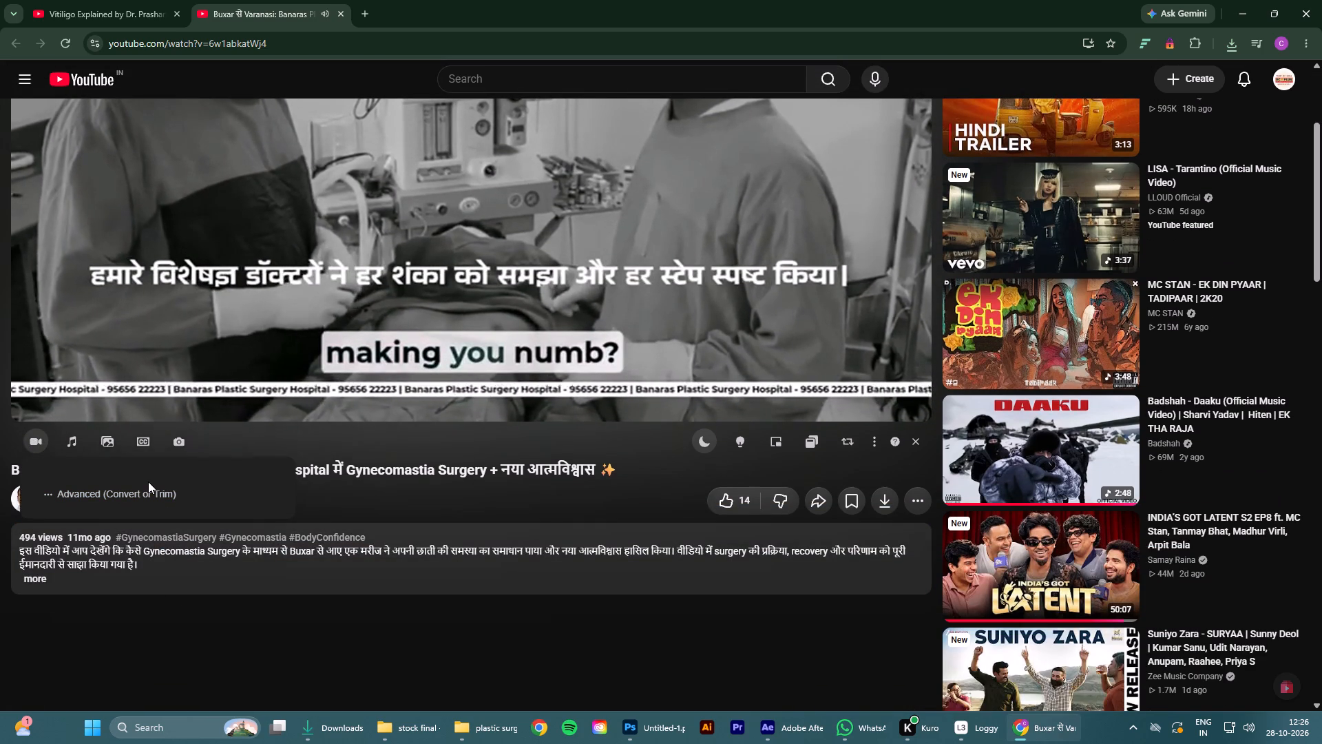
{"action": "left_click", "coordinate": [268, 290]}
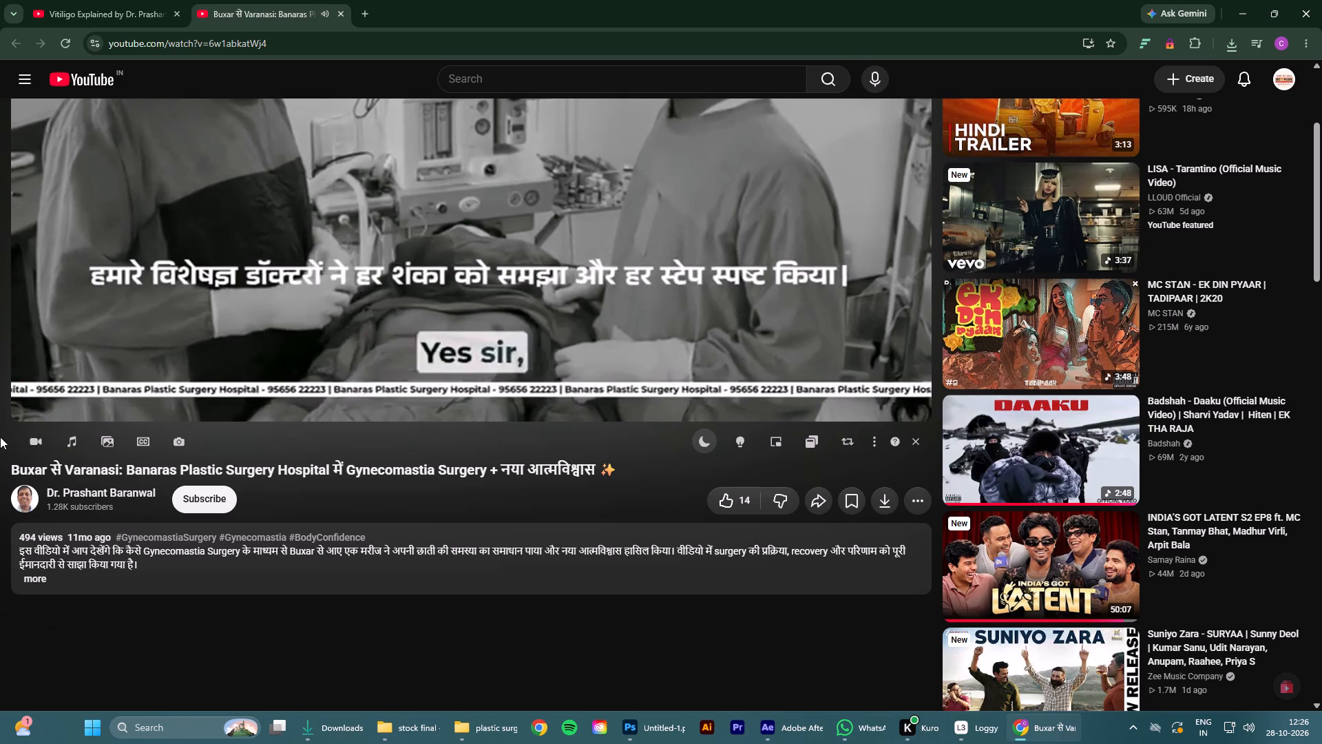
{"action": "left_click", "coordinate": [31, 441]}
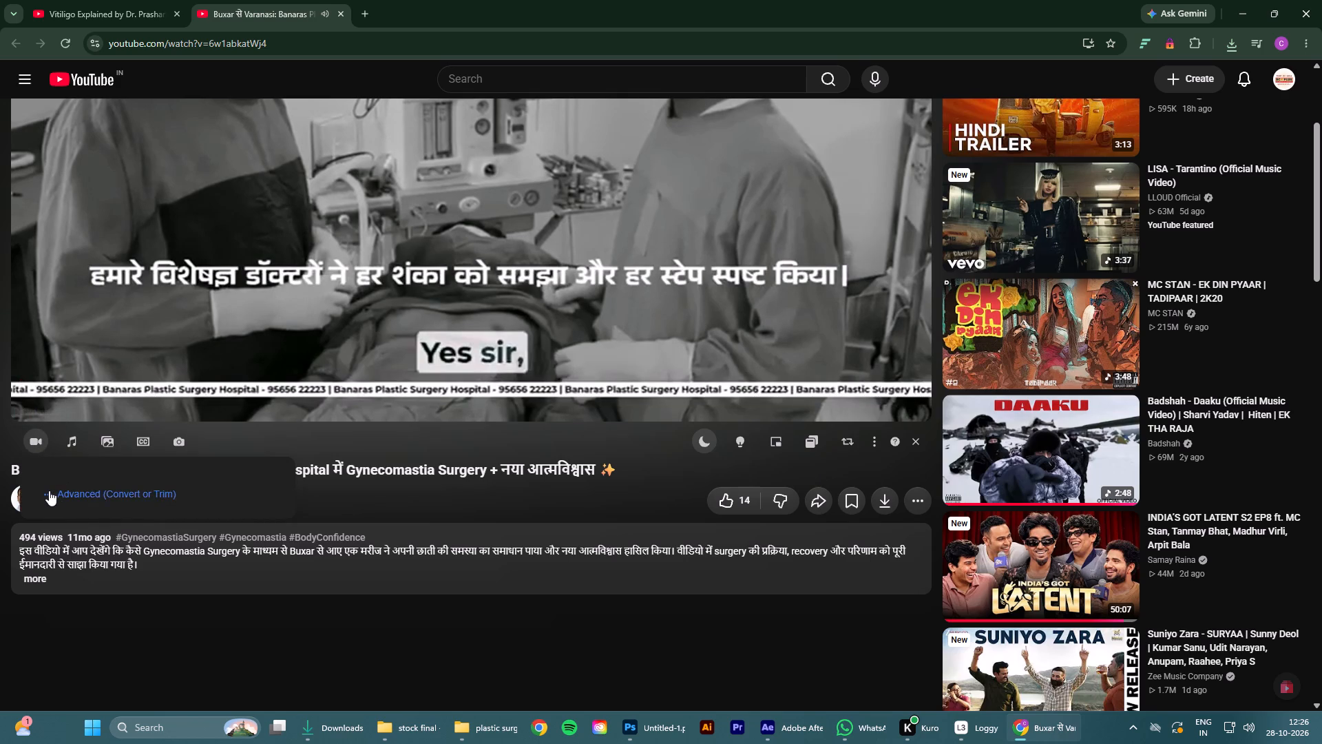
{"action": "left_click", "coordinate": [49, 490]}
{"action": "left_click", "coordinate": [49, 495]}
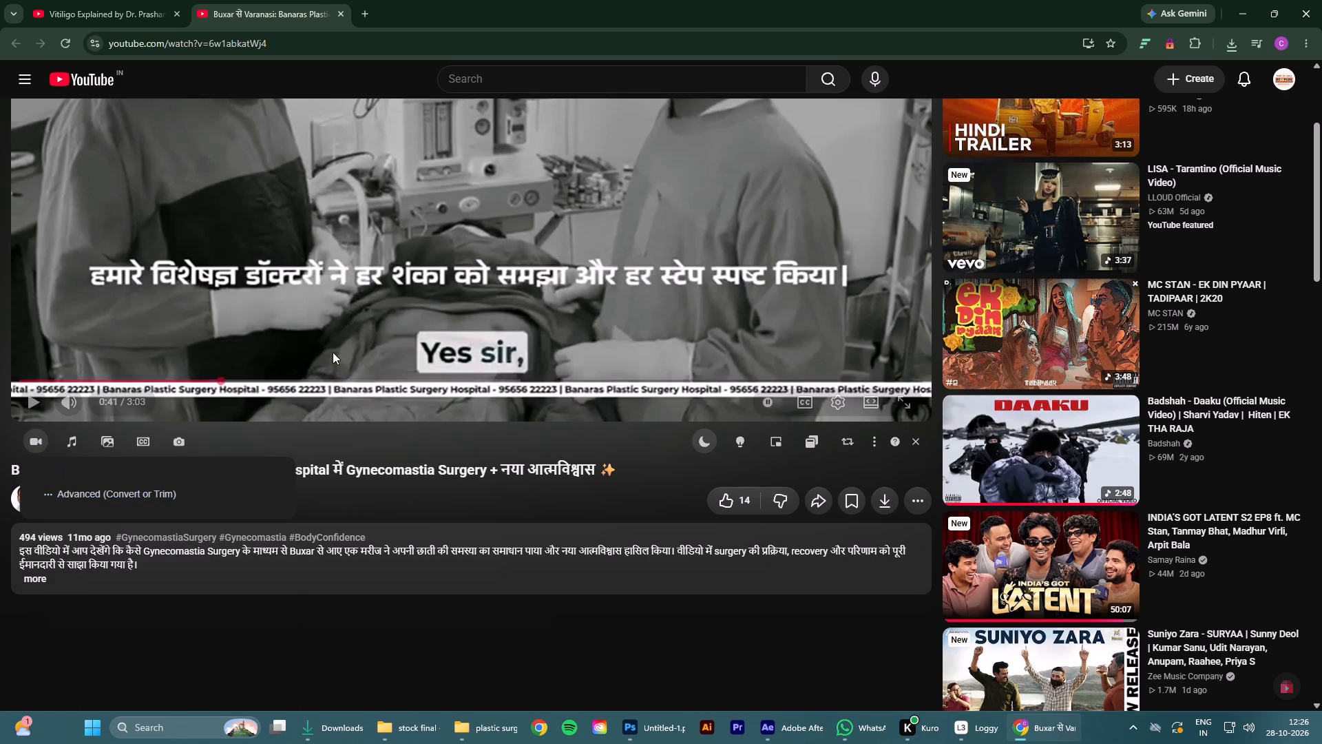
{"action": "left_click", "coordinate": [334, 342]}
{"action": "left_click", "coordinate": [315, 341]}
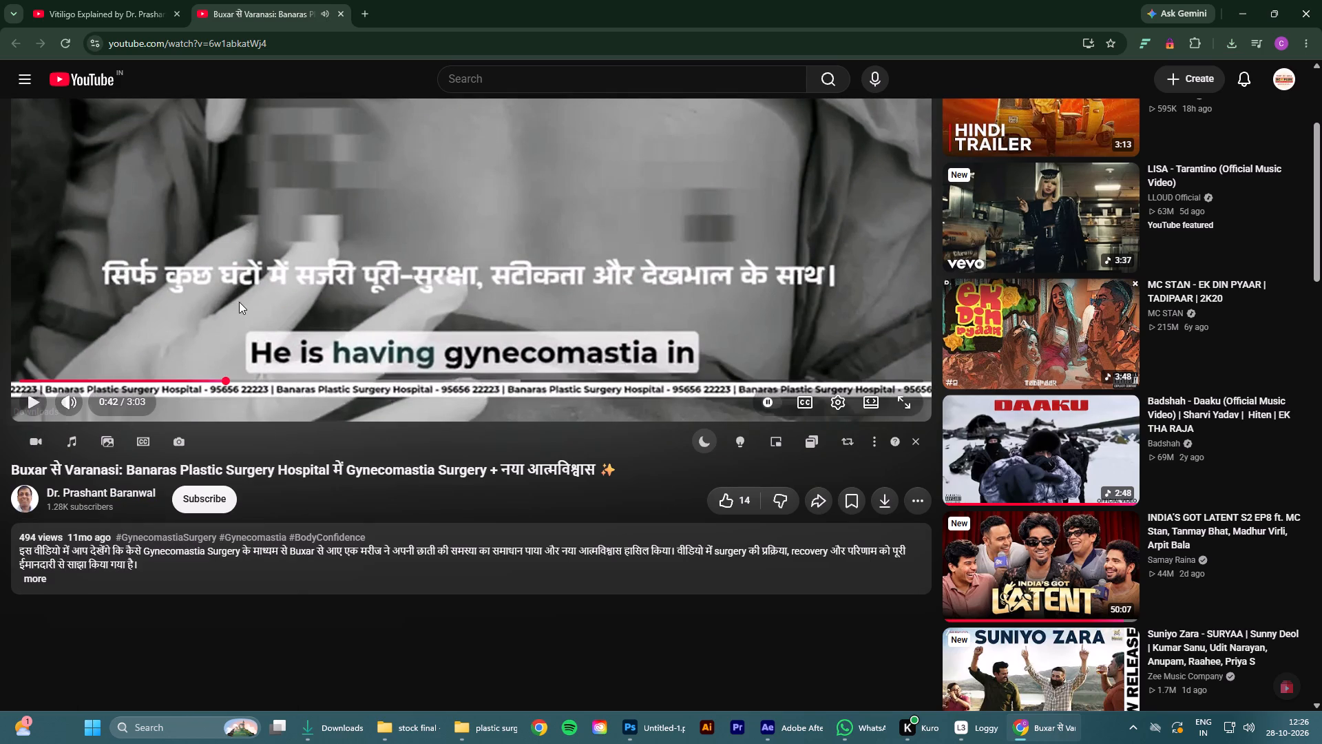
Examine the MP4 download qualities in the extension's advanced convert-or-trim options for the gynecomastia surgery video.
{"action": "left_click", "coordinate": [32, 440]}
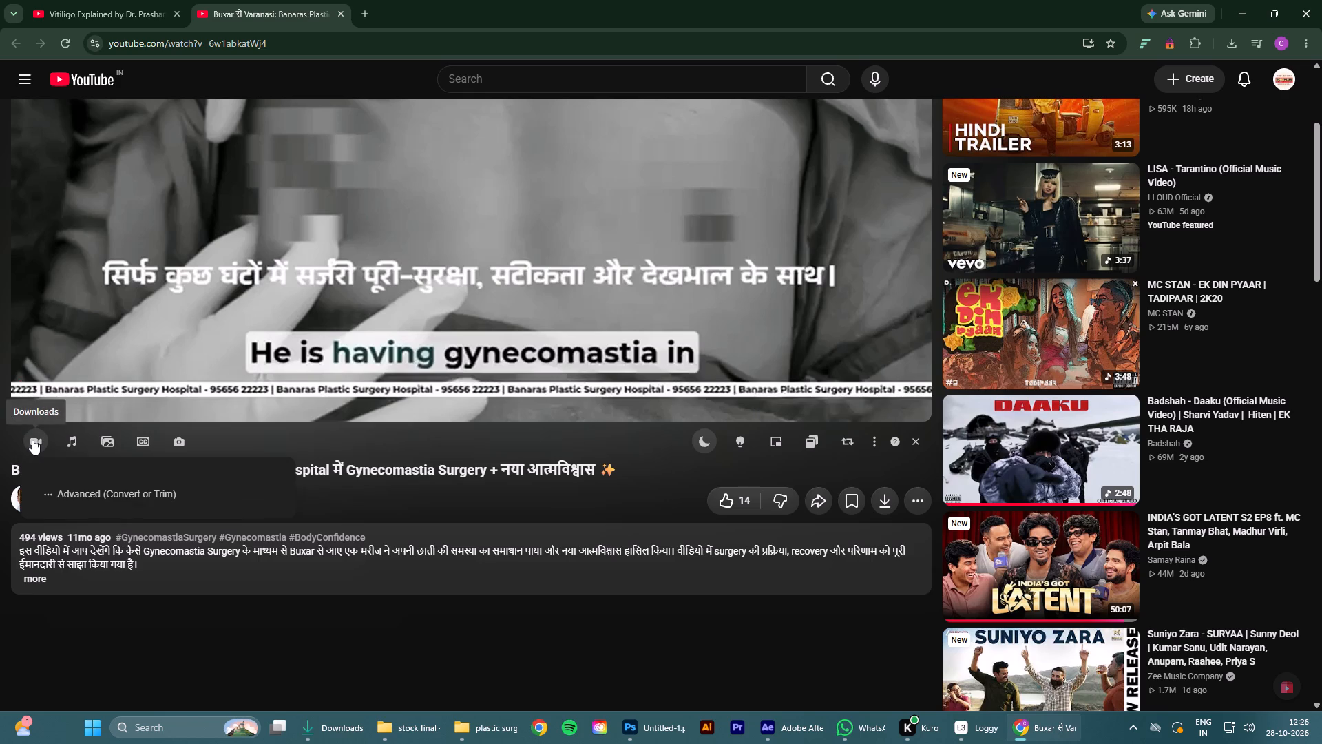
{"action": "triple_click", "coordinate": [32, 440]}
{"action": "triple_click", "coordinate": [32, 440]}
{"action": "left_click", "coordinate": [32, 440]}
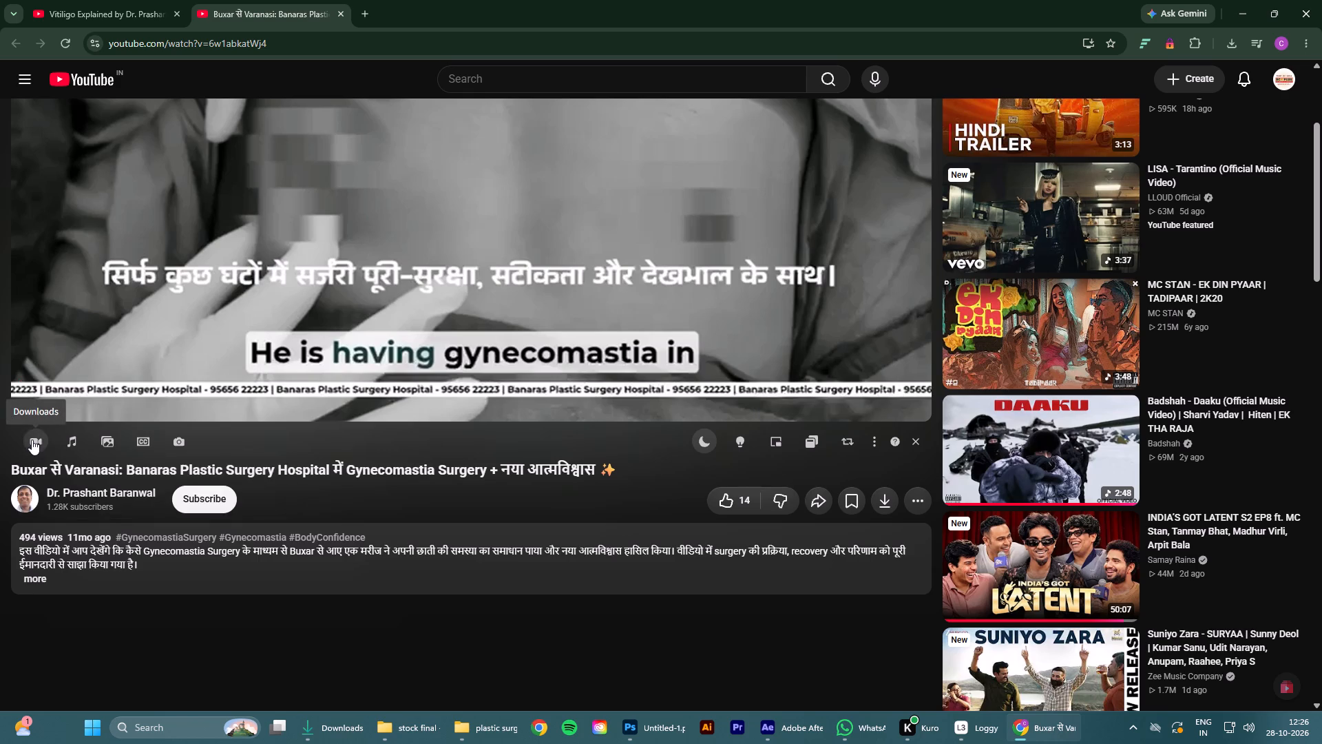
{"action": "left_click", "coordinate": [32, 439]}
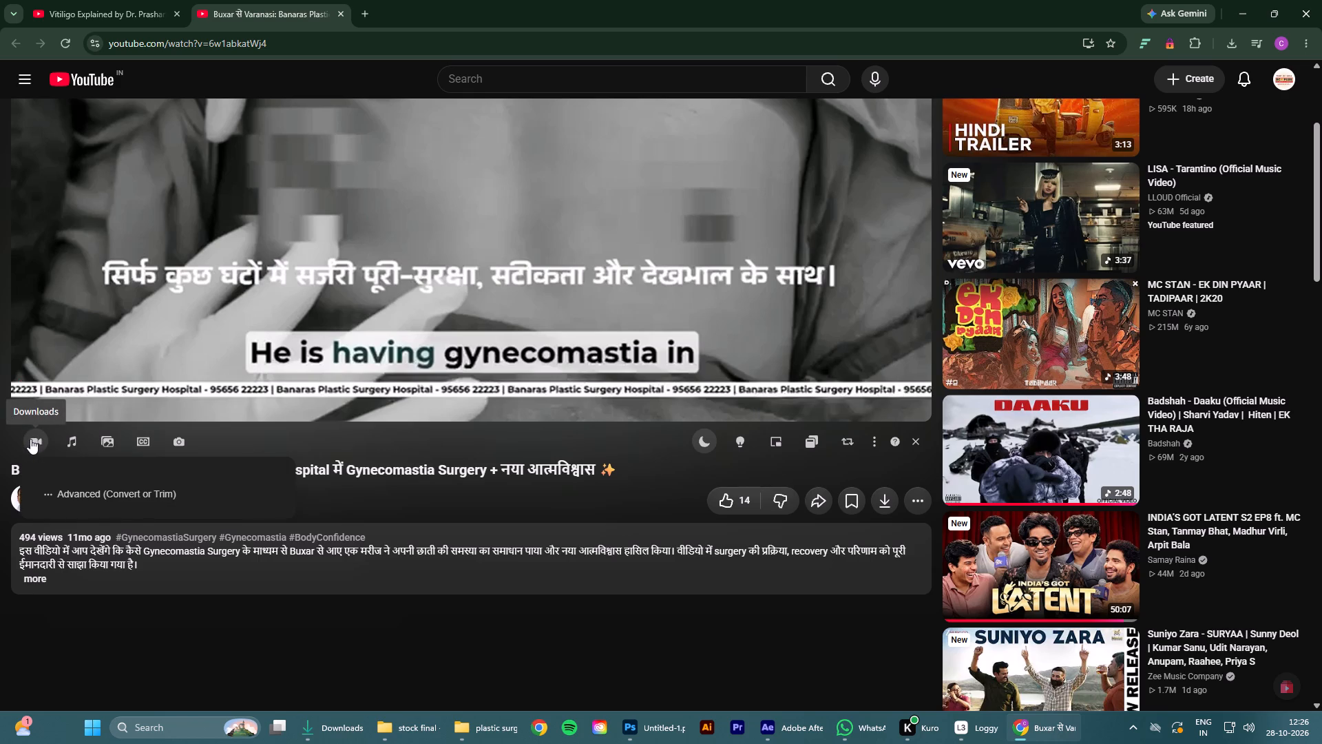
{"action": "left_click", "coordinate": [38, 443]}
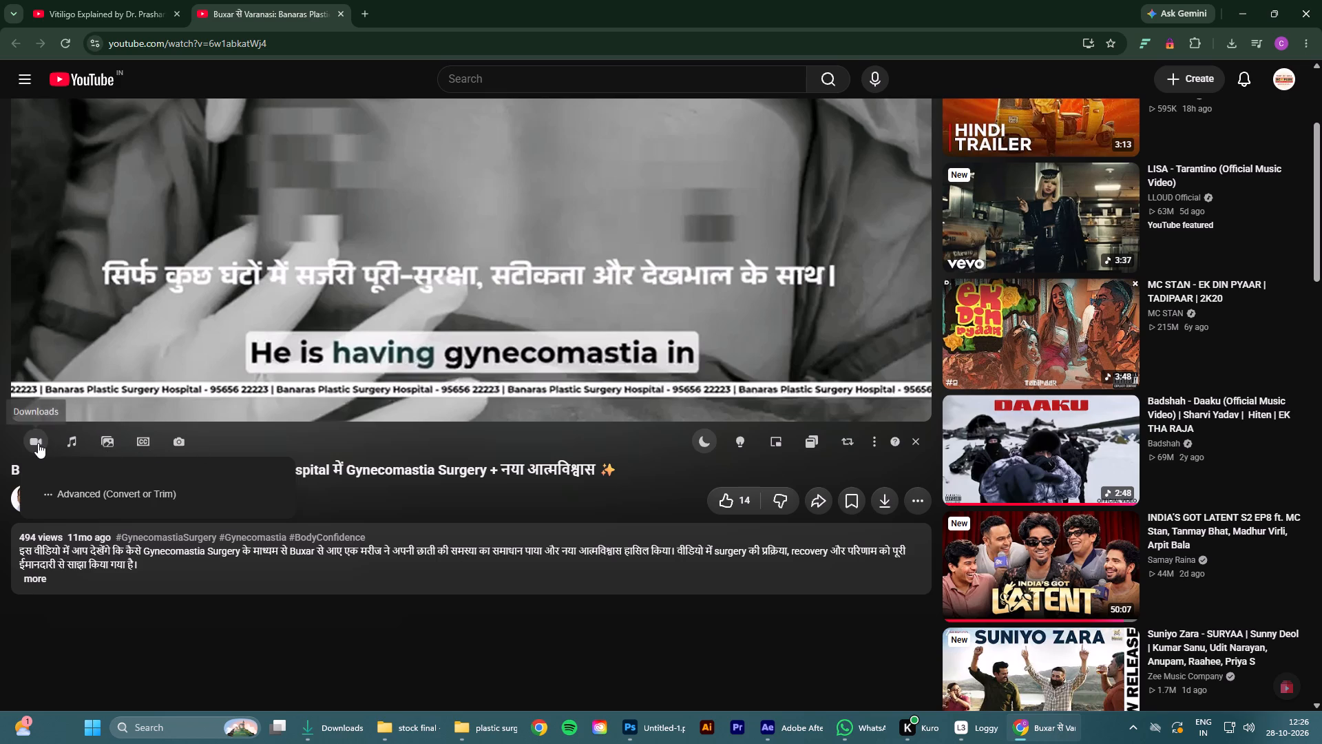
{"action": "left_click", "coordinate": [40, 442]}
{"action": "left_click", "coordinate": [48, 490]}
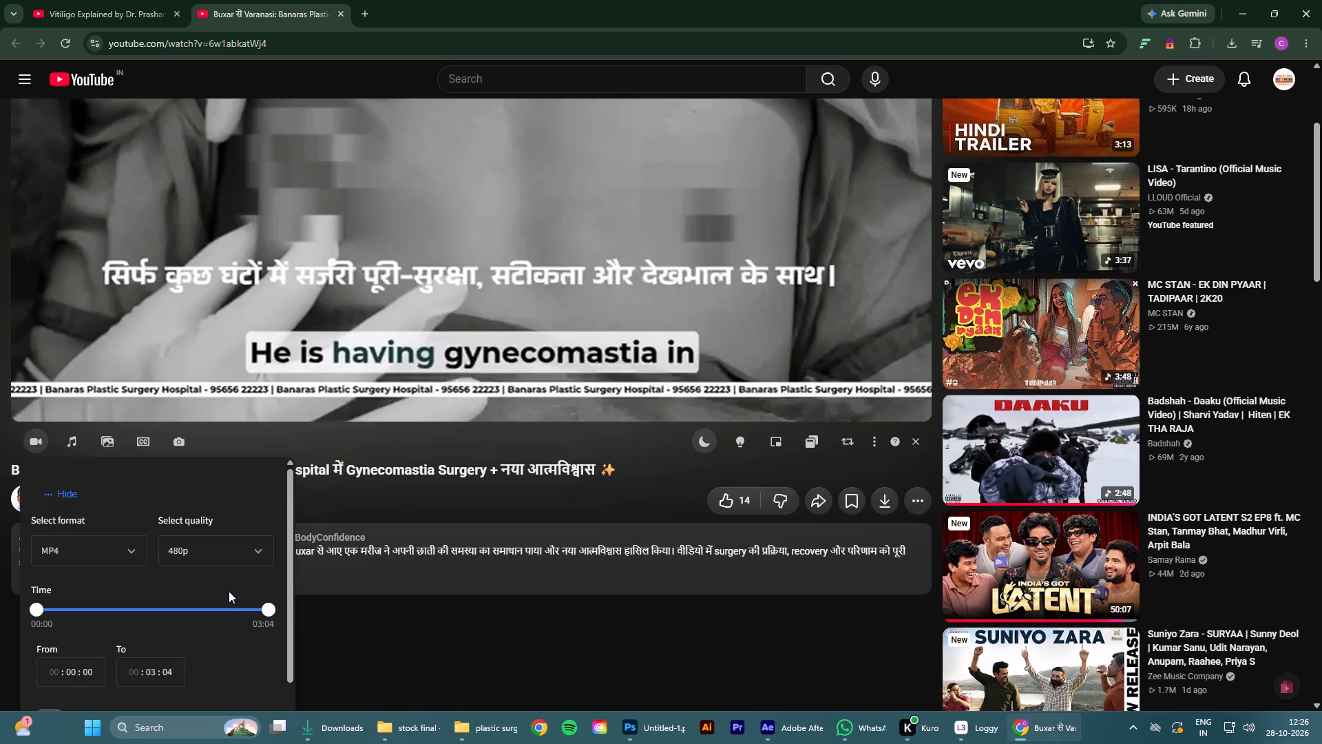
{"action": "scroll", "coordinate": [218, 572], "scroll_direction": "down", "scroll_amount": 11}
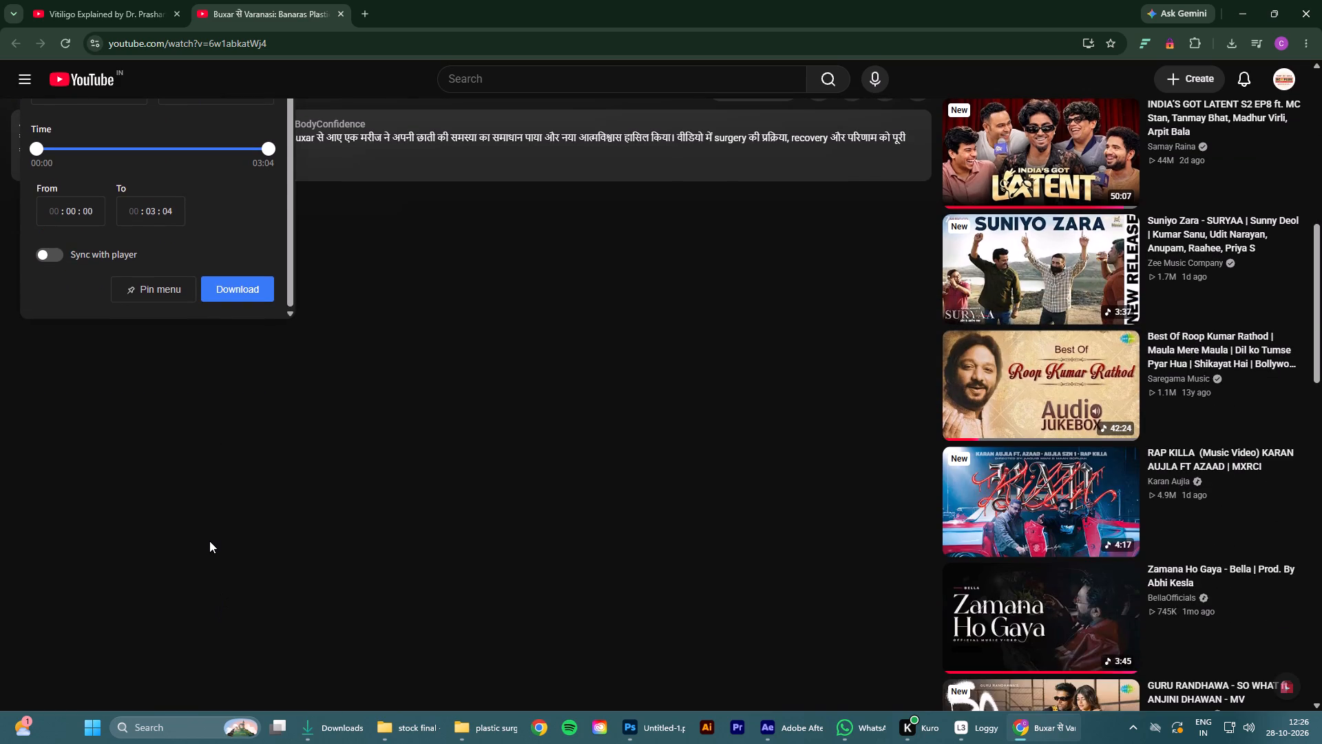
{"action": "scroll", "coordinate": [217, 537], "scroll_direction": "up", "scroll_amount": 3}
{"action": "scroll", "coordinate": [220, 455], "scroll_direction": "up", "scroll_amount": 2}
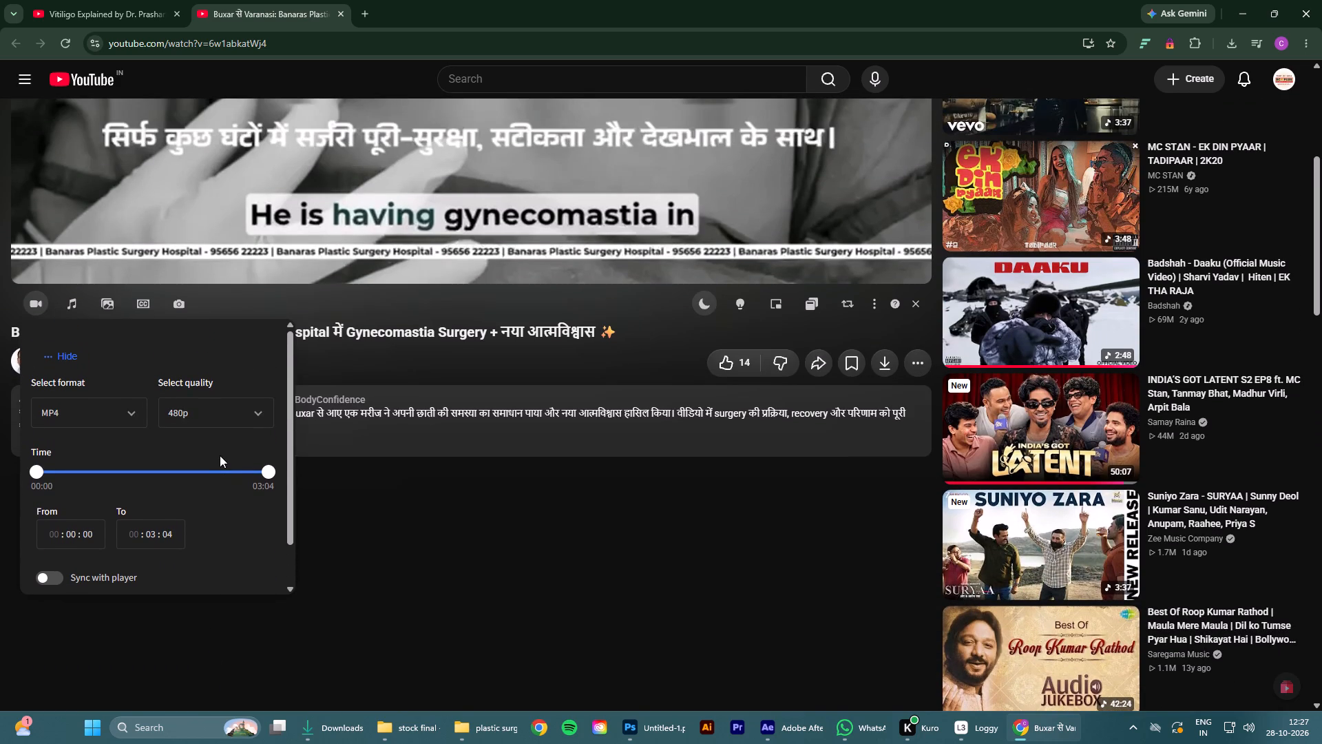
{"action": "left_click", "coordinate": [261, 412]}
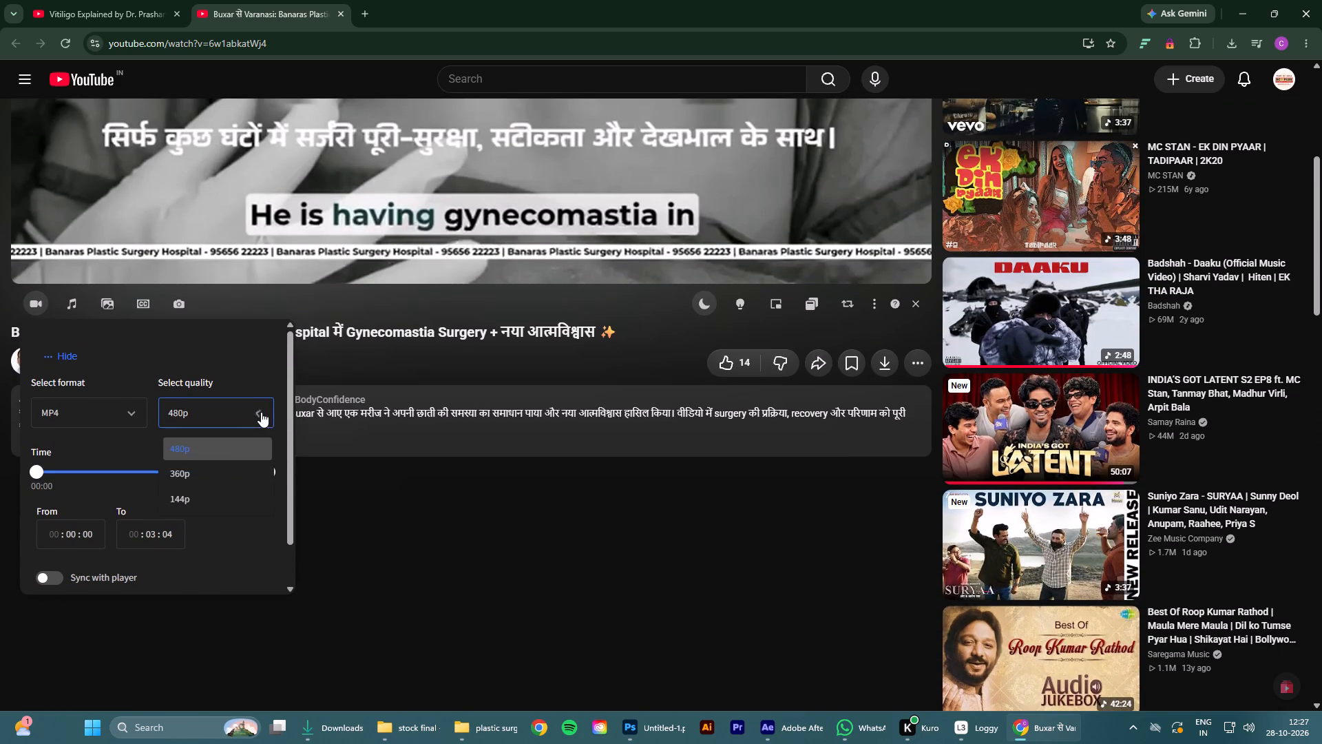
{"action": "scroll", "coordinate": [191, 488], "scroll_direction": "up", "scroll_amount": 4}
{"action": "scroll", "coordinate": [191, 488], "scroll_direction": "down", "scroll_amount": 4}
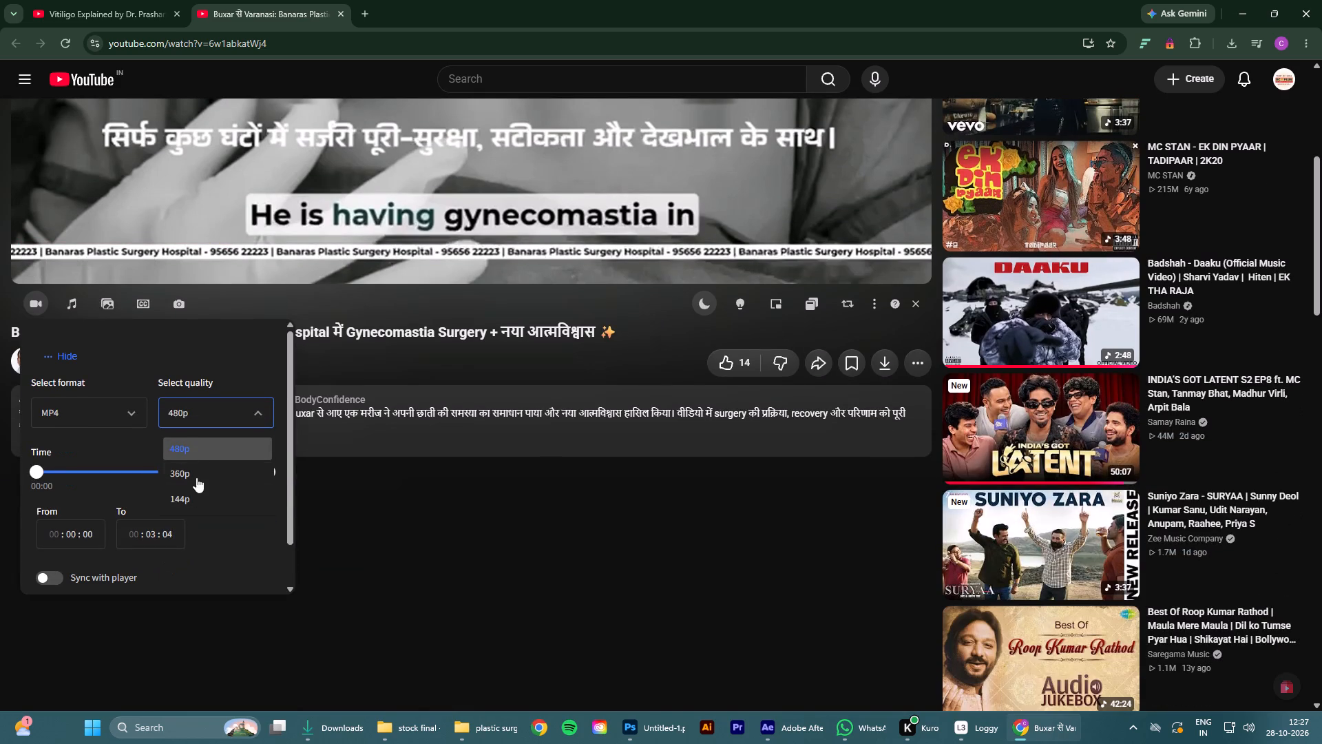
{"action": "left_click", "coordinate": [401, 530]}
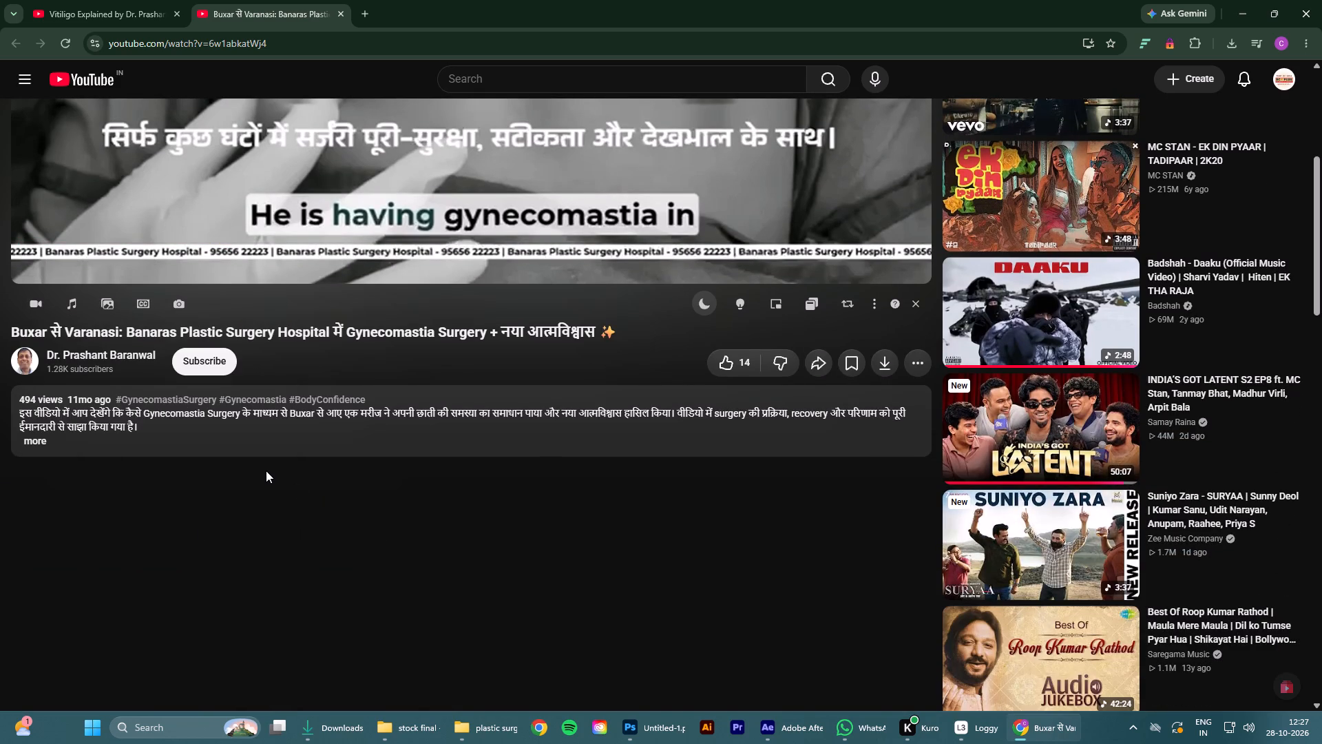
Check the playback quality options in the YouTube player's settings for the gynecomastia surgery video.
{"action": "left_click", "coordinate": [34, 300]}
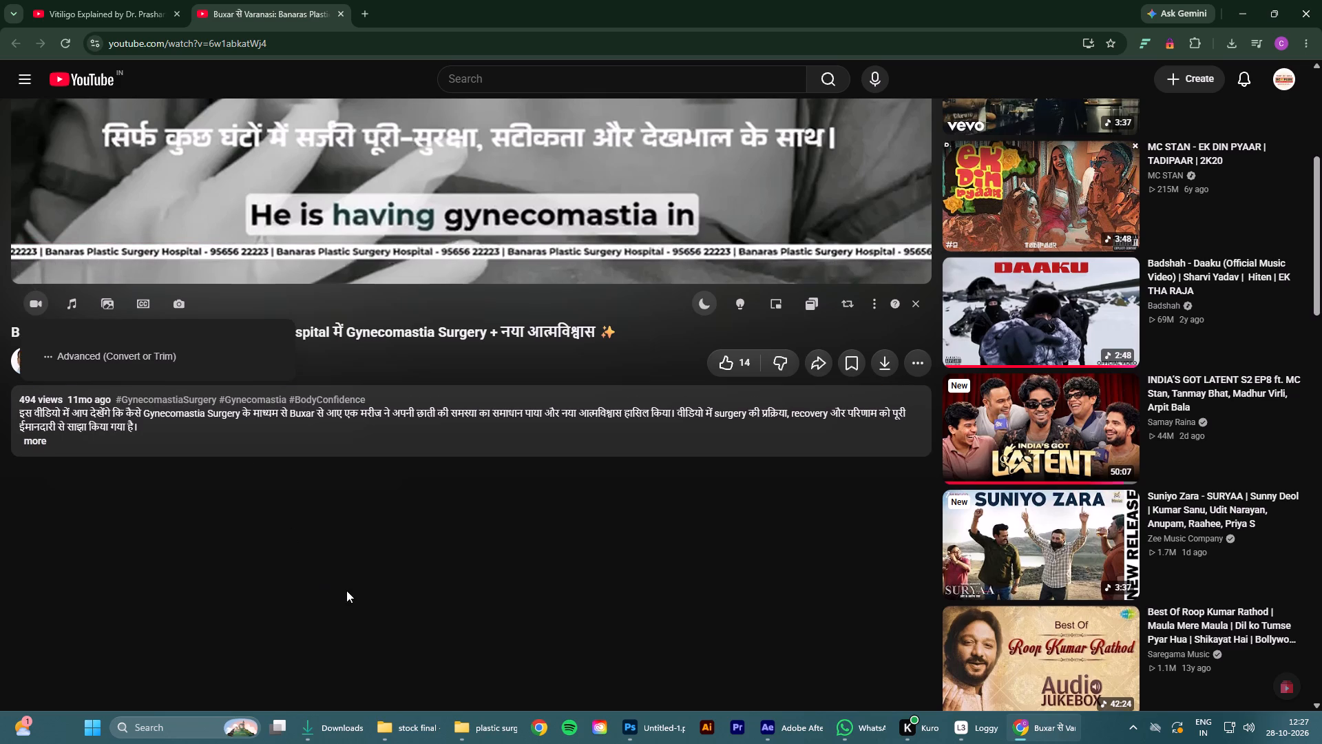
{"action": "scroll", "coordinate": [346, 590], "scroll_direction": "up", "scroll_amount": 4}
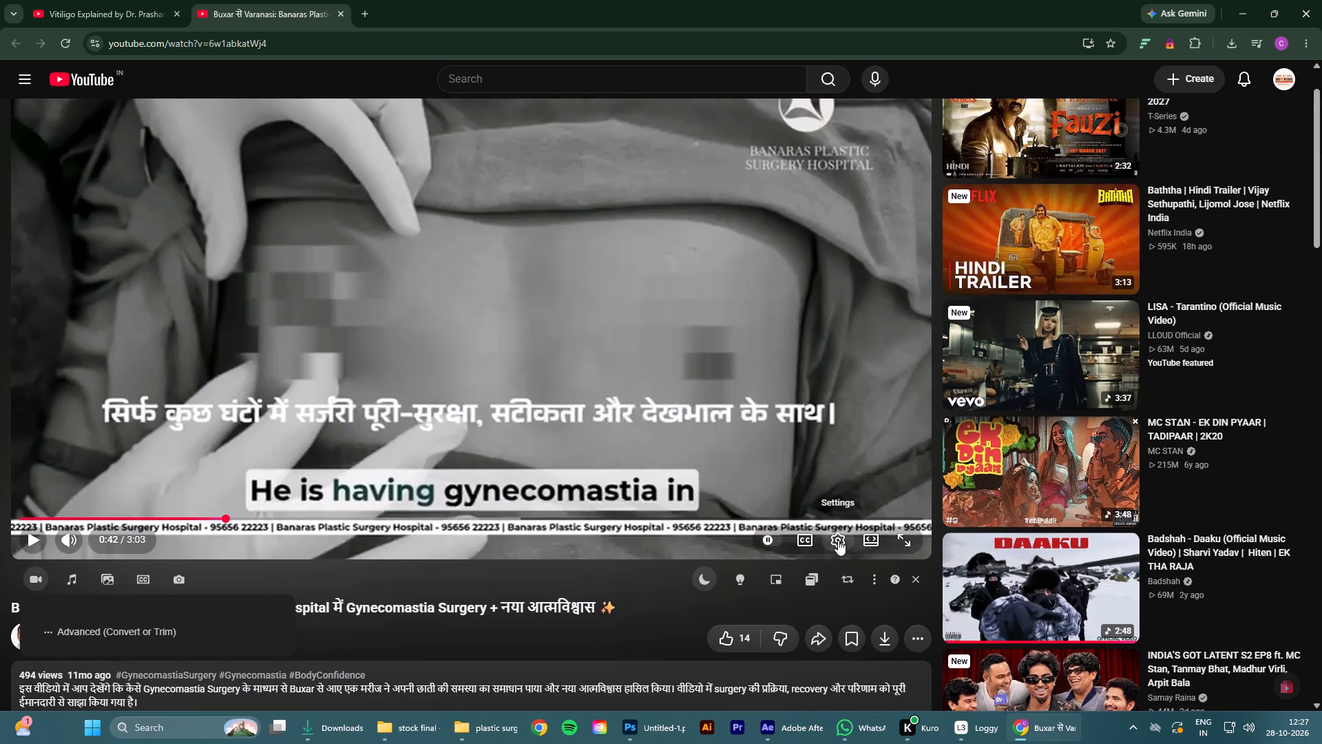
{"action": "left_click", "coordinate": [838, 540]}
{"action": "left_click", "coordinate": [834, 498]}
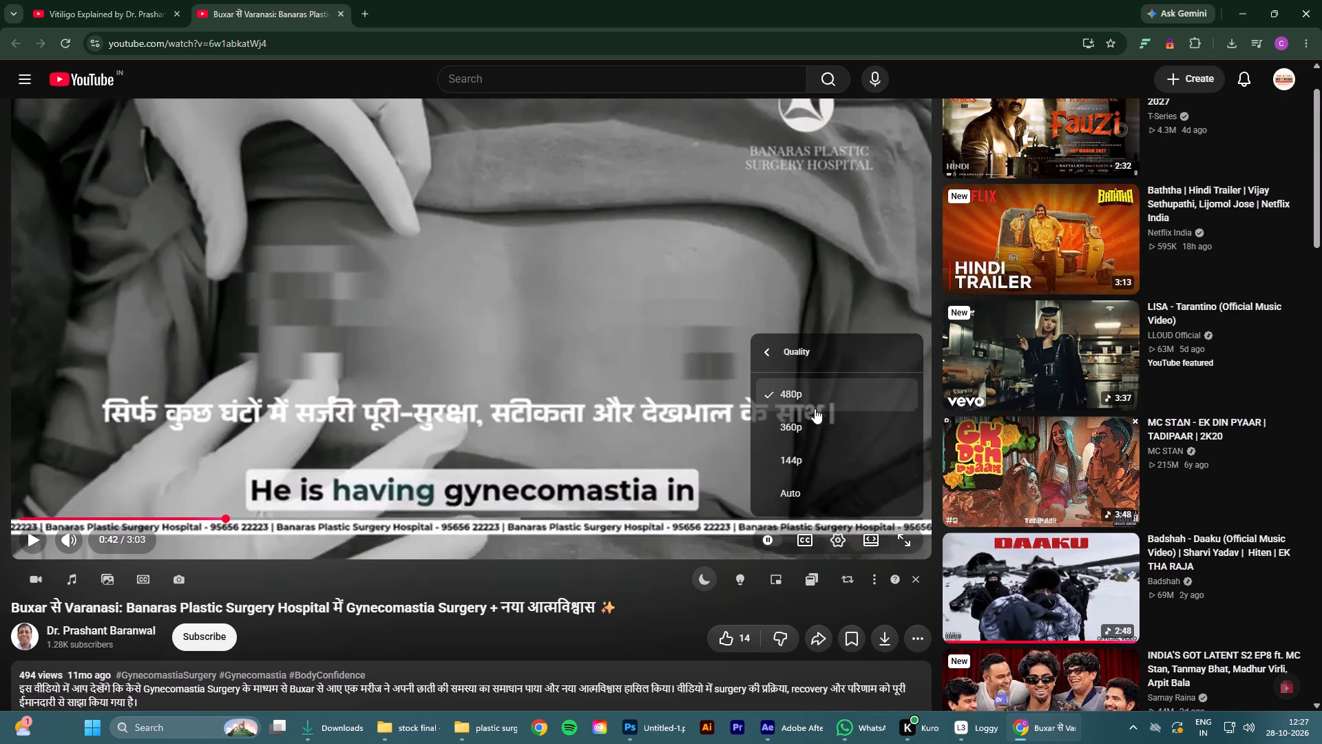
{"action": "scroll", "coordinate": [518, 390], "scroll_direction": "down", "scroll_amount": 4}
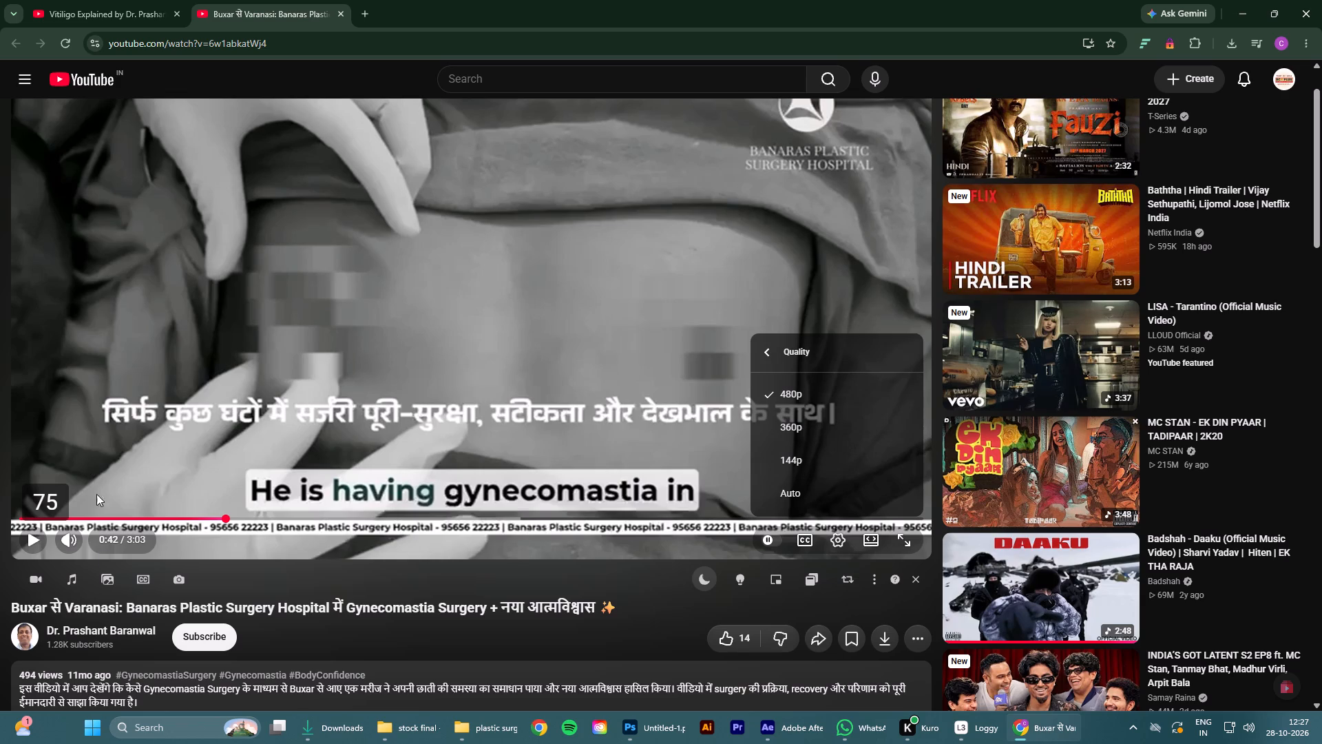
Copy the share link of the Buxar to Varanasi gynecomastia surgery video.
{"action": "left_click", "coordinate": [818, 633]}
{"action": "left_click", "coordinate": [784, 457]}
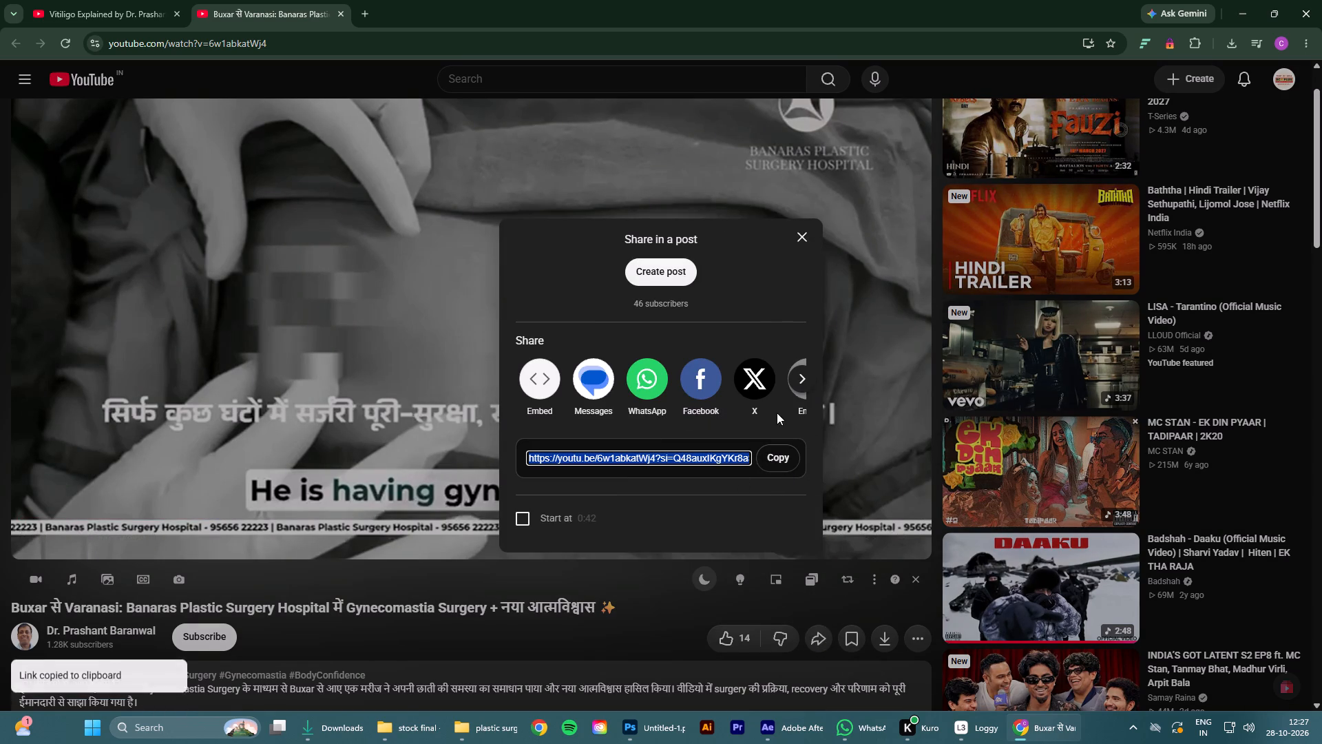
Search Google in a new tab for "download youtube videos".
{"action": "left_click", "coordinate": [367, 12]}
{"action": "left_click", "coordinate": [516, 273]}
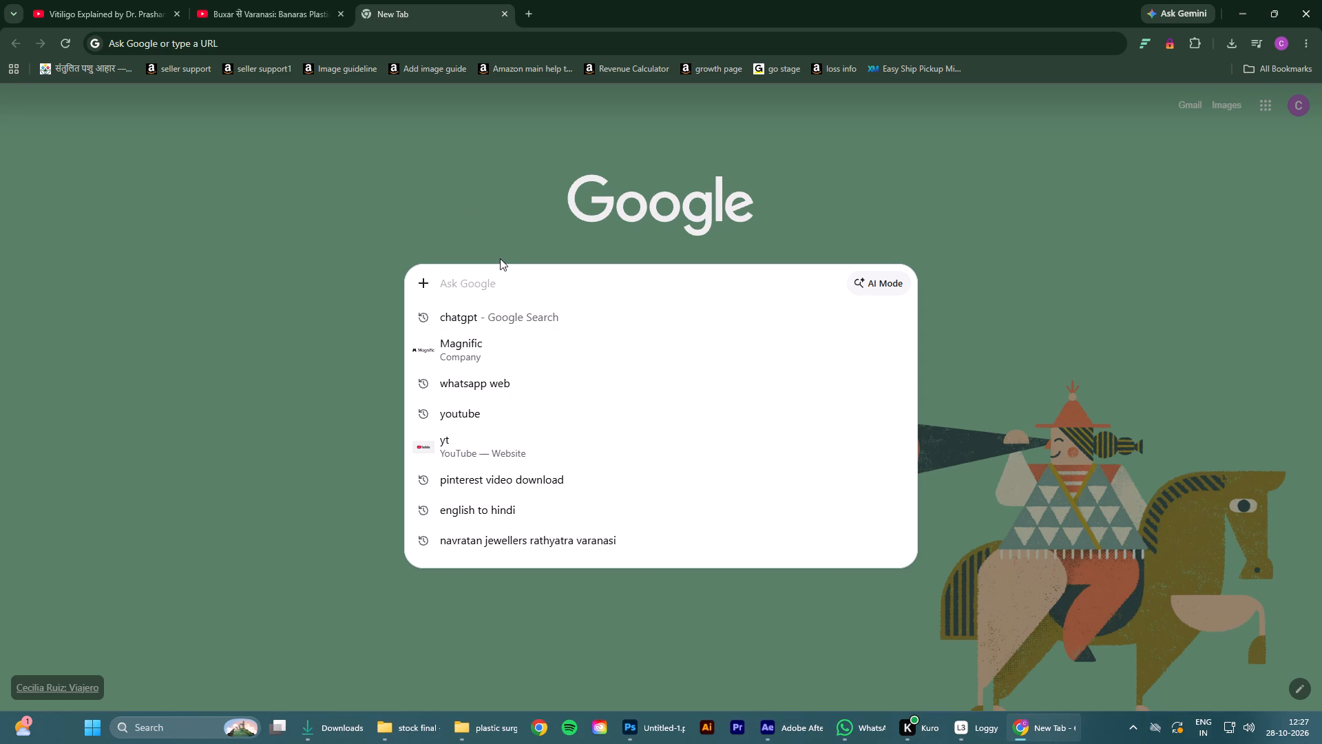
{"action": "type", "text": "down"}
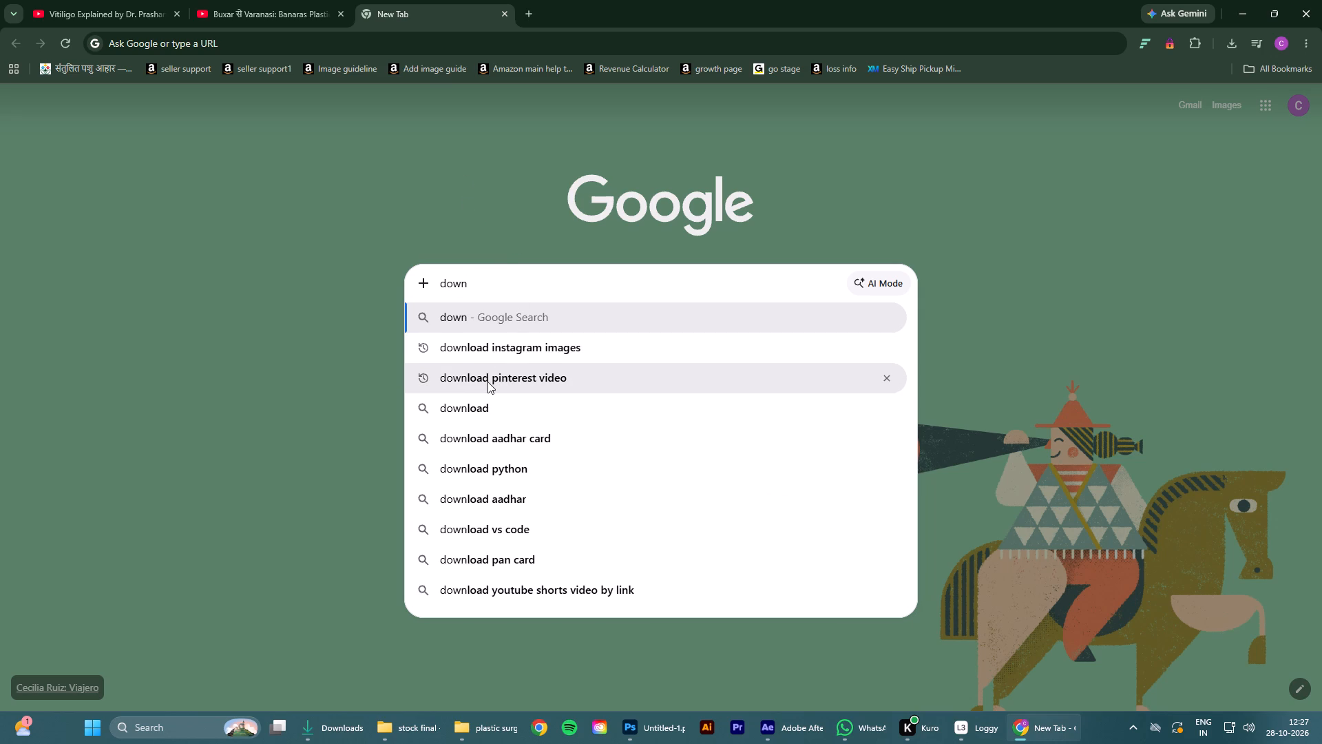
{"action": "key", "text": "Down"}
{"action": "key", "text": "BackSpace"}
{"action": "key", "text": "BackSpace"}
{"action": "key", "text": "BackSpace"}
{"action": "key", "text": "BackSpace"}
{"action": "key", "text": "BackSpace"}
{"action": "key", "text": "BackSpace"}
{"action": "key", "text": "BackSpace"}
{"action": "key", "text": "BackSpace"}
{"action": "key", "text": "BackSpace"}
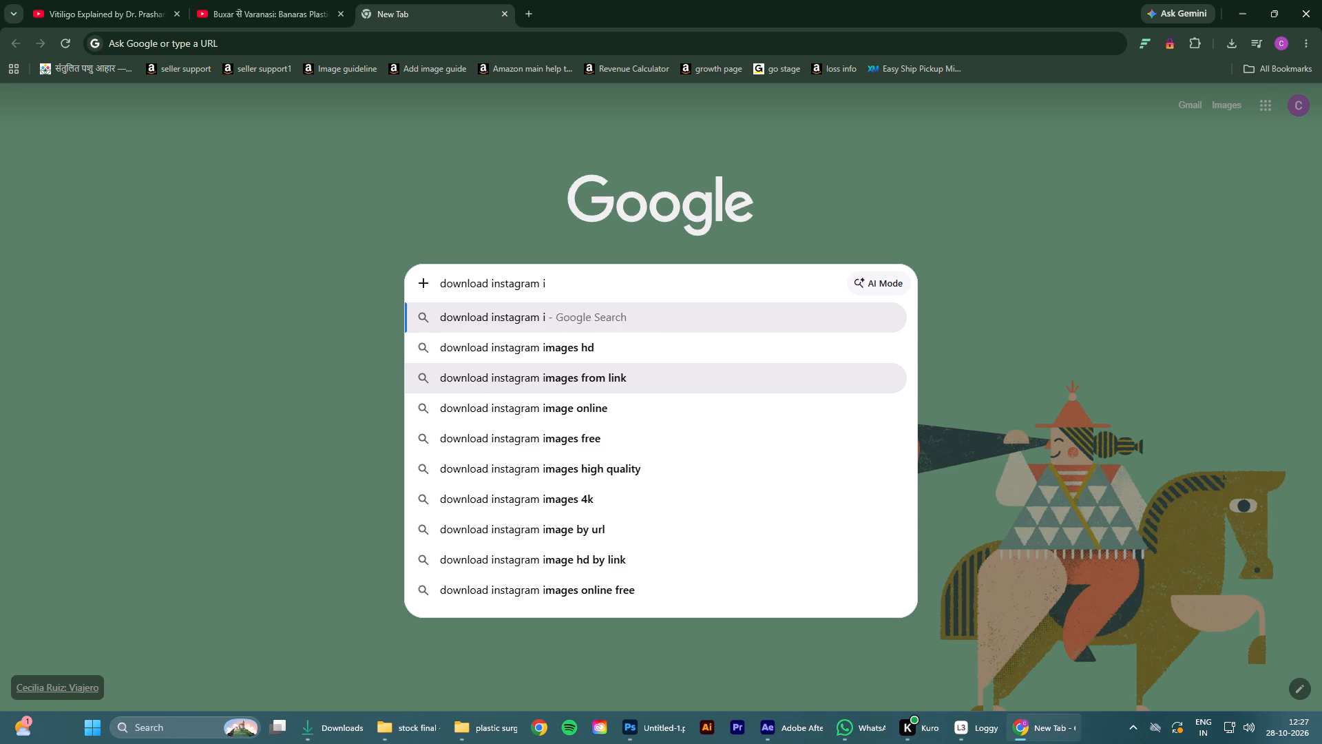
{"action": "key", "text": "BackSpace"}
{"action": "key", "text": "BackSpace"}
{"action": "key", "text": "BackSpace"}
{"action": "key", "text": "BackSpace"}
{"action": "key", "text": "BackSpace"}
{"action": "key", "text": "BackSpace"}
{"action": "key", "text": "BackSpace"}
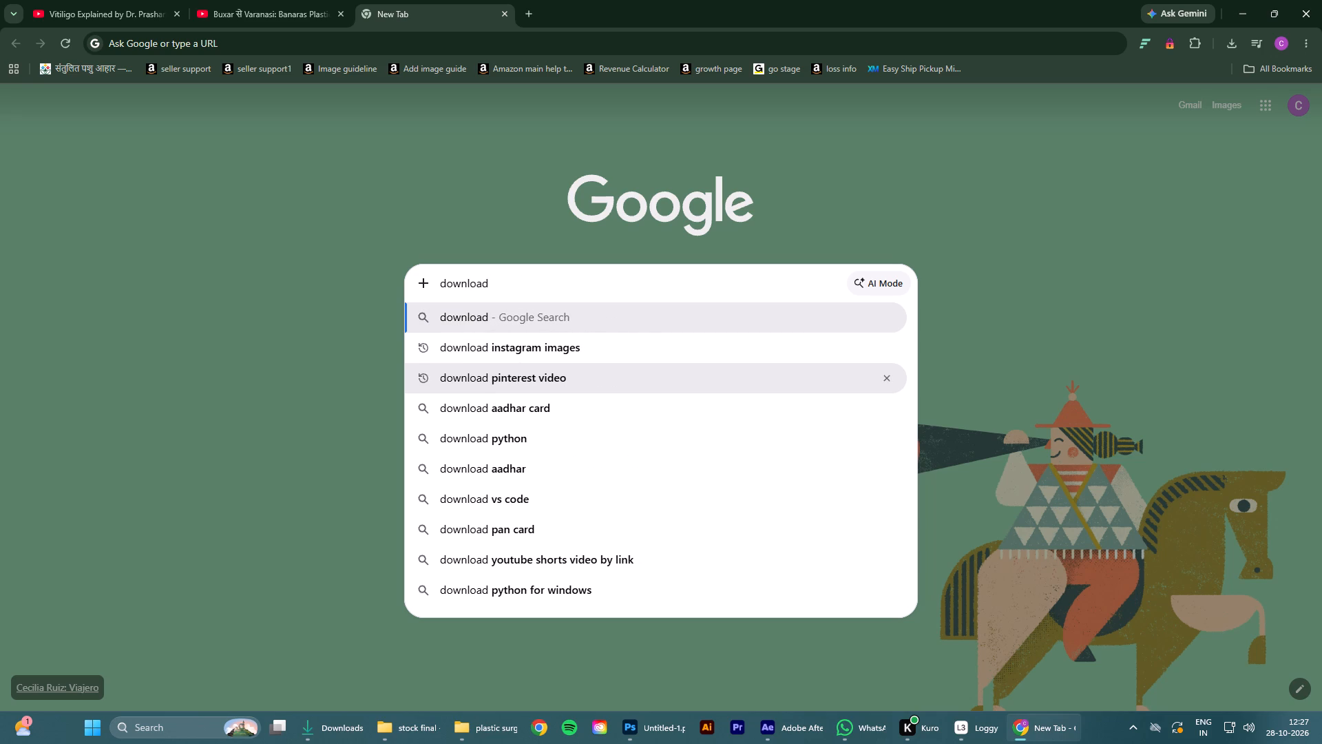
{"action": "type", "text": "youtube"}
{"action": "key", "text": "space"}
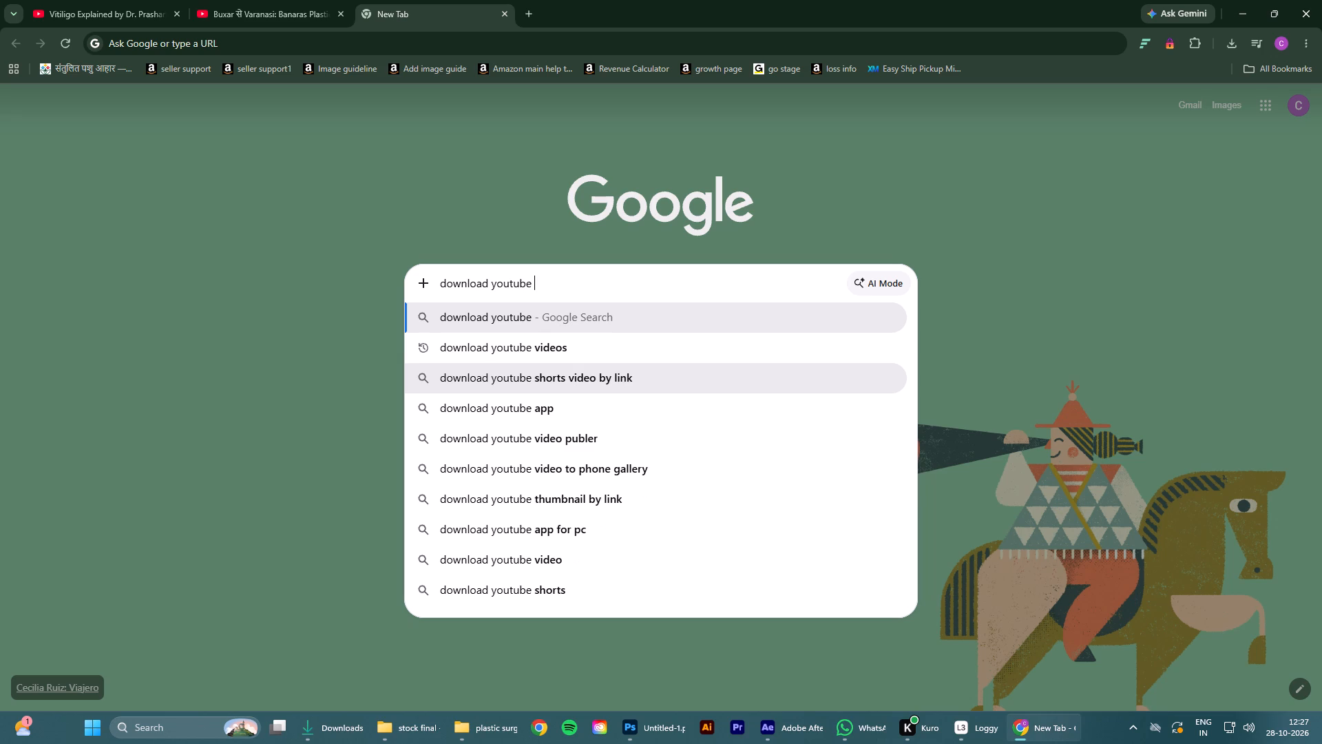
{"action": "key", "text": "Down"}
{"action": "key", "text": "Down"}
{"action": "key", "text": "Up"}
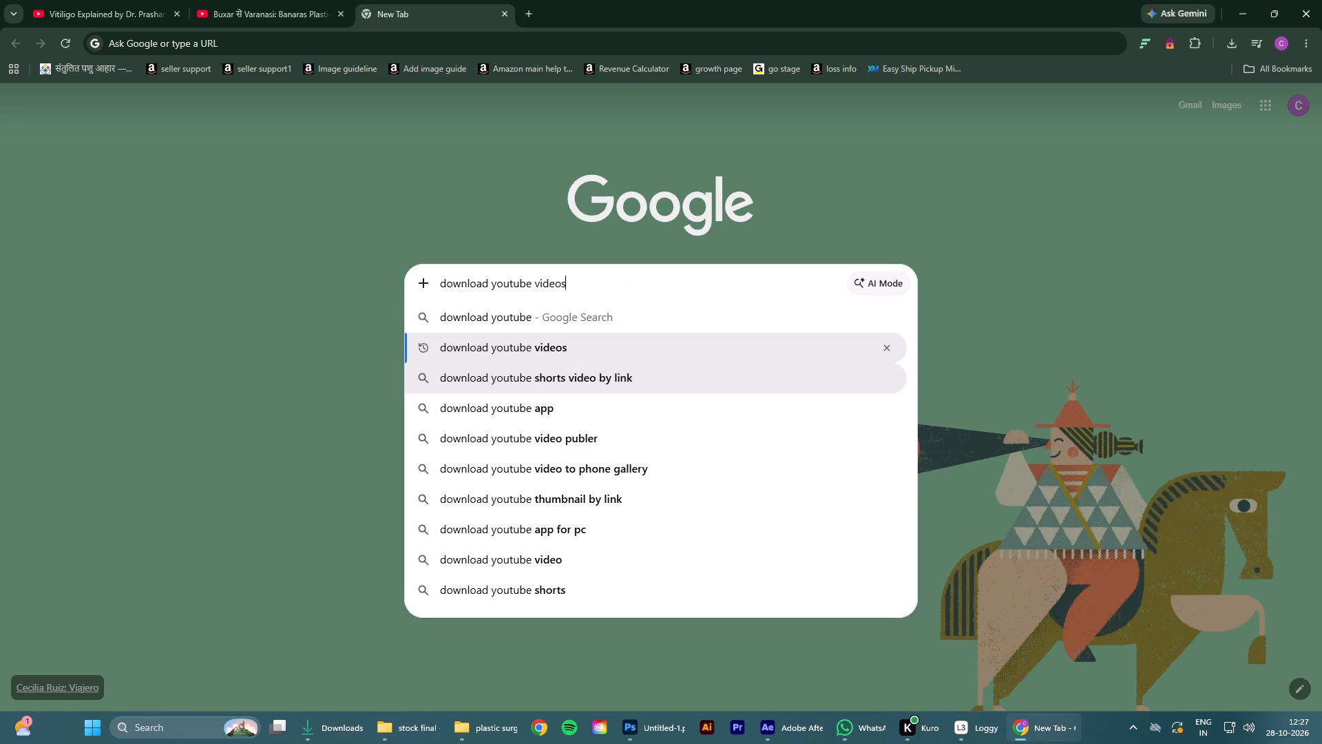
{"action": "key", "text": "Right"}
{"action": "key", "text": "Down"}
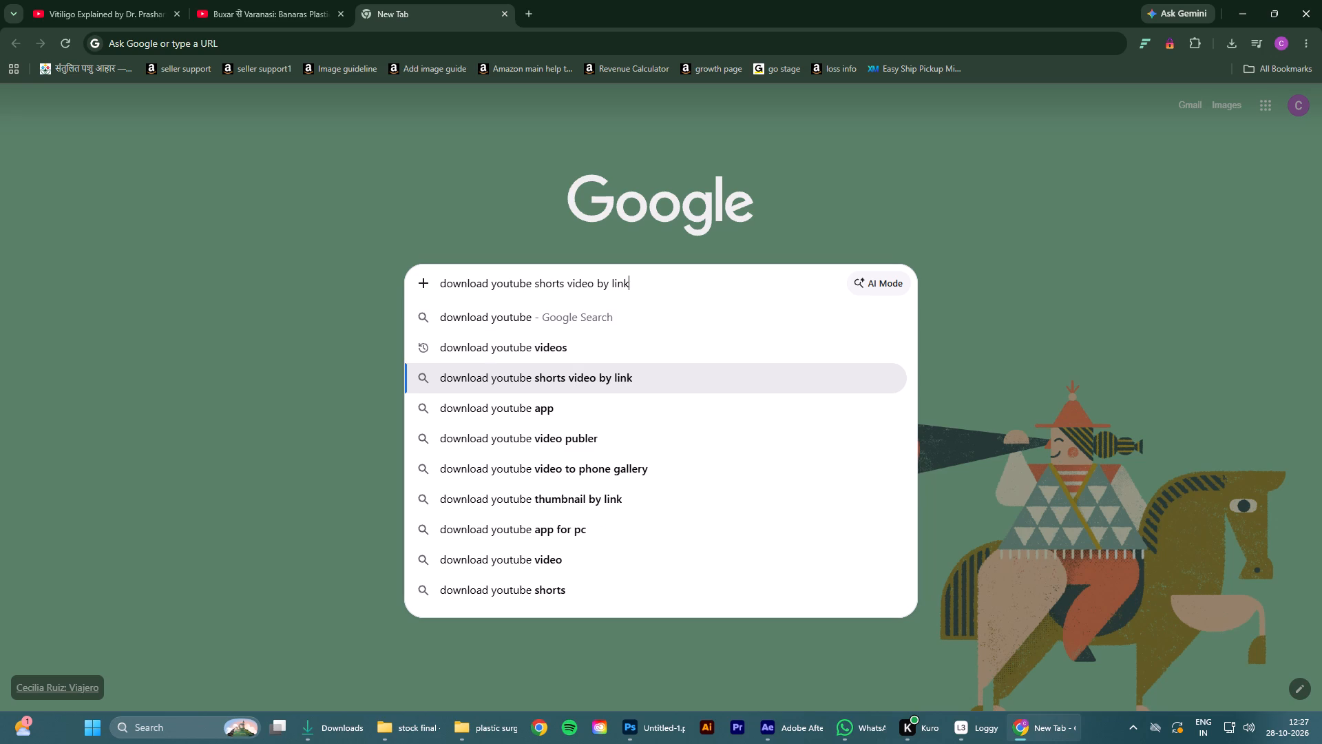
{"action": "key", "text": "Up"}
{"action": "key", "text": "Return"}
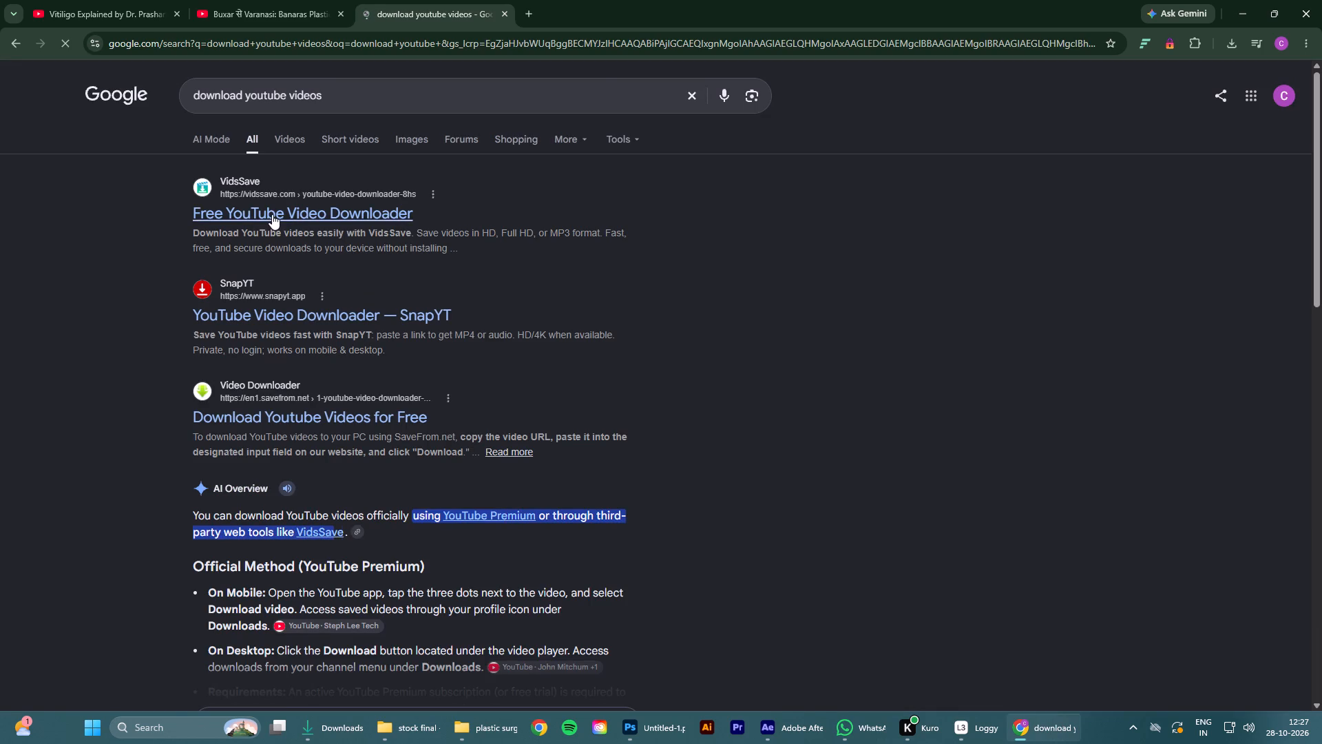
Open the VidsSave YouTube Video Downloader, submit the copied video link and download the 480P MP4 version.
{"action": "left_click", "coordinate": [272, 214]}
{"action": "left_click", "coordinate": [343, 354]}
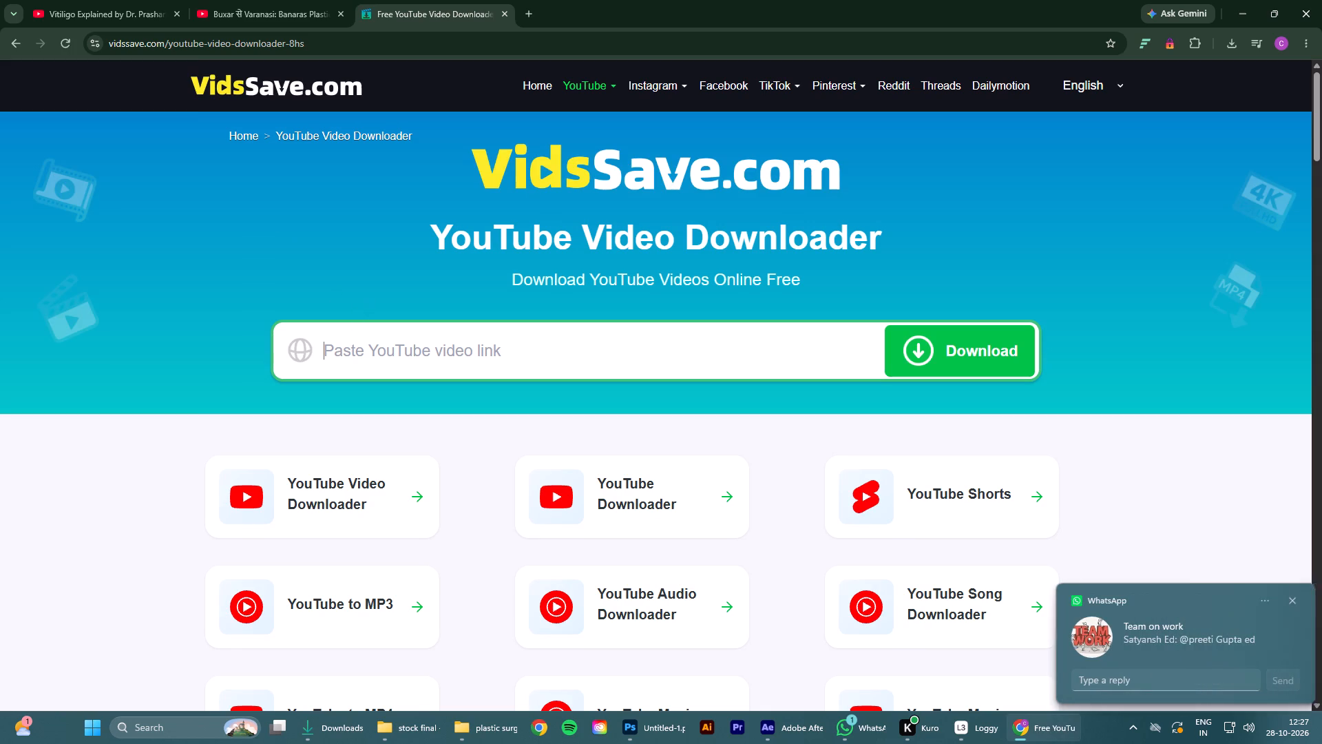
{"action": "key", "text": "ctrl+v"}
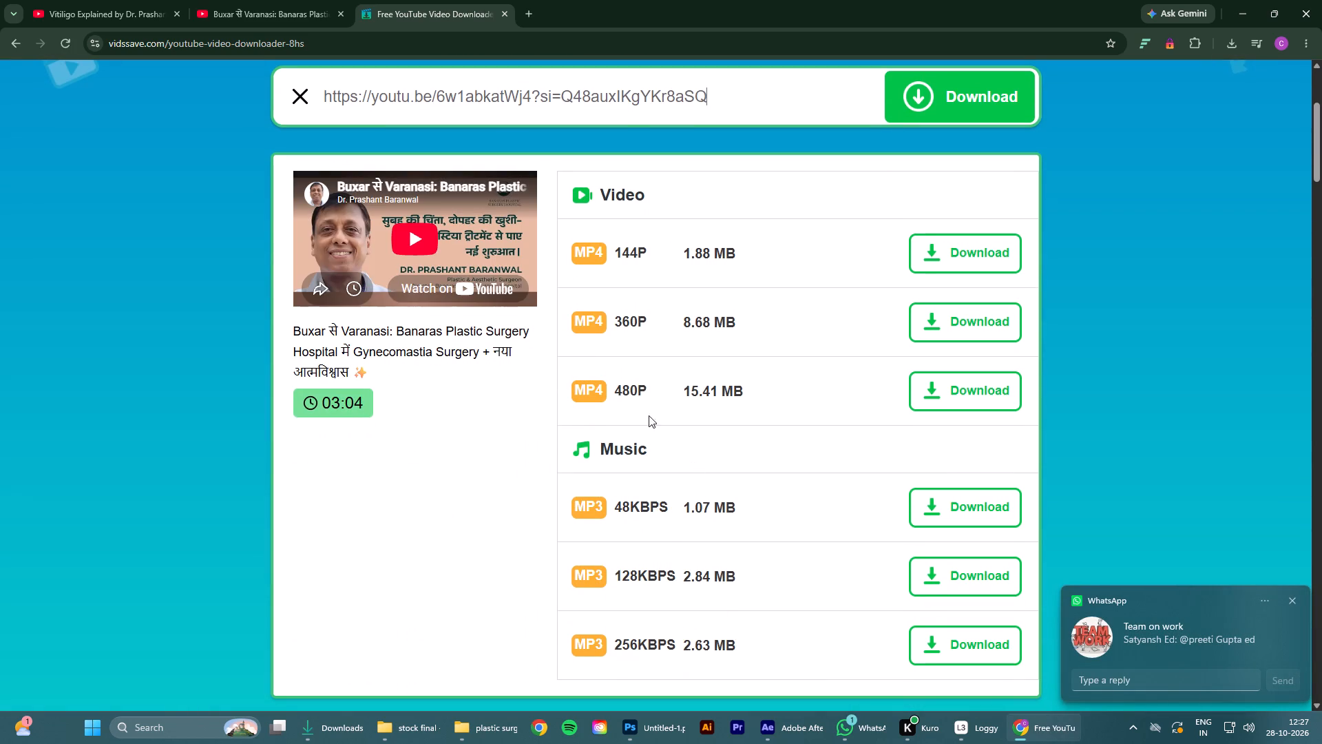
{"action": "left_click", "coordinate": [973, 399]}
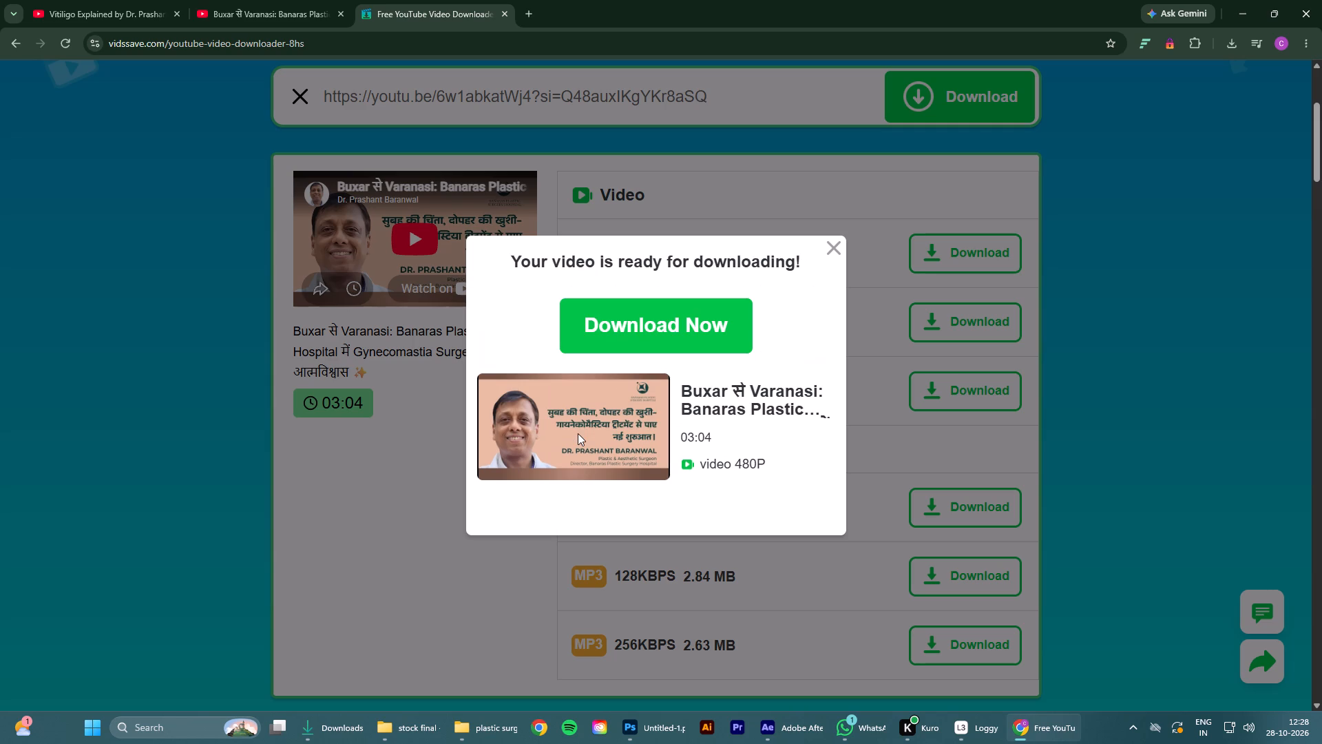
{"action": "left_click", "coordinate": [646, 363]}
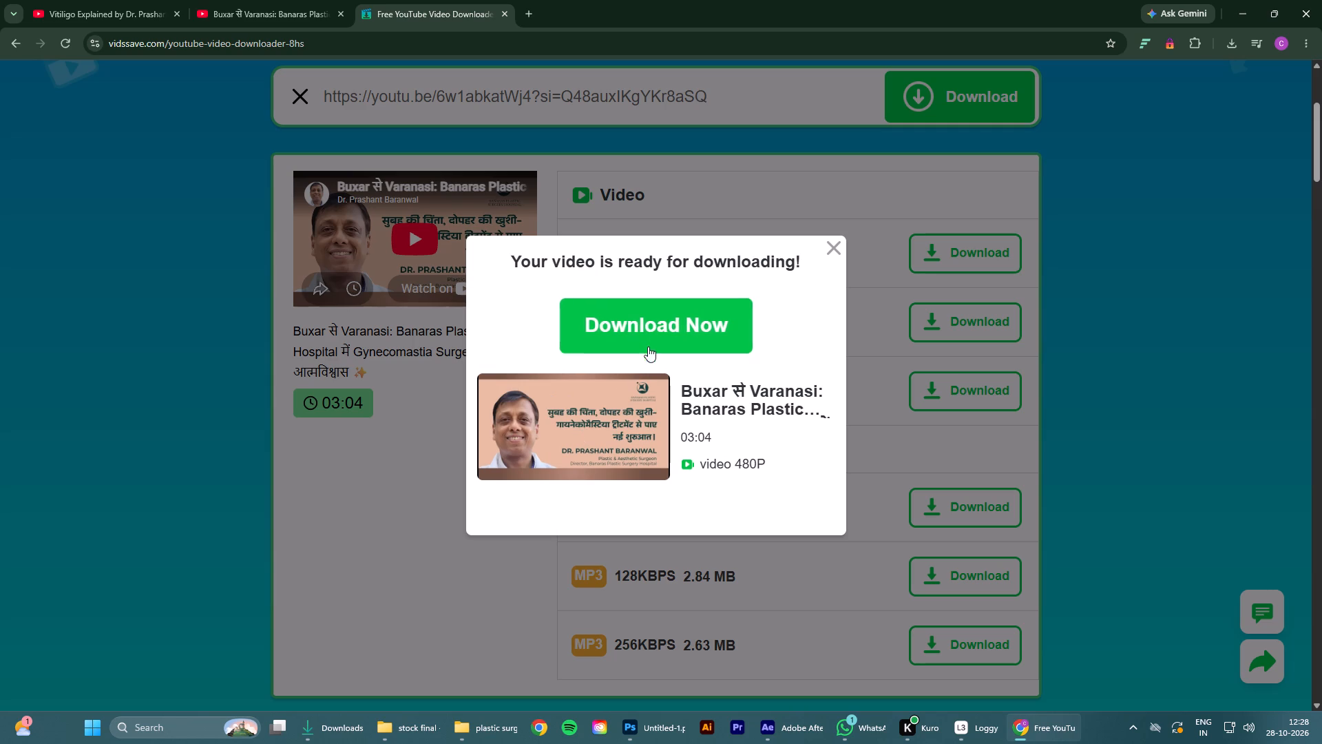
{"action": "left_click", "coordinate": [653, 338]}
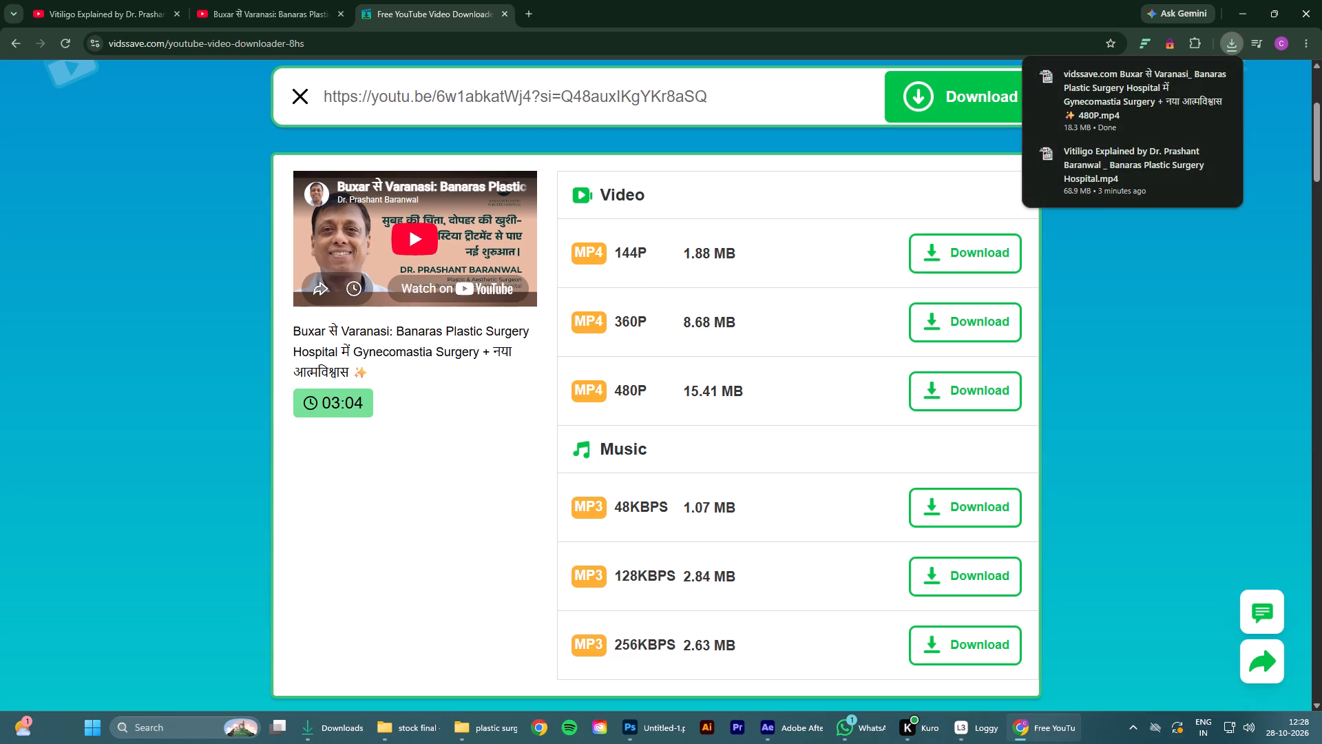
Close the VidsSave tab and the gynecomastia surgery video tab.
{"action": "left_click", "coordinate": [506, 12]}
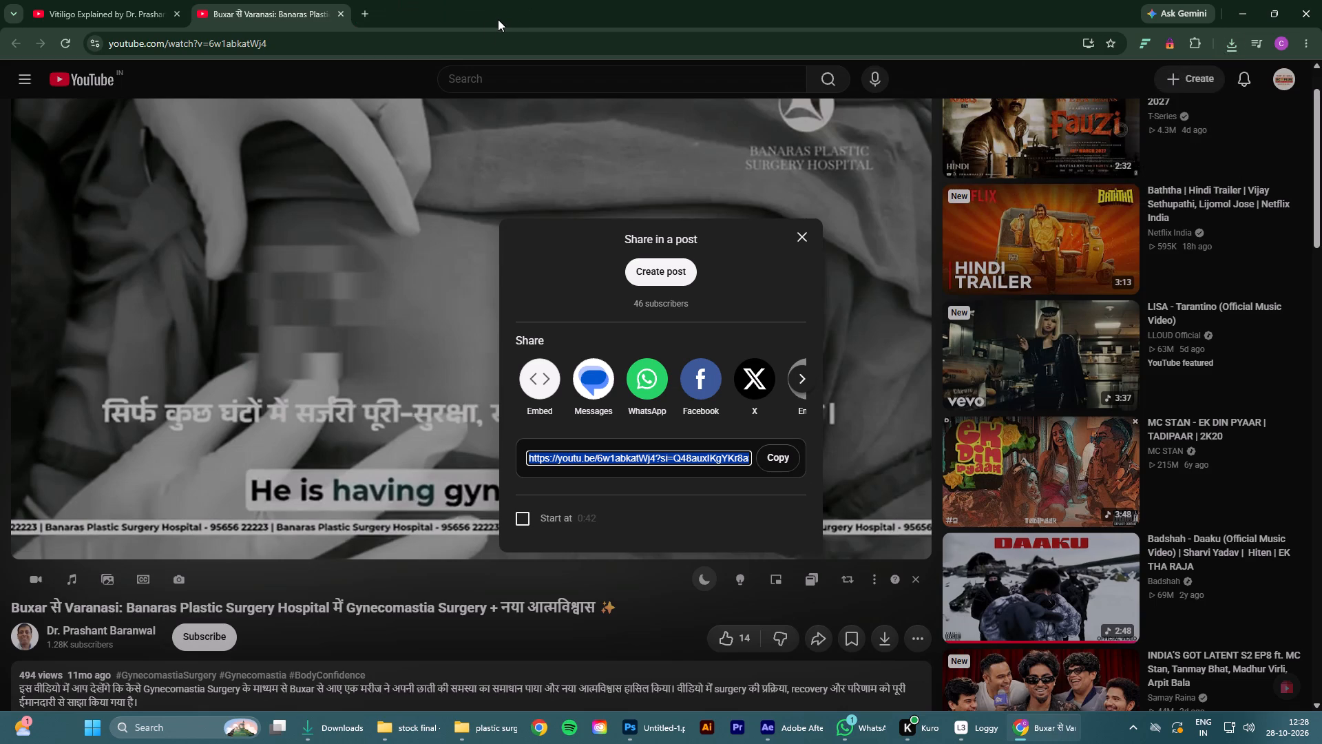
{"action": "left_click", "coordinate": [341, 14]}
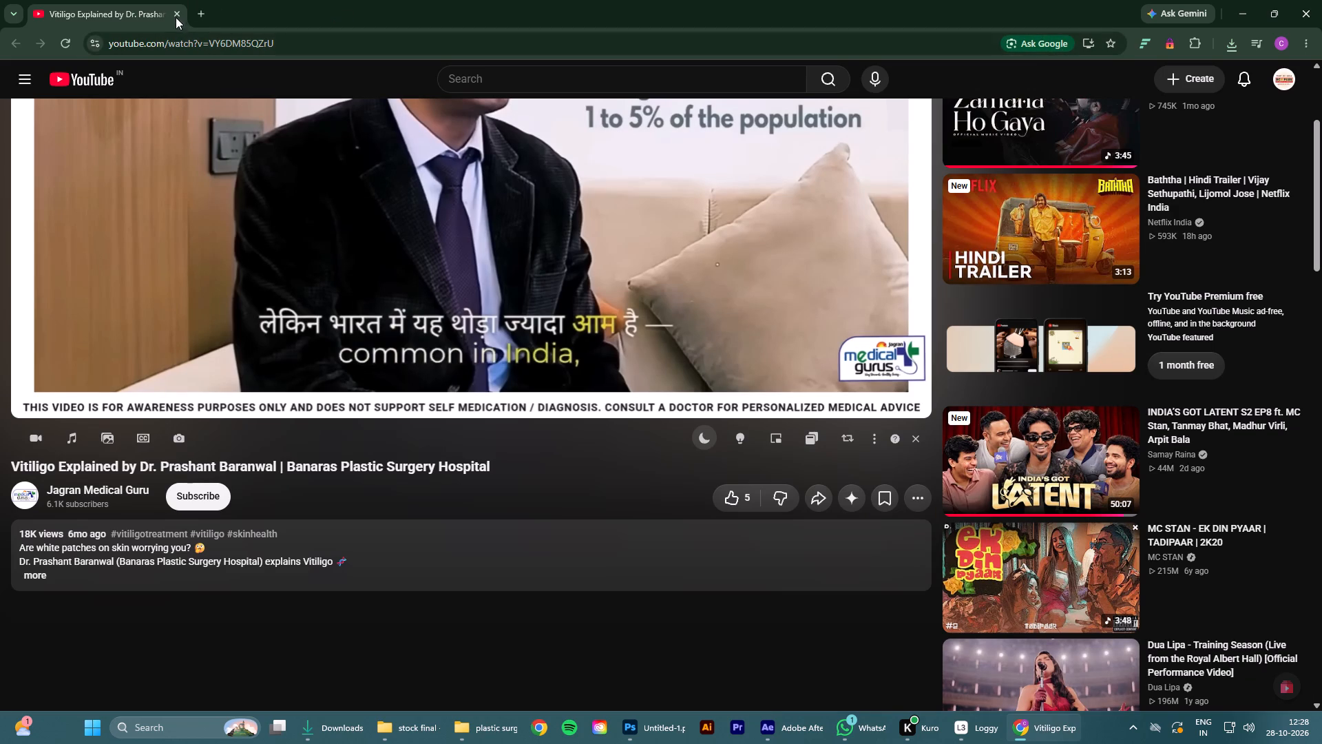
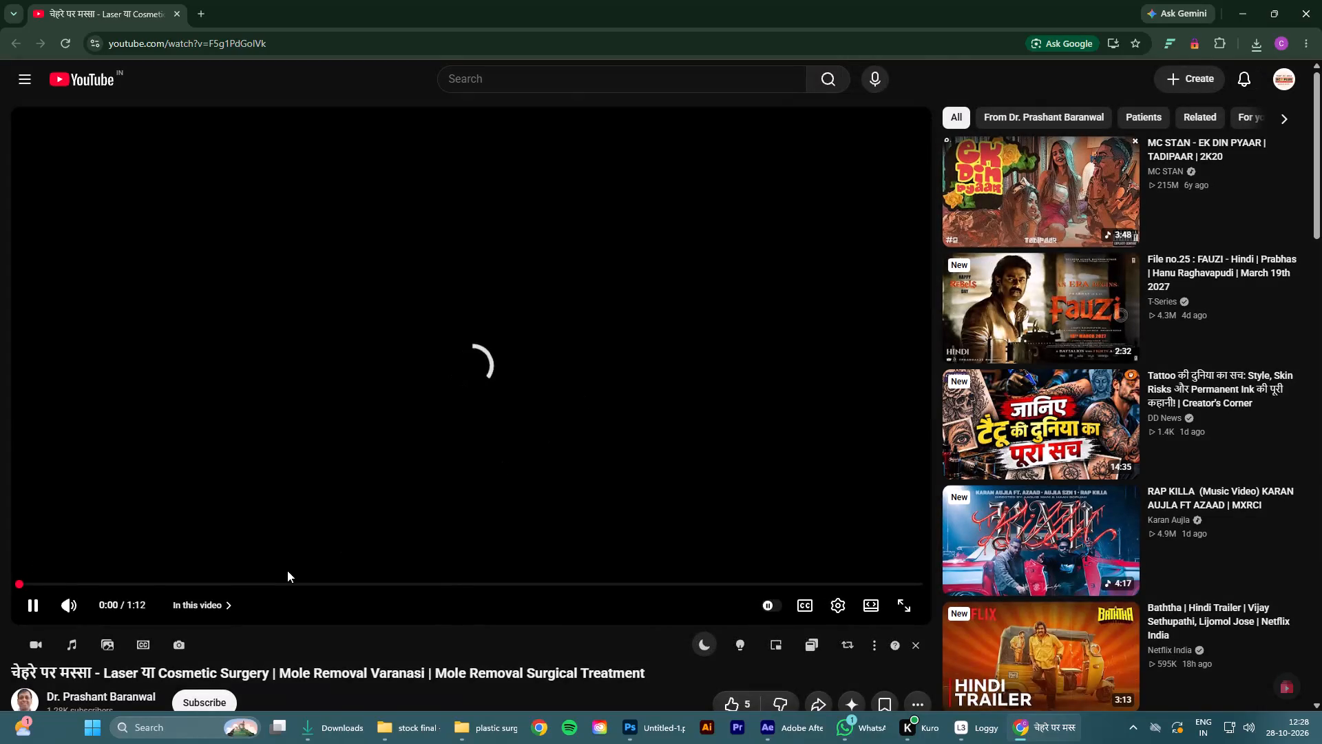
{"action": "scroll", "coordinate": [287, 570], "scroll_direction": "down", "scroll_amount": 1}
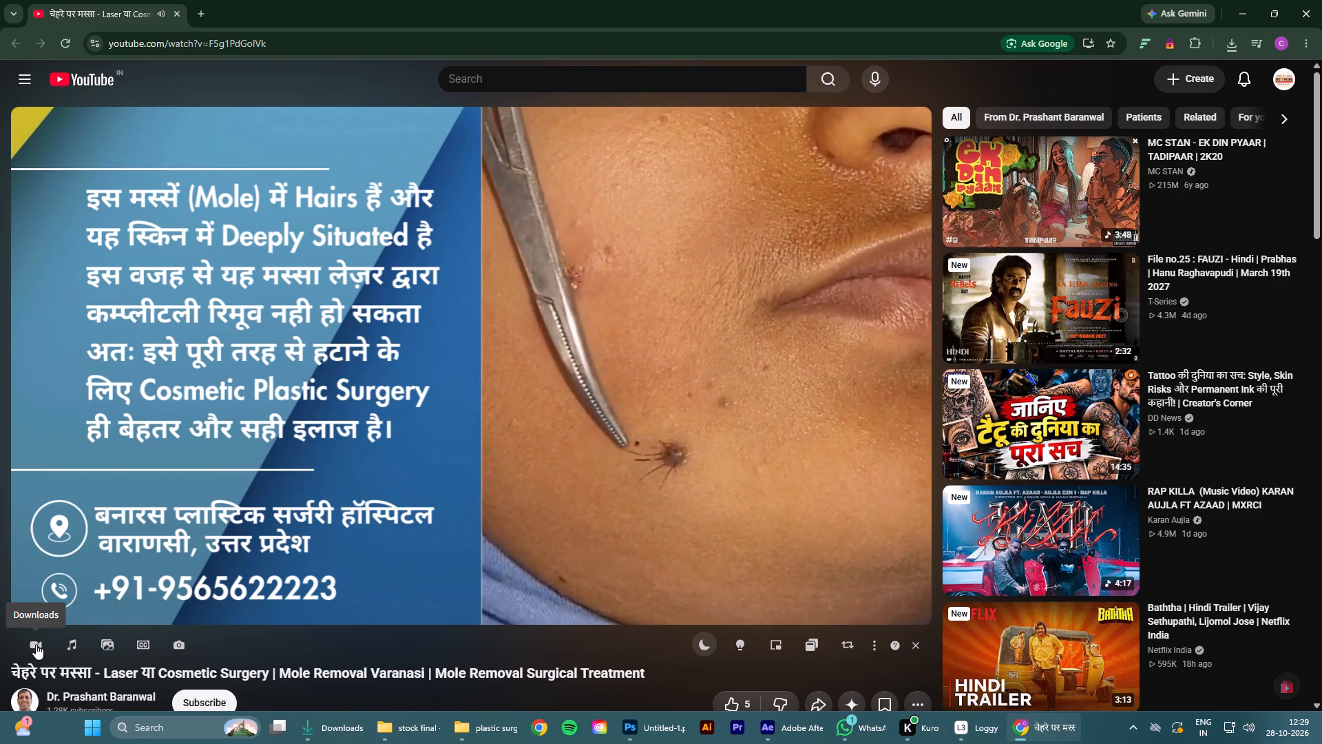
Download the Mole Removal Varanasi laser or cosmetic surgery video as a 1080p MP4 with the Addoncrop extension.
{"action": "left_click", "coordinate": [37, 645]}
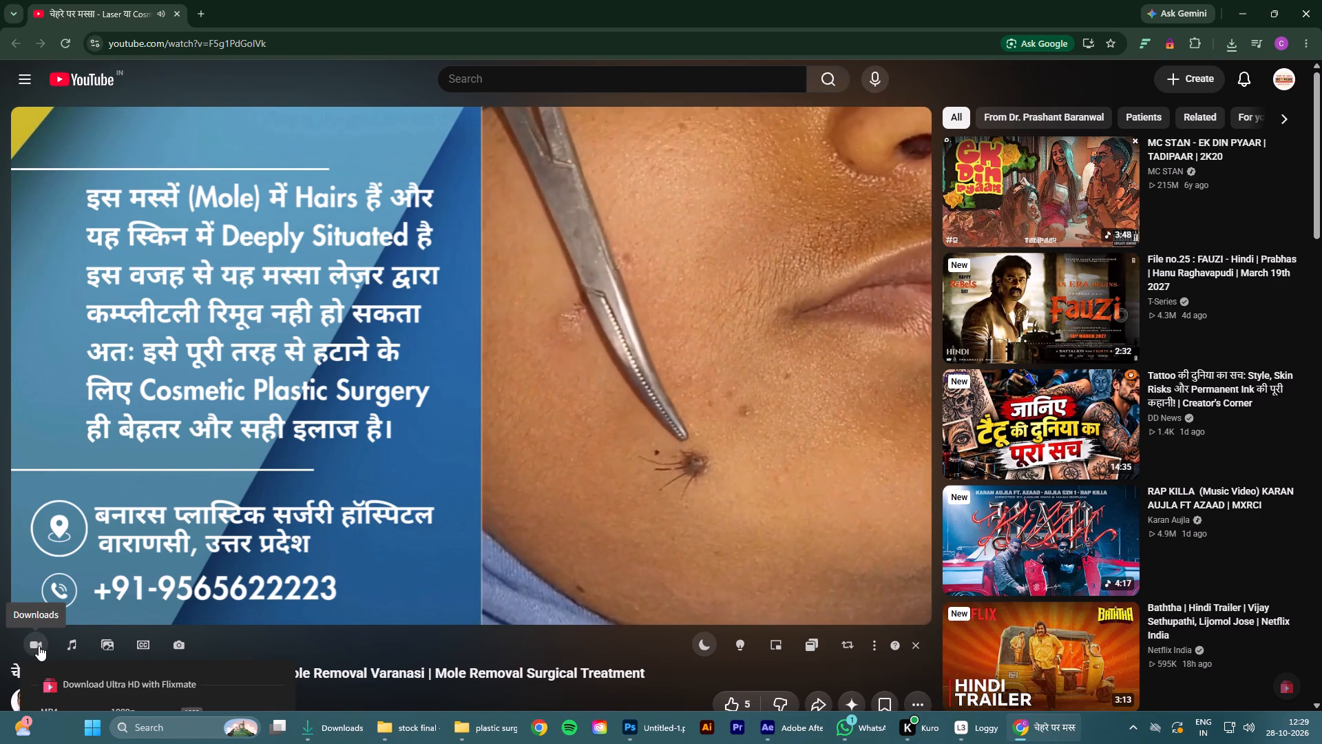
{"action": "scroll", "coordinate": [187, 692], "scroll_direction": "down", "scroll_amount": 2}
{"action": "scroll", "coordinate": [187, 623], "scroll_direction": "down", "scroll_amount": 1}
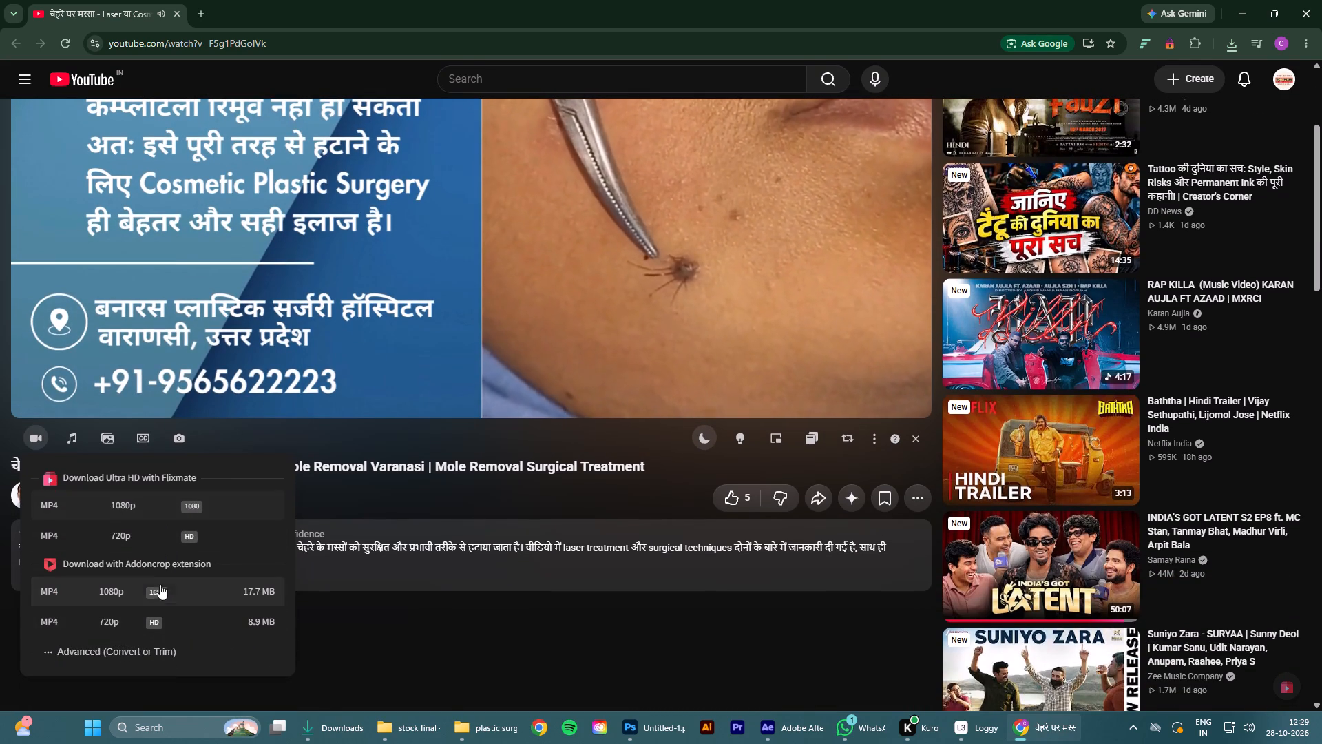
{"action": "left_click", "coordinate": [120, 588]}
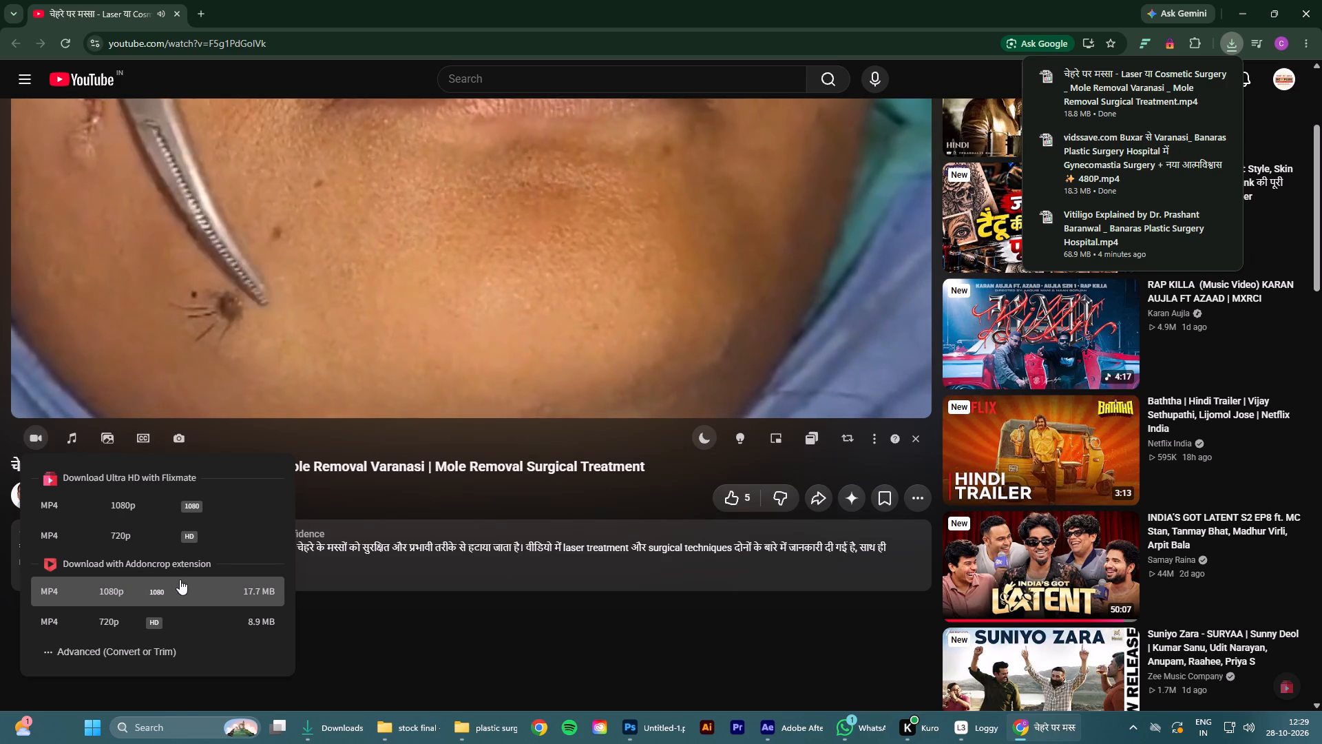
Pause playback of the mole removal video.
{"action": "scroll", "coordinate": [455, 287], "scroll_direction": "up", "scroll_amount": 1}
{"action": "left_click", "coordinate": [455, 287]}
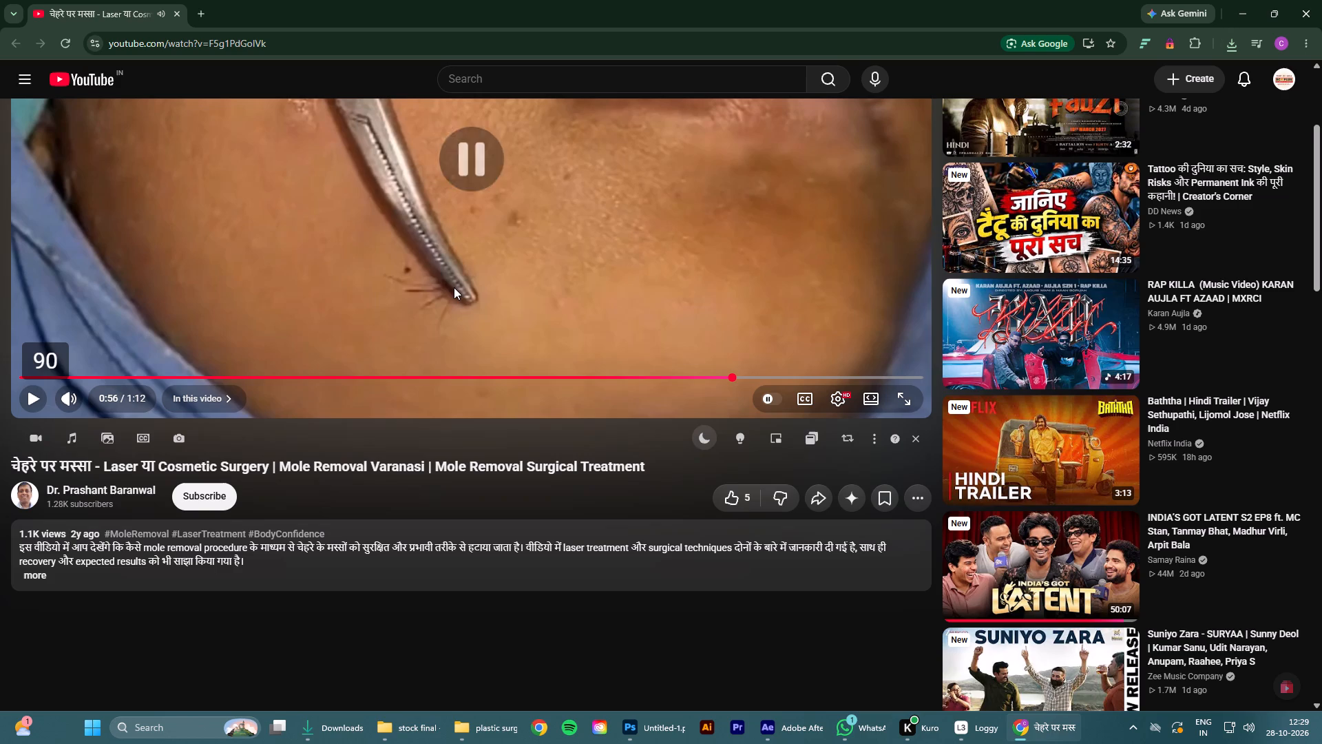
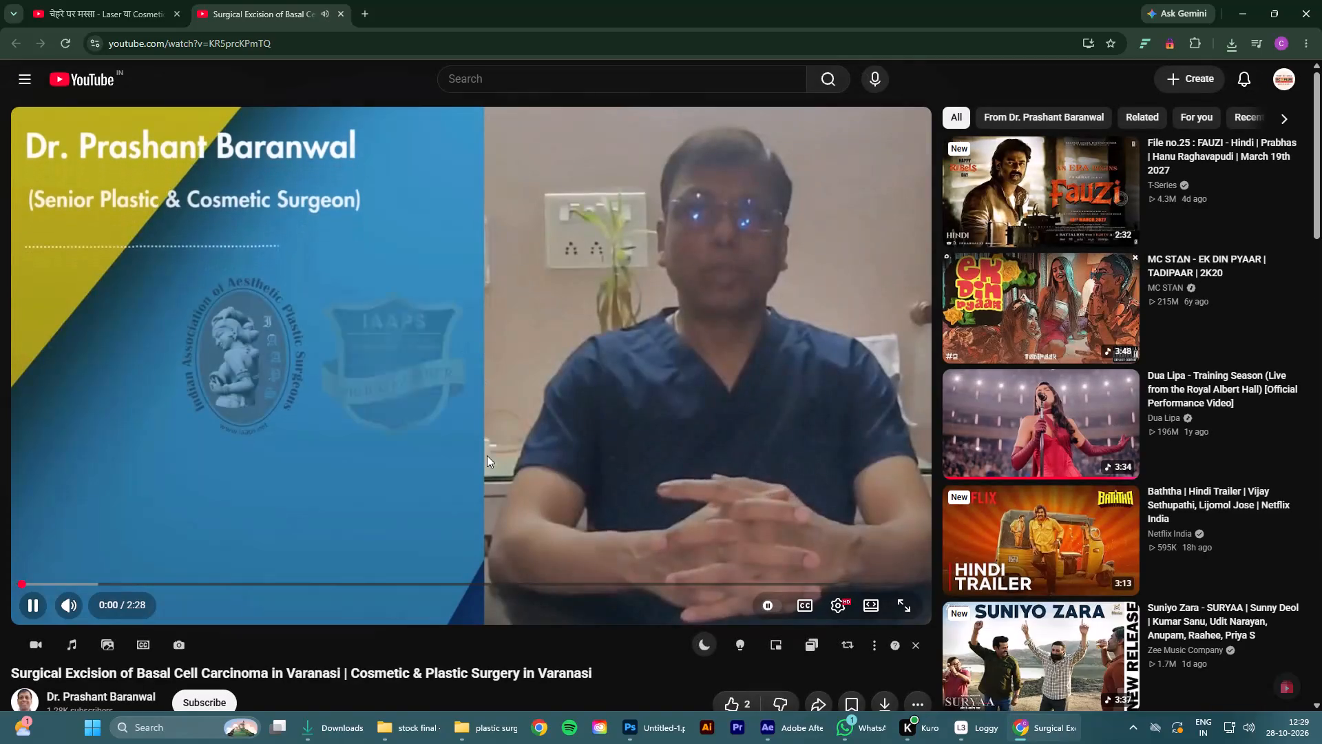
Pause the Surgical Excision of Basal Cell Carcinoma video and download it as a 1080p MP4 with the Addoncrop extension.
{"action": "scroll", "coordinate": [486, 455], "scroll_direction": "down", "scroll_amount": 1}
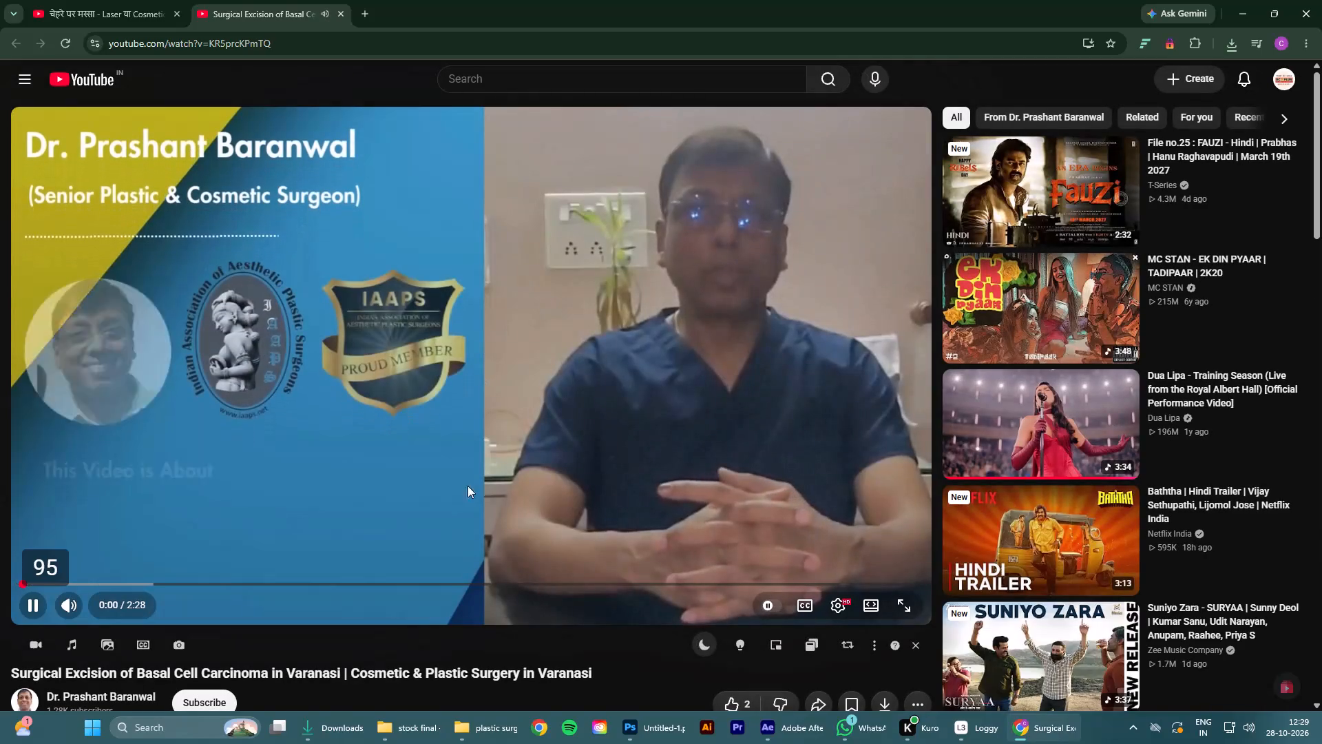
{"action": "scroll", "coordinate": [468, 486], "scroll_direction": "down", "scroll_amount": 1}
{"action": "scroll", "coordinate": [430, 591], "scroll_direction": "down", "scroll_amount": 3}
{"action": "scroll", "coordinate": [401, 669], "scroll_direction": "down", "scroll_amount": 3}
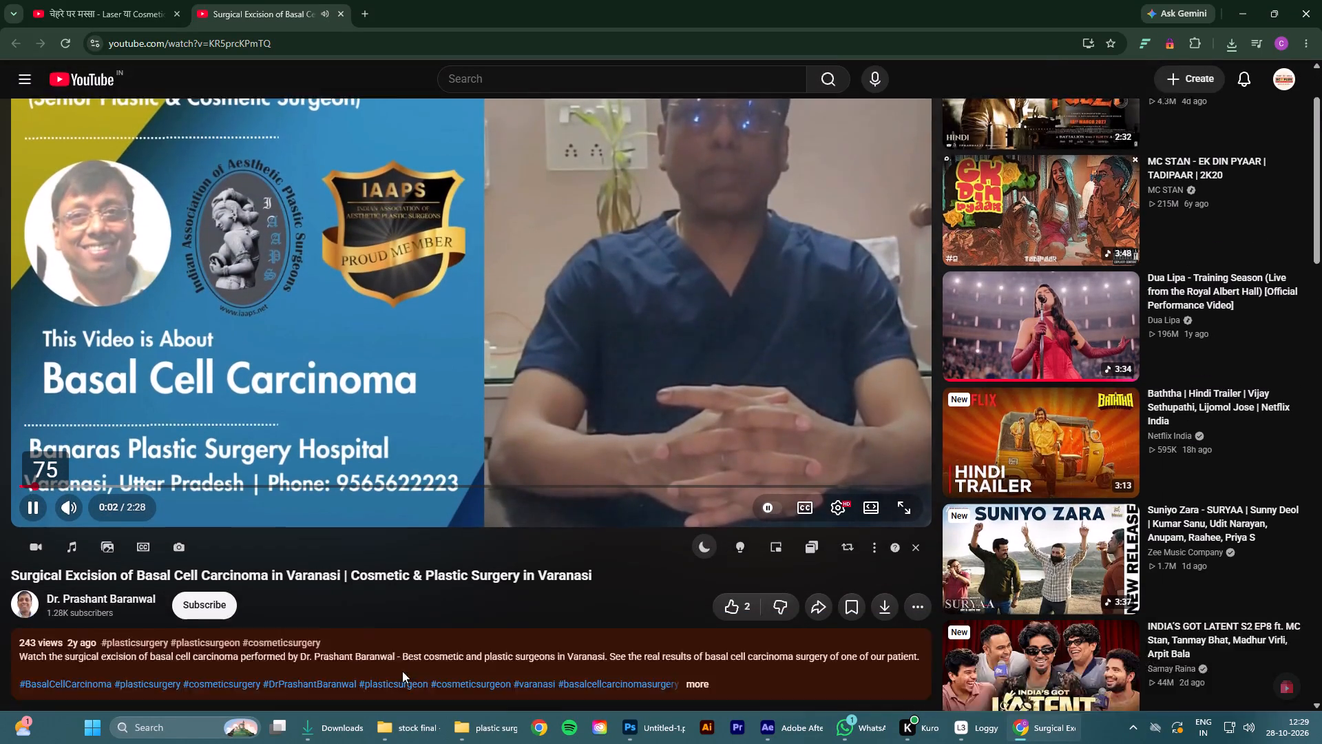
{"action": "scroll", "coordinate": [159, 468], "scroll_direction": "up", "scroll_amount": 2}
{"action": "left_click", "coordinate": [546, 236]}
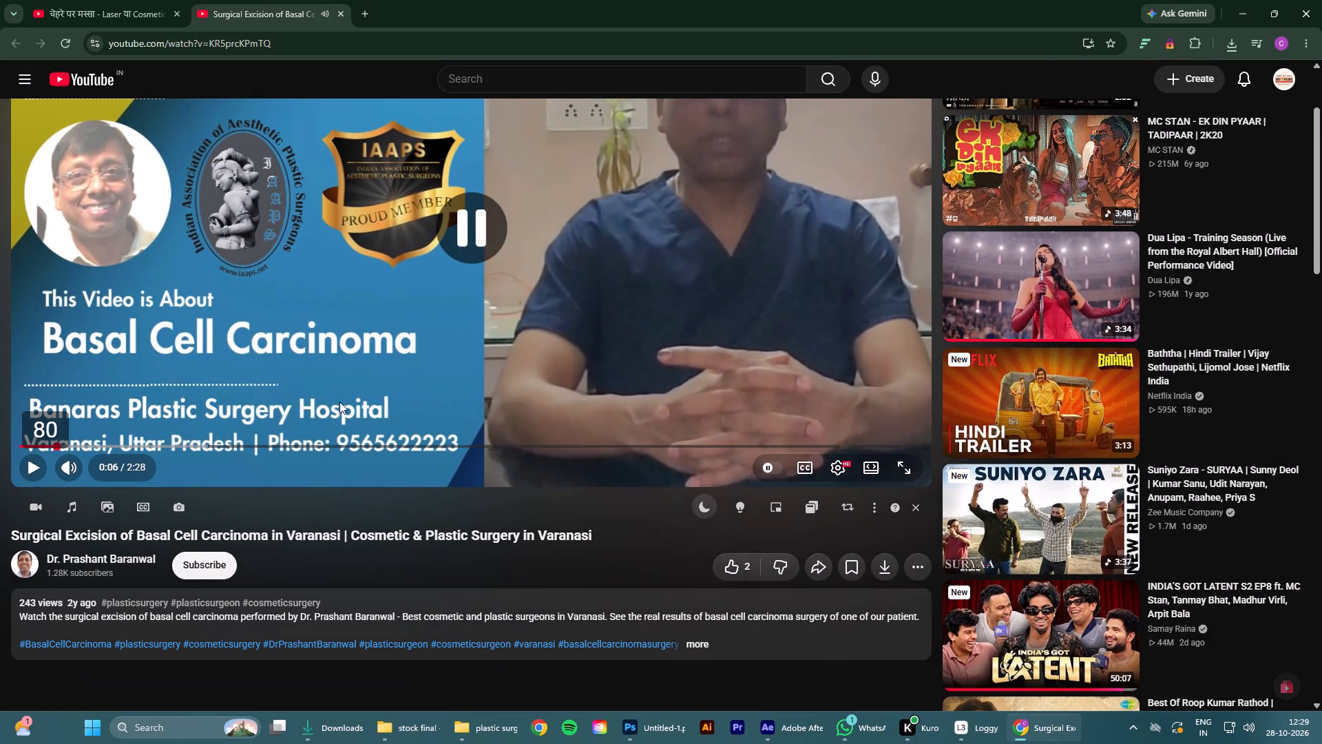
{"action": "left_click", "coordinate": [37, 503]}
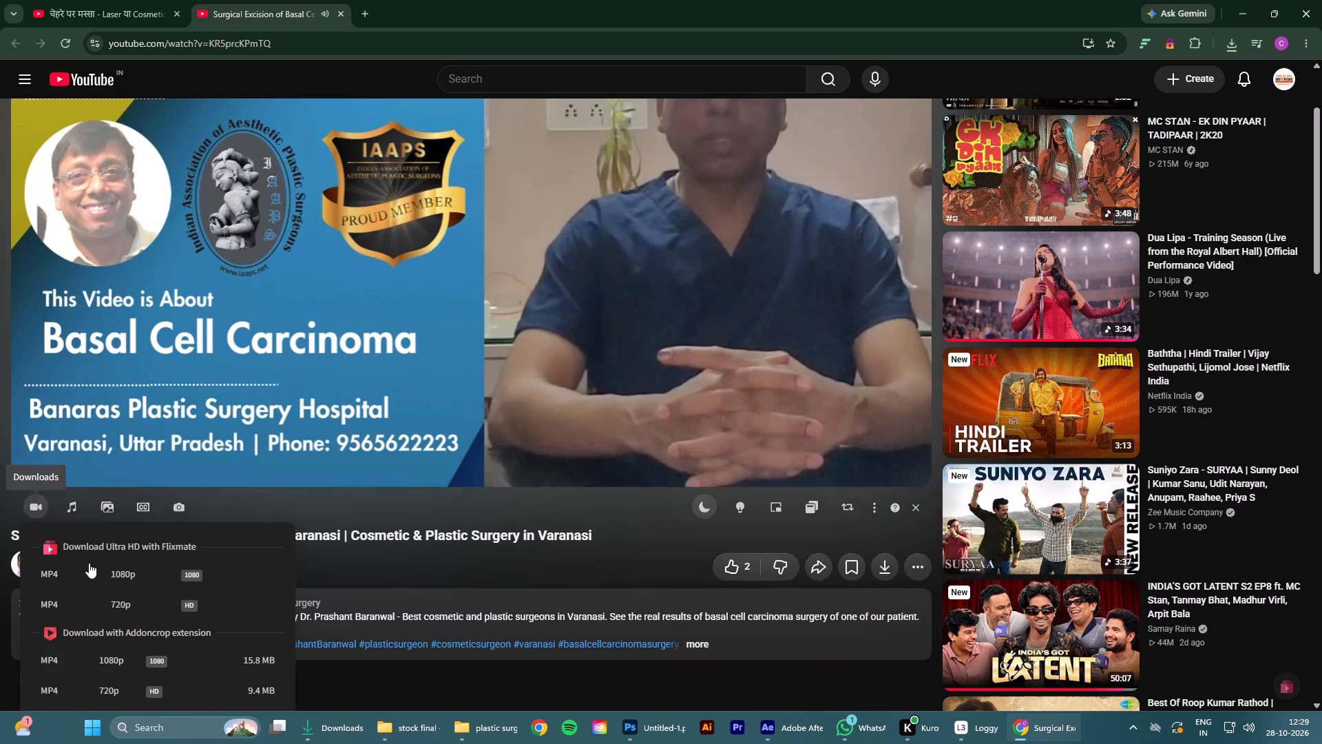
{"action": "left_click", "coordinate": [109, 660]}
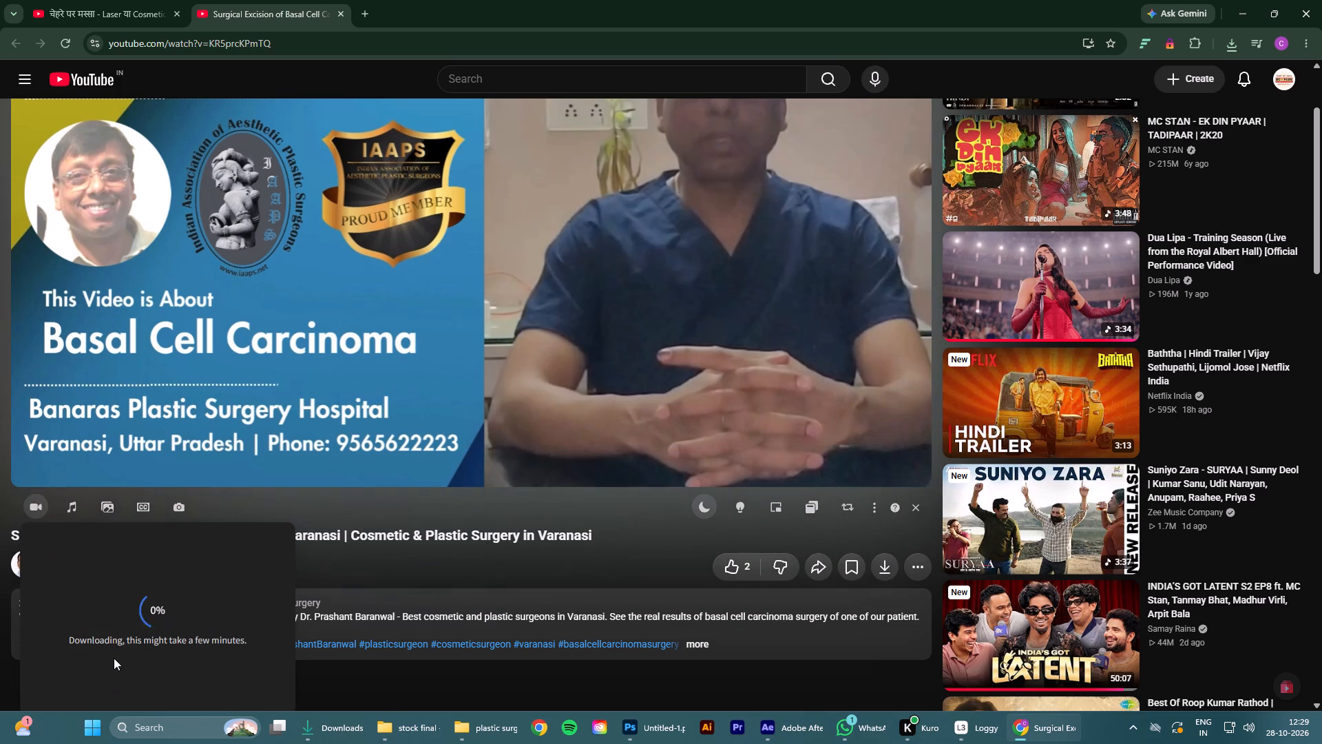
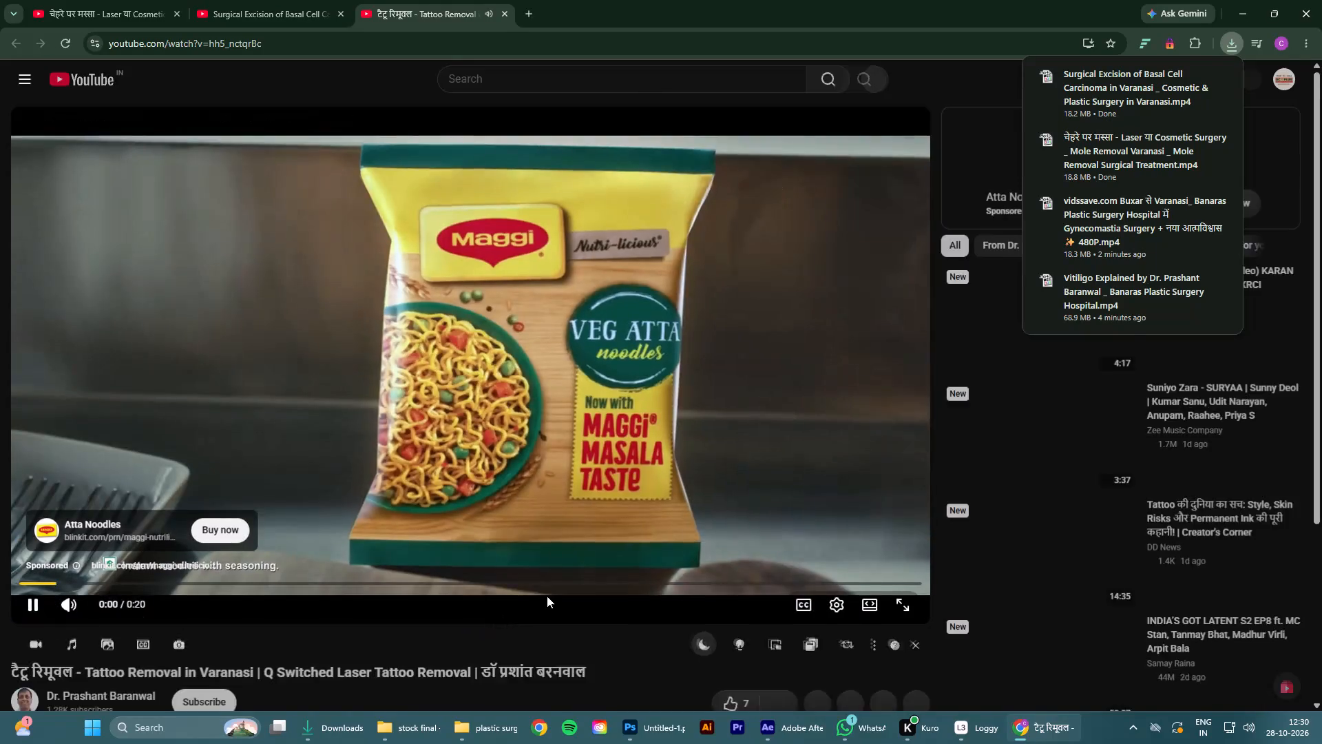
Pause the Q Switched Laser Tattoo Removal video and download it as a 1080p MP4 with the Addoncrop extension.
{"action": "scroll", "coordinate": [547, 596], "scroll_direction": "down", "scroll_amount": 2}
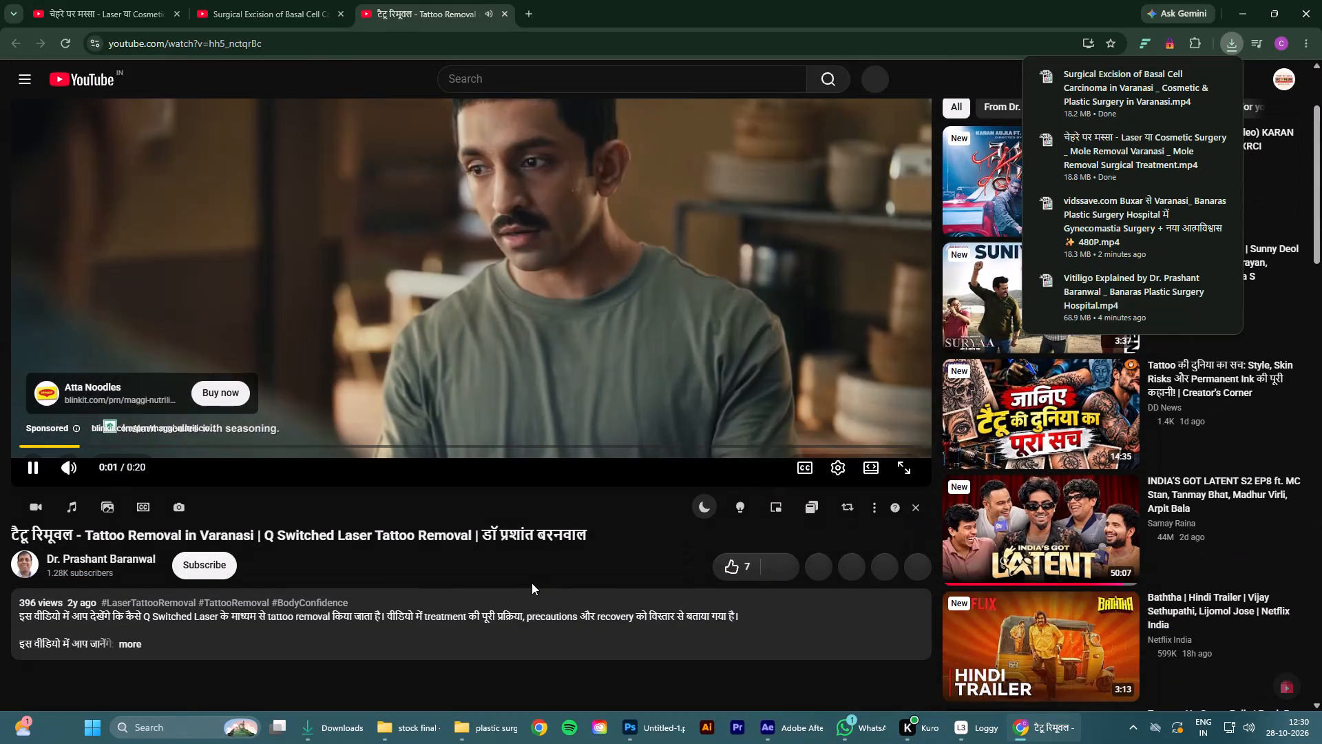
{"action": "scroll", "coordinate": [607, 542], "scroll_direction": "up", "scroll_amount": 1}
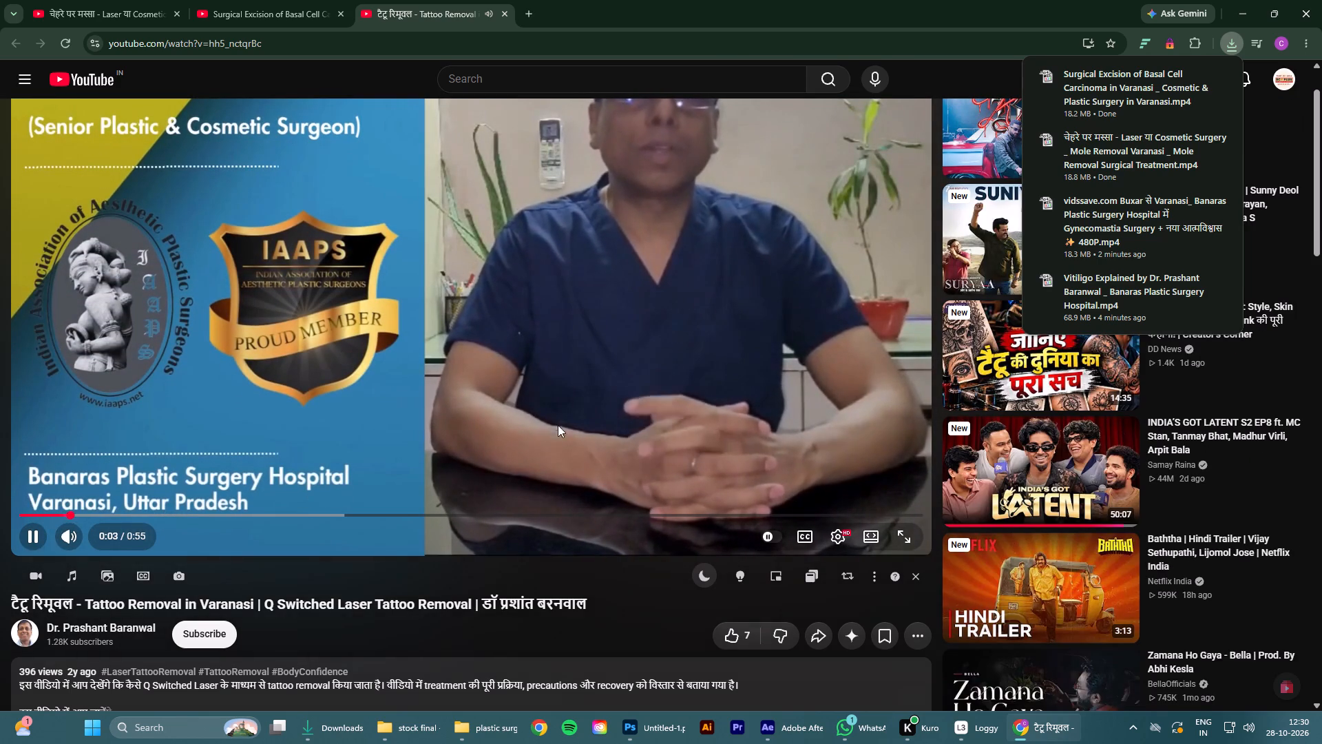
{"action": "scroll", "coordinate": [545, 409], "scroll_direction": "up", "scroll_amount": 1}
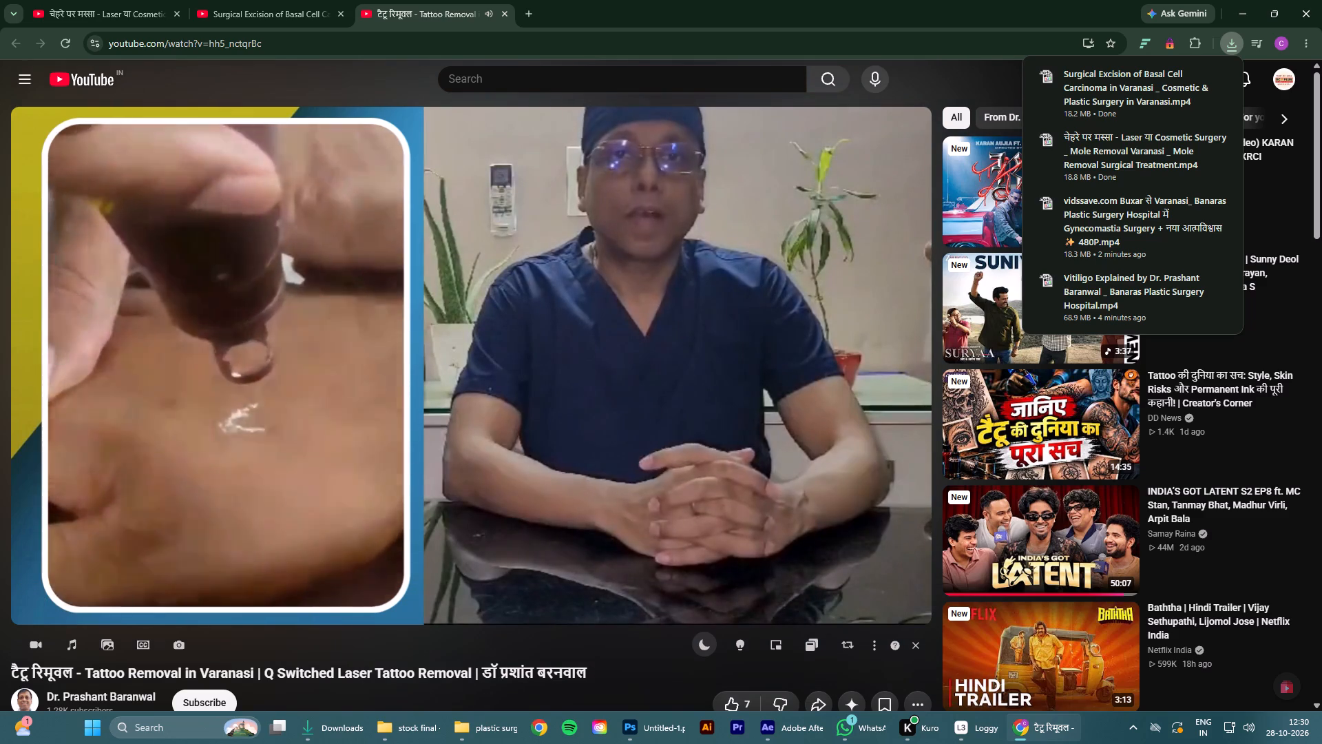
{"action": "left_click", "coordinate": [173, 508]}
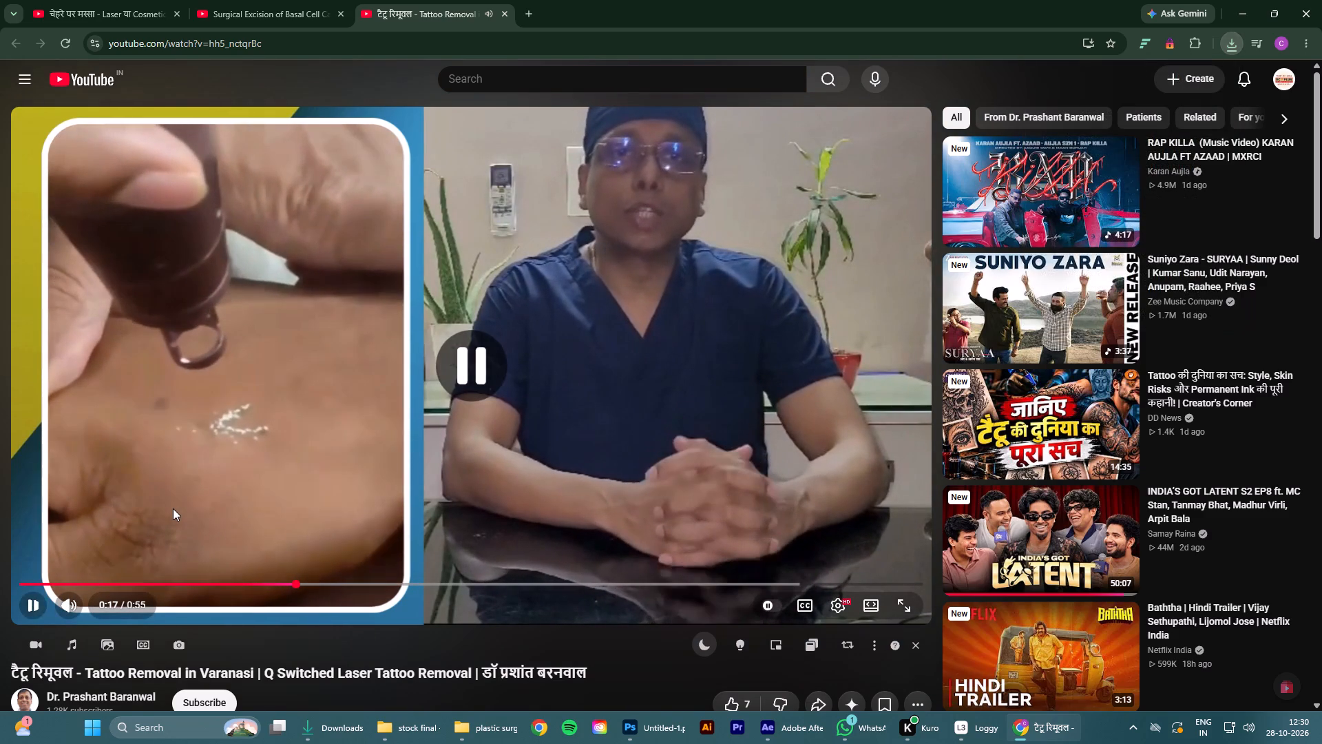
{"action": "left_click", "coordinate": [34, 641]}
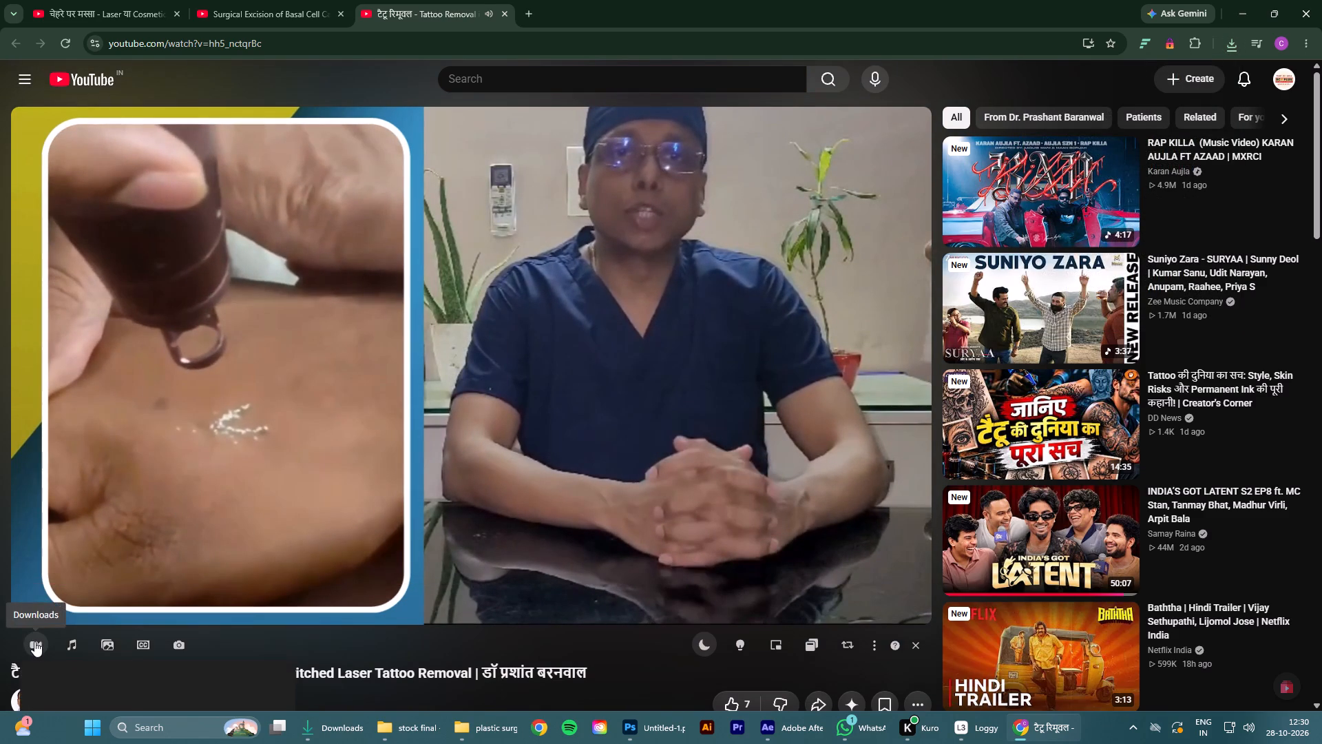
{"action": "scroll", "coordinate": [125, 658], "scroll_direction": "down", "scroll_amount": 3}
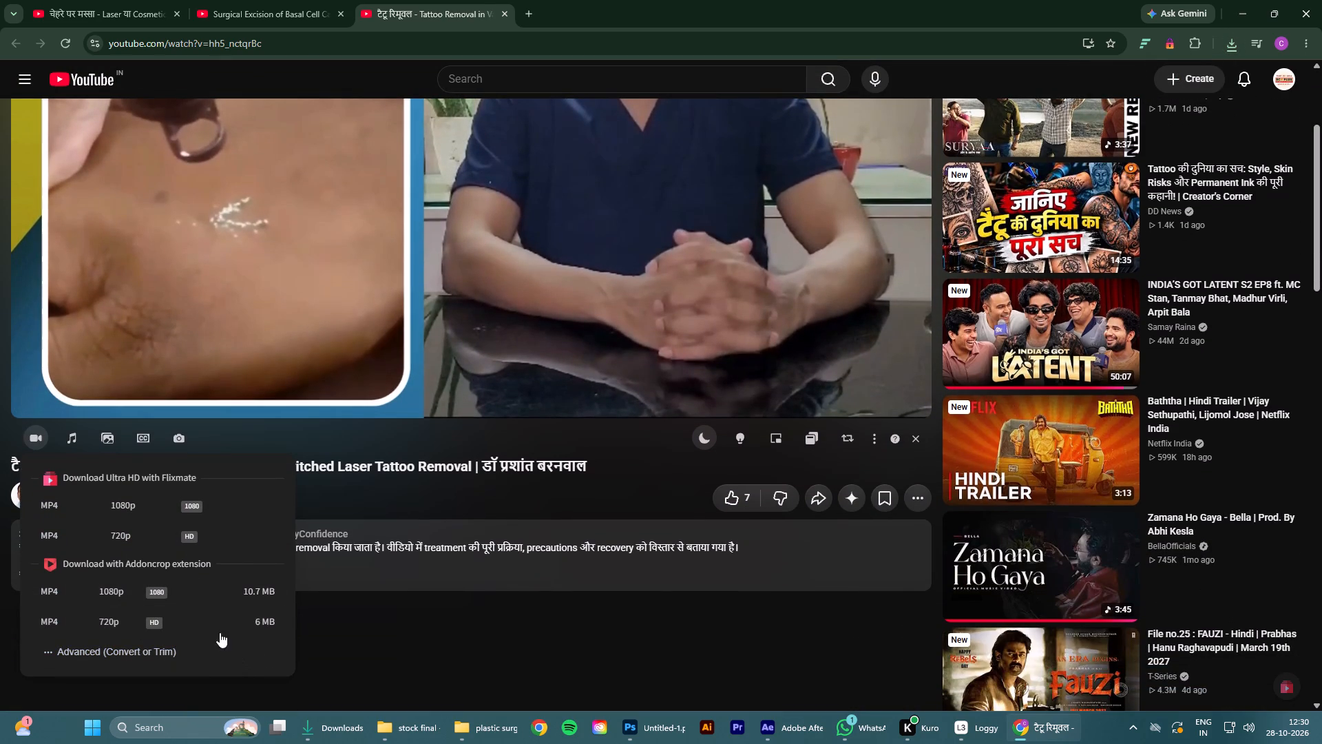
{"action": "left_click", "coordinate": [99, 592]}
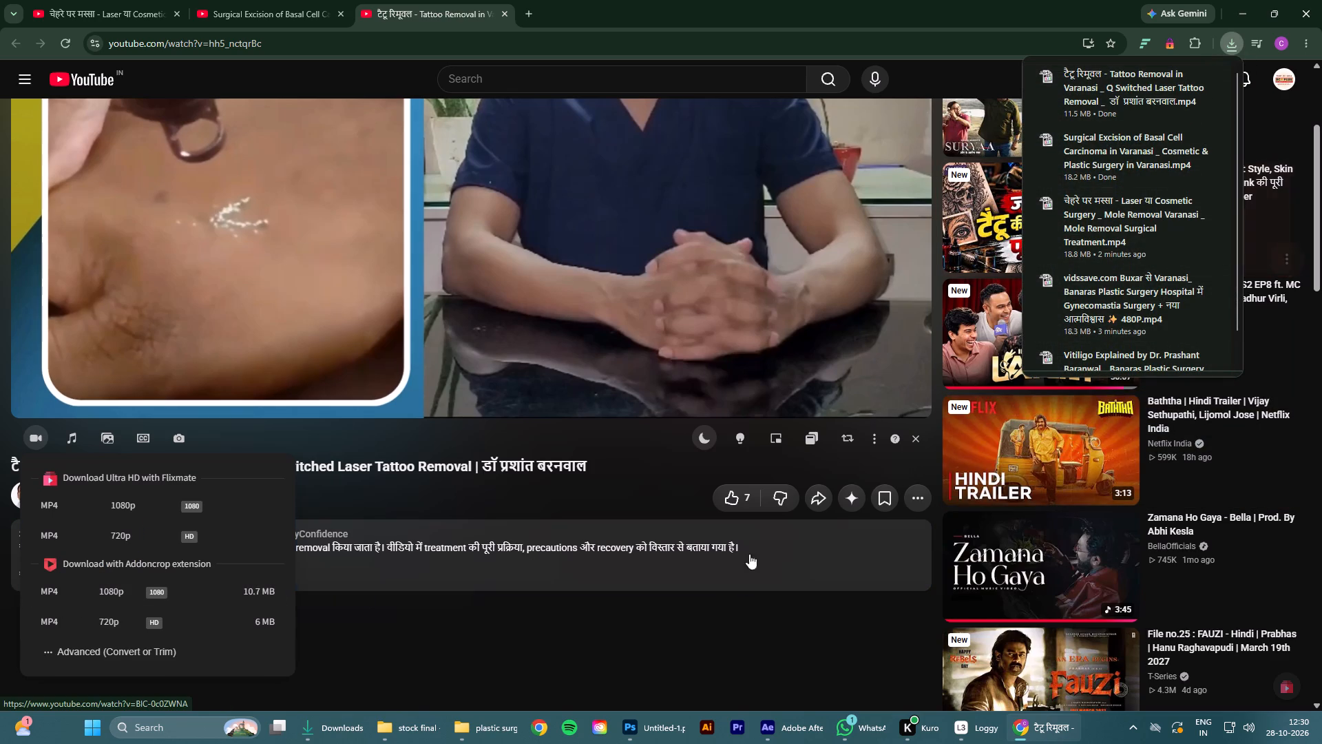
Switch to the Downloads folder in File Explorer and select the downloaded Vitiligo Explained MP4 video.
{"action": "left_click", "coordinate": [333, 732]}
{"action": "left_click", "coordinate": [127, 50]}
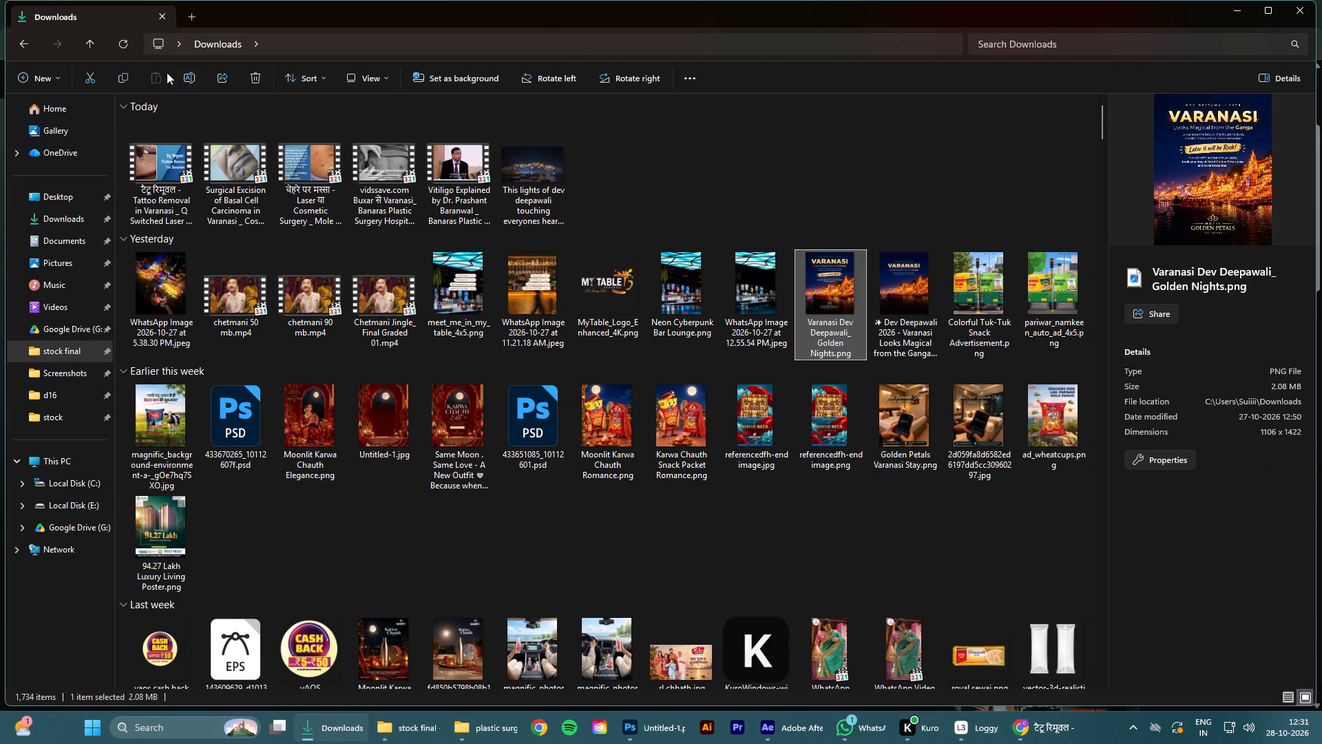
{"action": "left_click", "coordinate": [120, 39]}
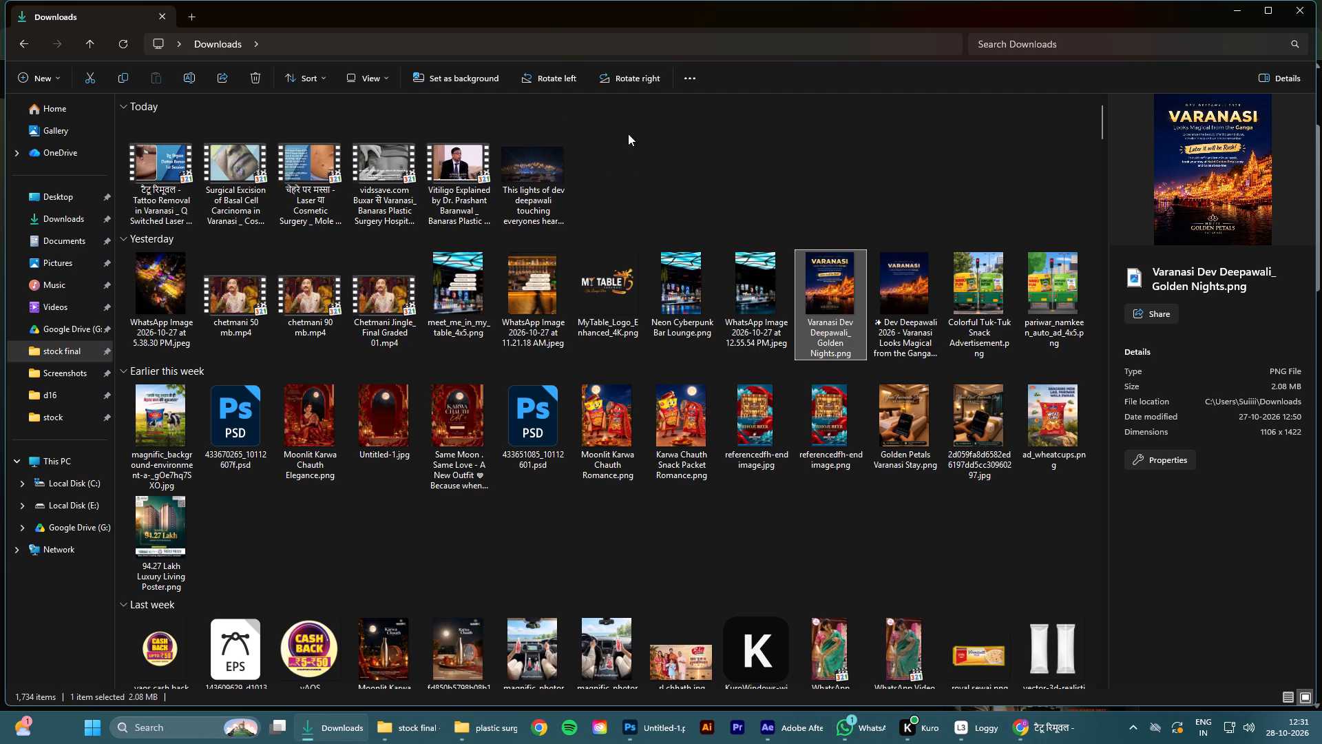
{"action": "left_click", "coordinate": [629, 162]}
{"action": "left_click", "coordinate": [457, 158]}
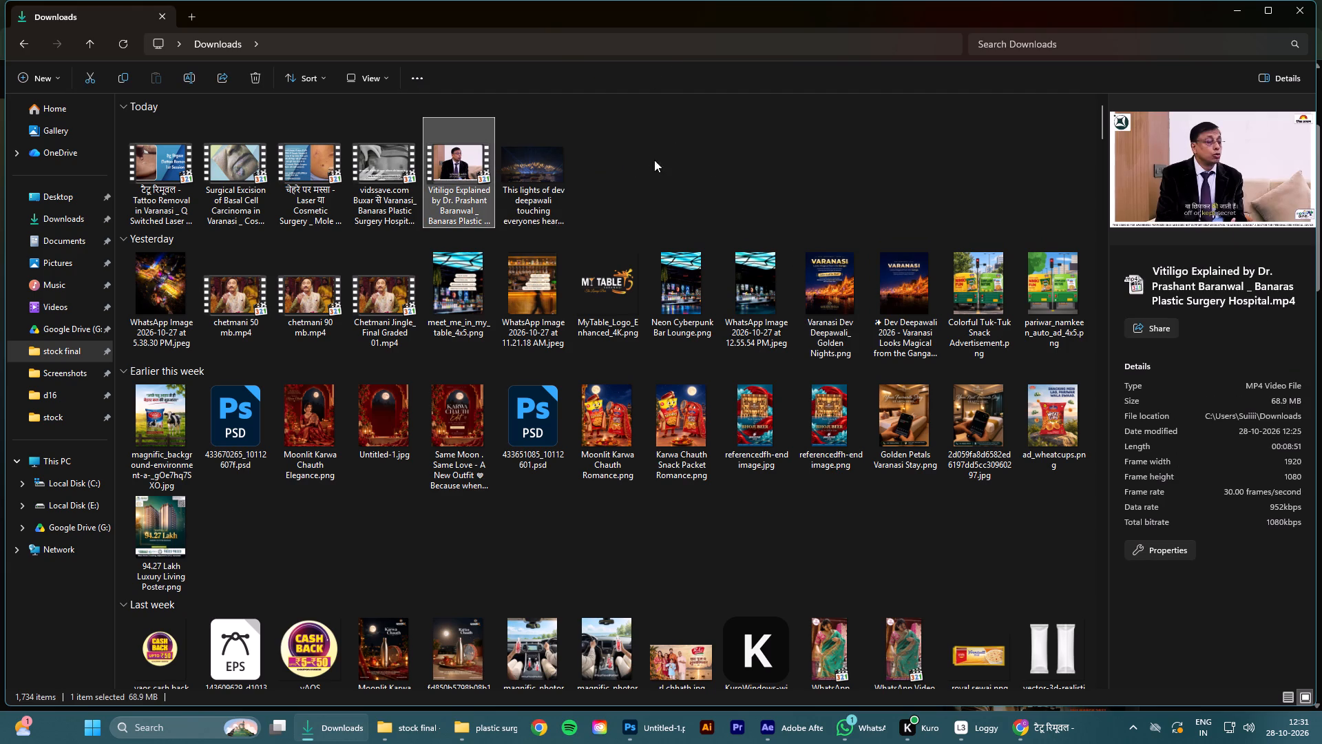
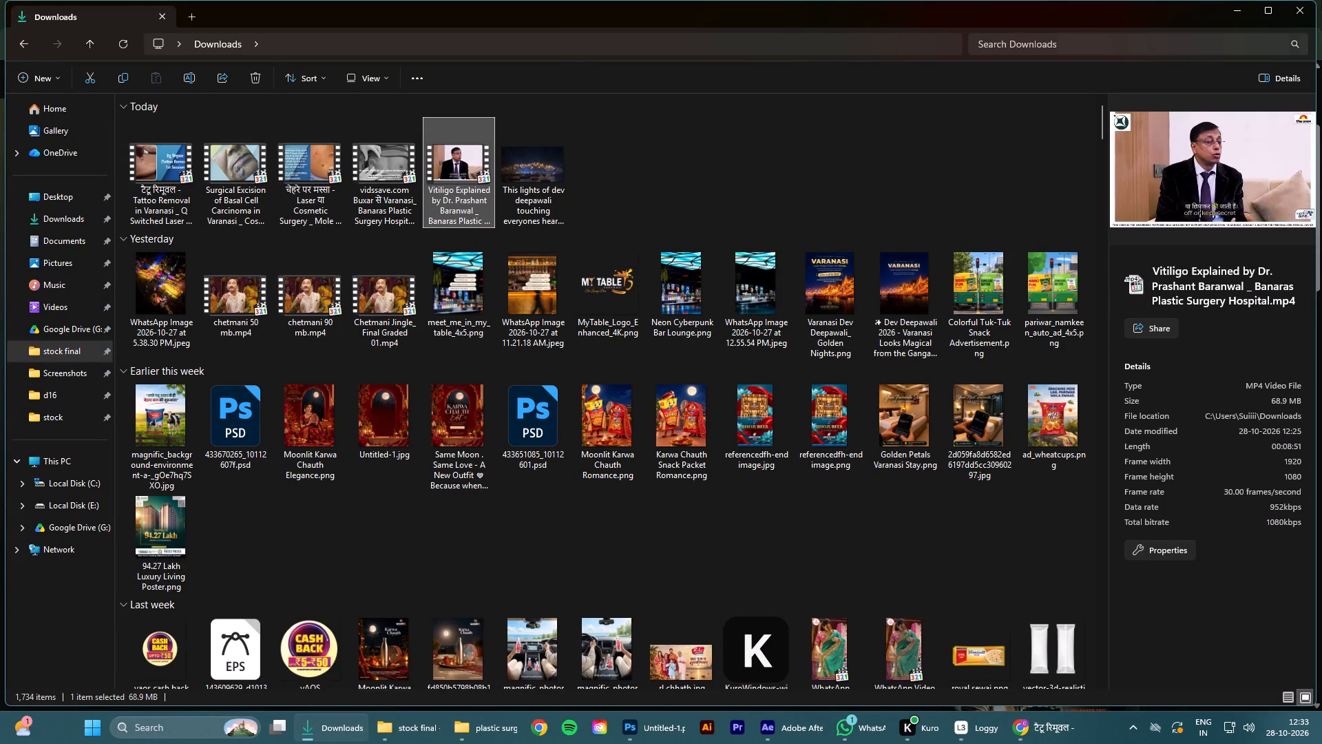
Remove the "This lights of dev deepawali" image from today's files in the Downloads folder.
{"action": "left_click", "coordinate": [640, 158]}
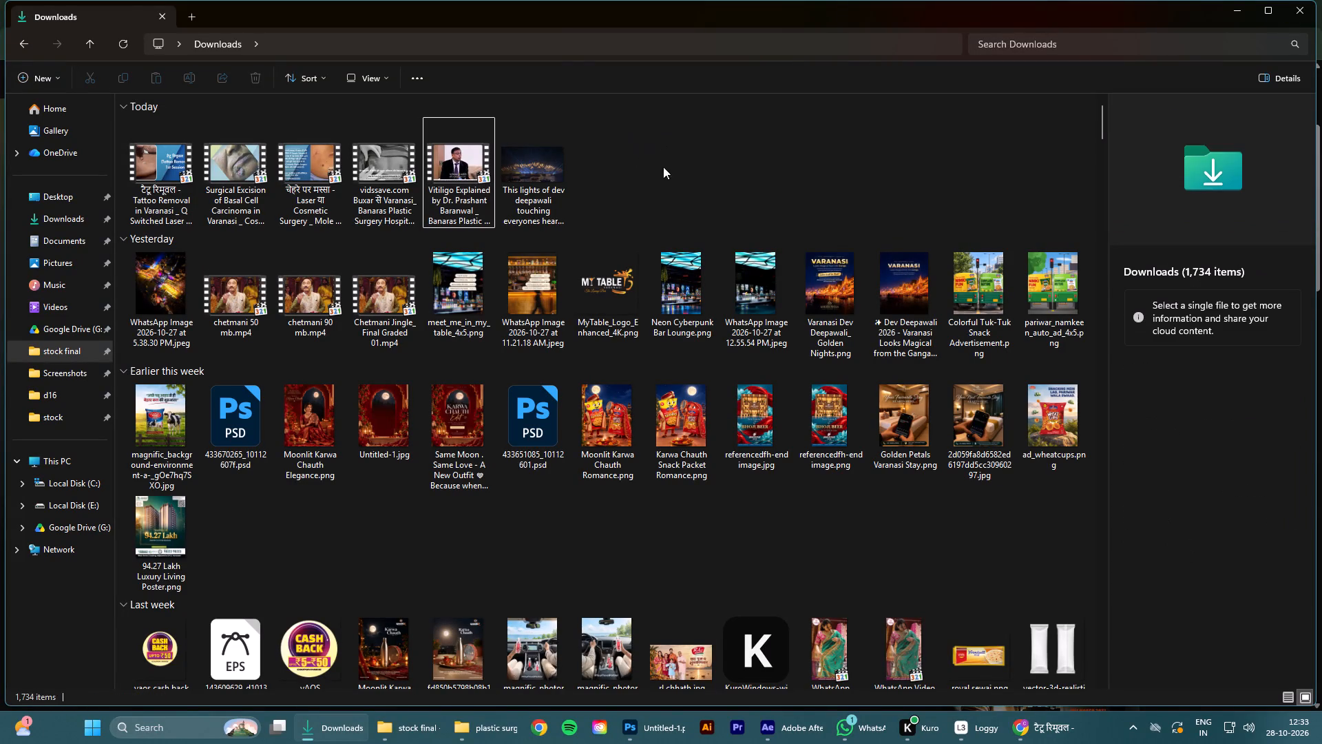
{"action": "left_click", "coordinate": [531, 183]}
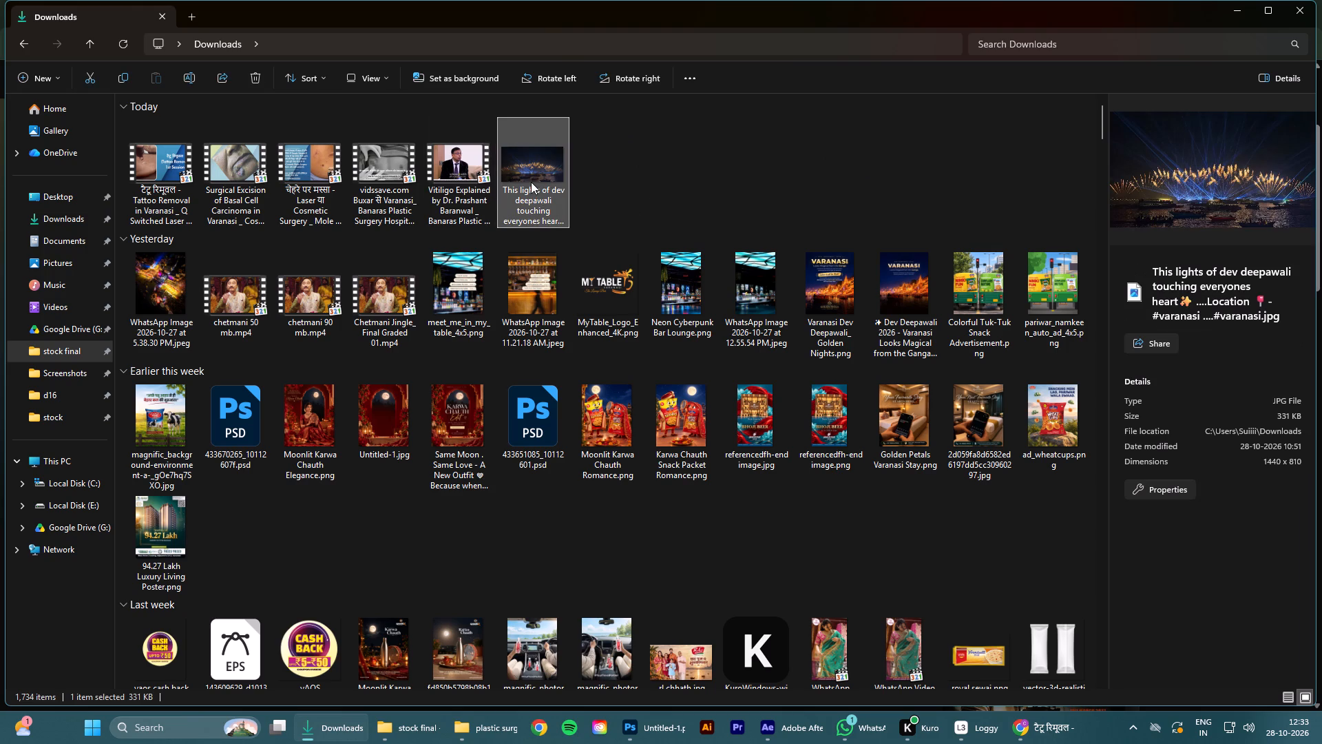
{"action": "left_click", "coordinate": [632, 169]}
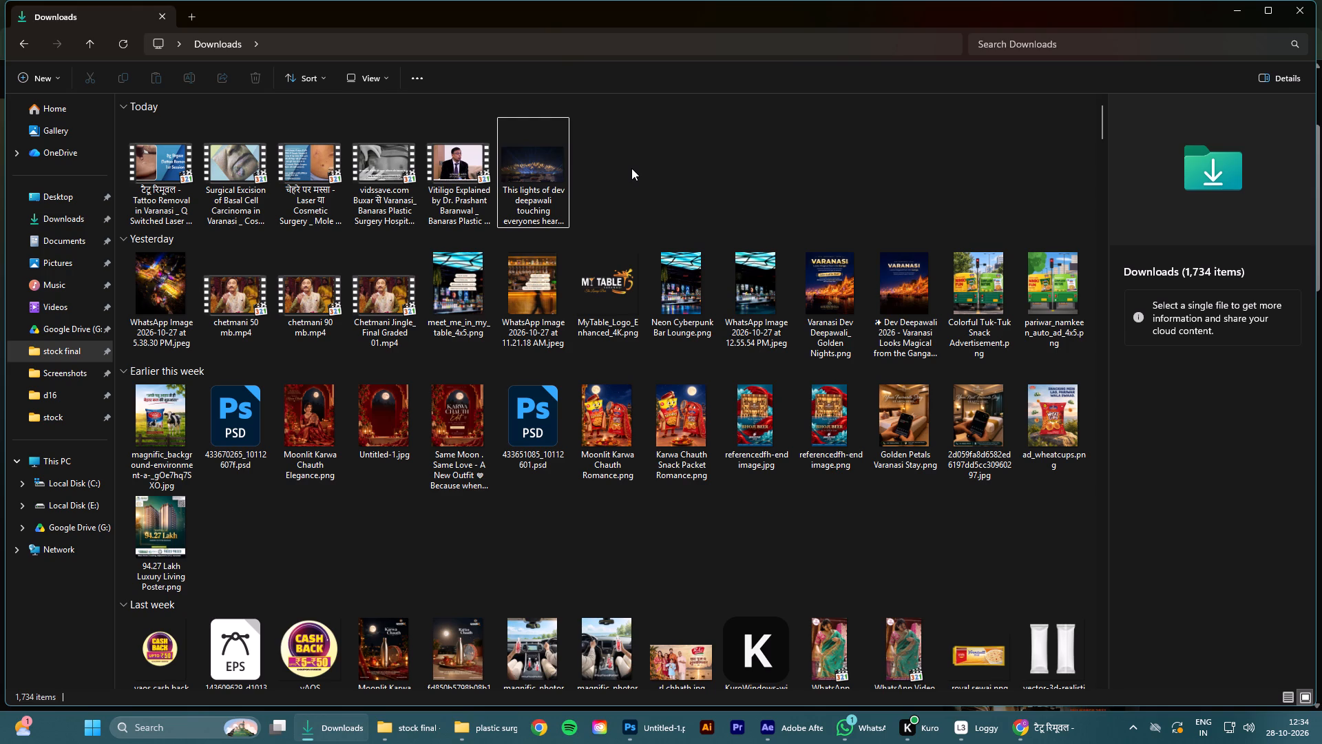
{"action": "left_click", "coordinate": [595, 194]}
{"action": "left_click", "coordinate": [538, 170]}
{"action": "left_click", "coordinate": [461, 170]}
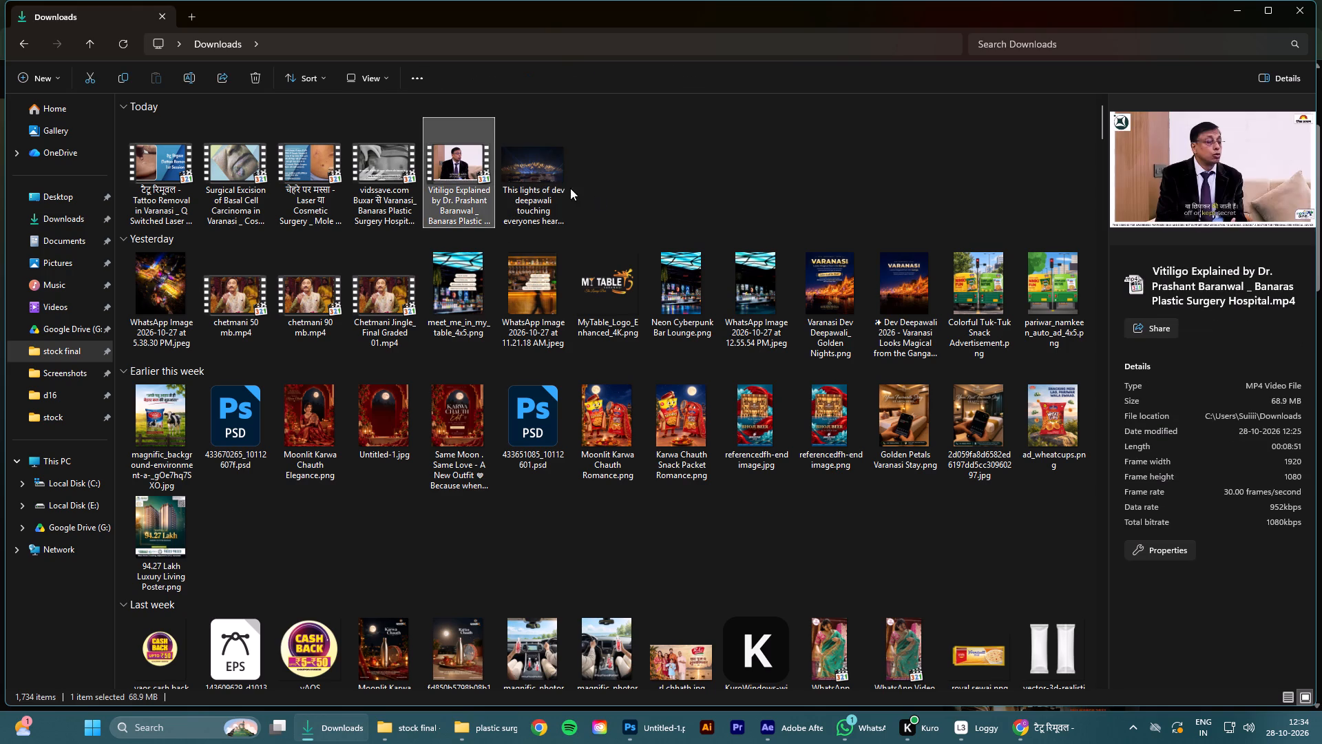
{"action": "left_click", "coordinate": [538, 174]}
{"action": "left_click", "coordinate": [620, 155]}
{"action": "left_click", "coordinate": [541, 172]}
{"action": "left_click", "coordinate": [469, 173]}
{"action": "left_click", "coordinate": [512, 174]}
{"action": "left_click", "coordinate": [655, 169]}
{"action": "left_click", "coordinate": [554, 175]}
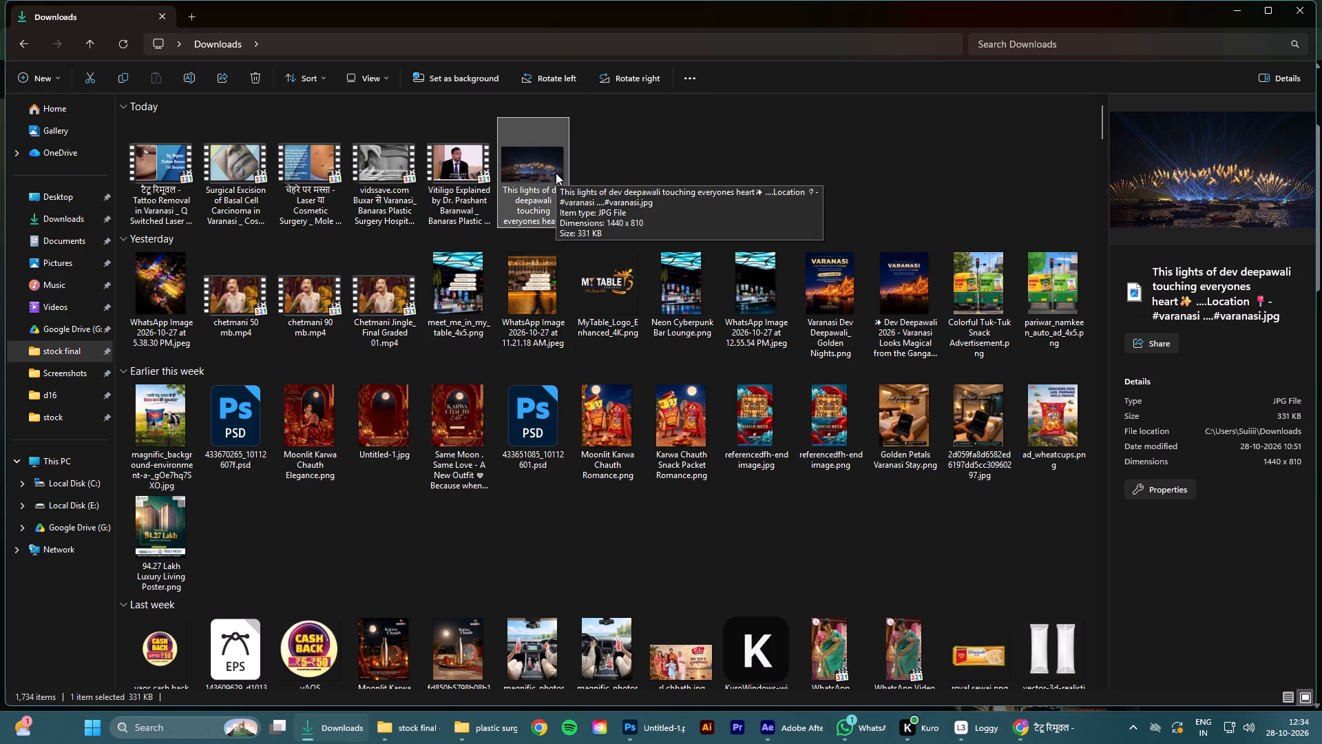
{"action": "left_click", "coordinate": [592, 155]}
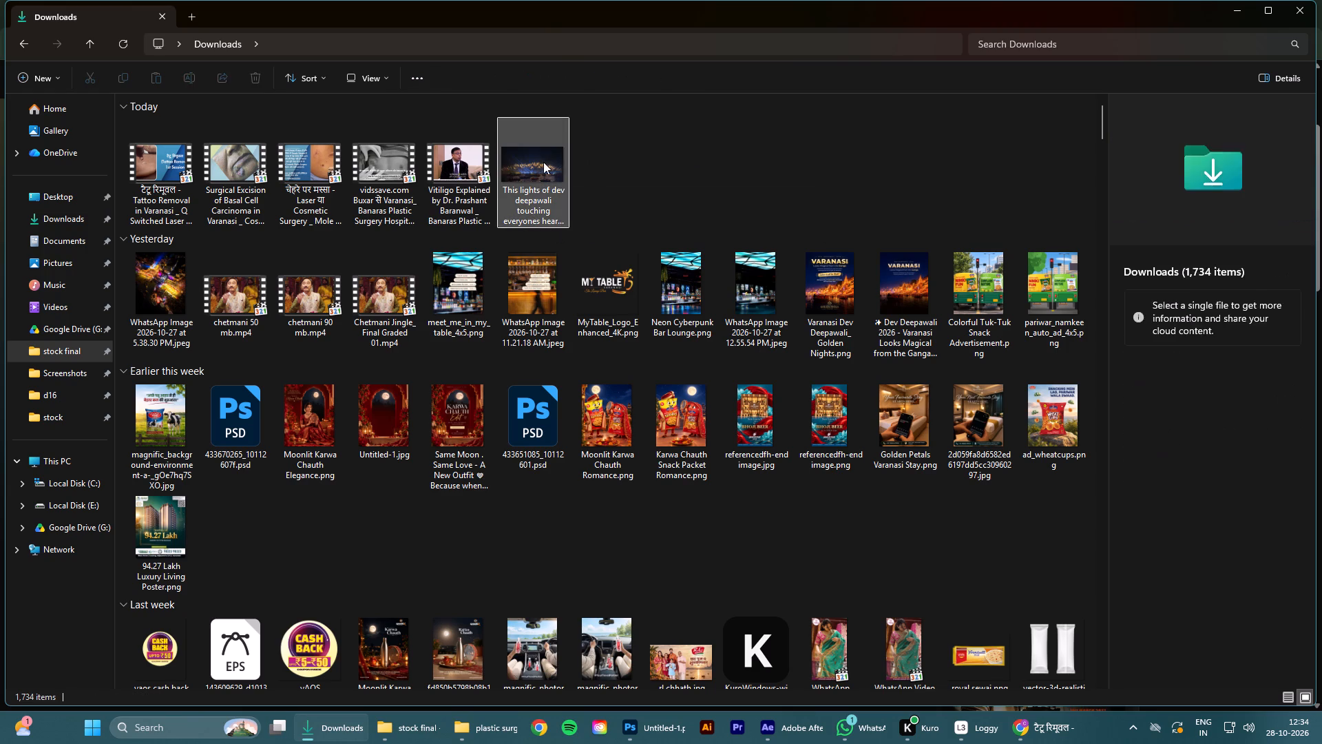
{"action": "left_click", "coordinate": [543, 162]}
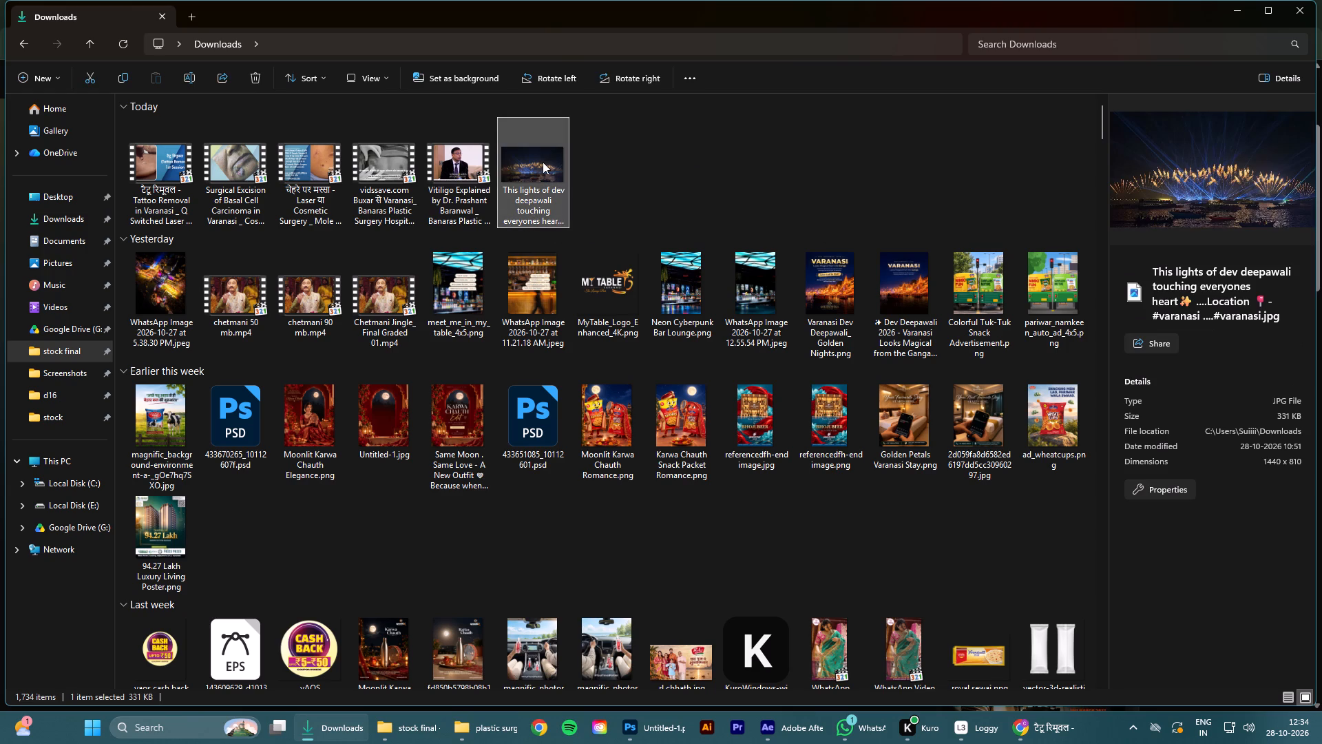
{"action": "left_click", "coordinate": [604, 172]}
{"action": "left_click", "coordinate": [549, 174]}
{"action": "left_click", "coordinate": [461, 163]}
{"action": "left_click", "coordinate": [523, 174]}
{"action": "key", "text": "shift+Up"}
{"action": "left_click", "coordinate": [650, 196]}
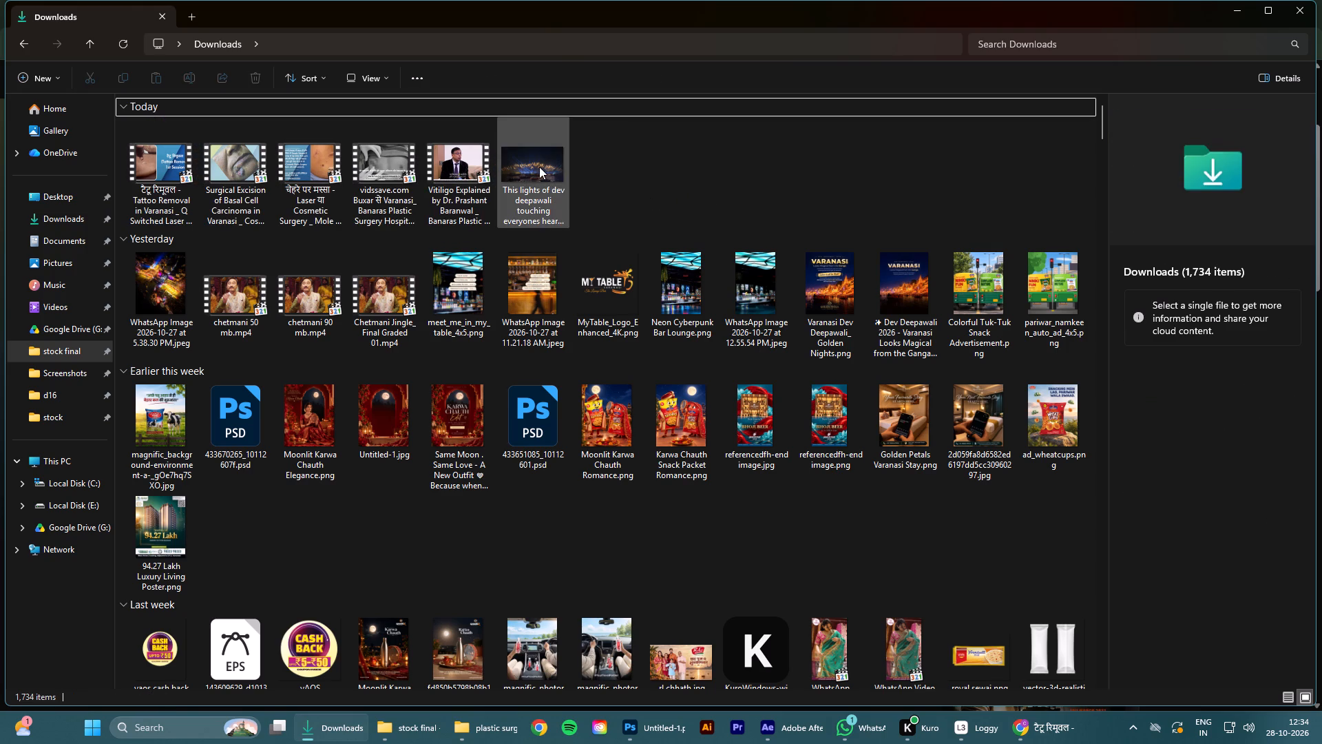
Permanently delete the "This lights of dev deepawali" JPG from today's files in the Downloads folder.
{"action": "left_click", "coordinate": [539, 167]}
{"action": "key", "text": "shift+Delete"}
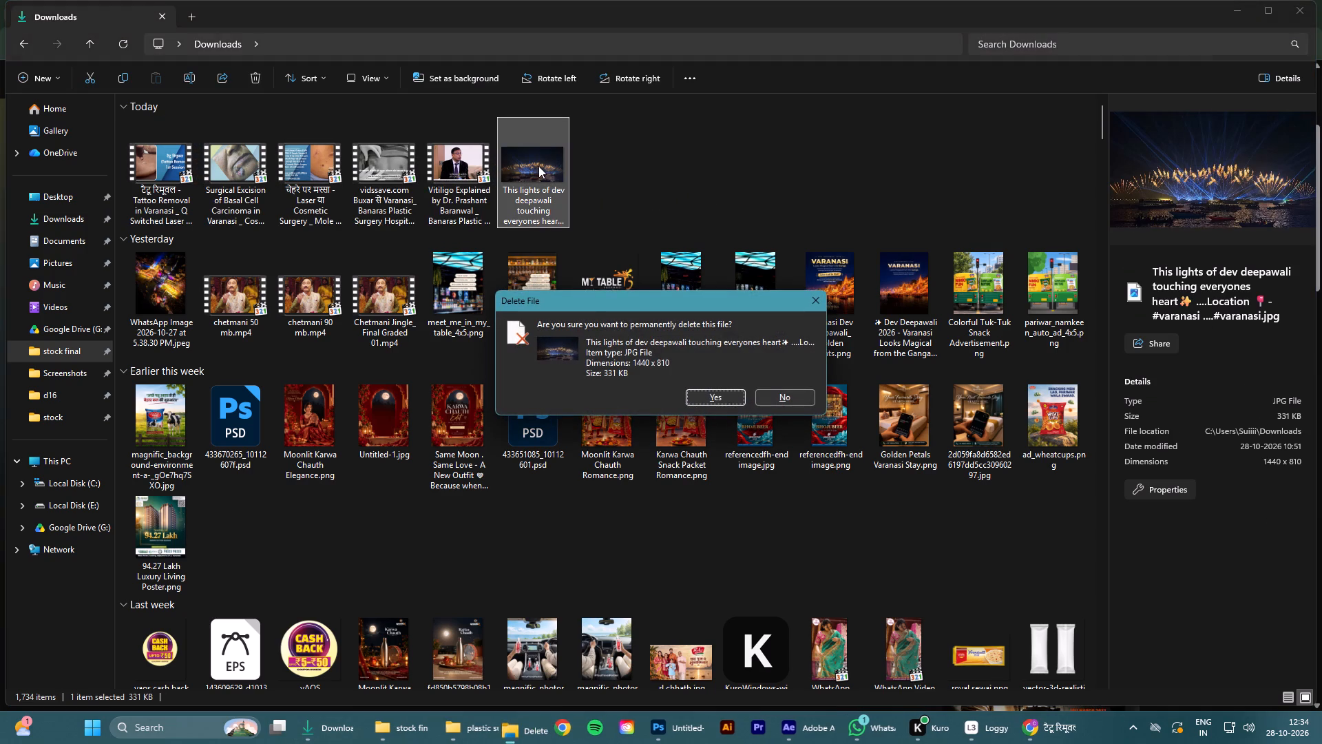
{"action": "left_click", "coordinate": [713, 393]}
{"action": "left_click", "coordinate": [629, 150]}
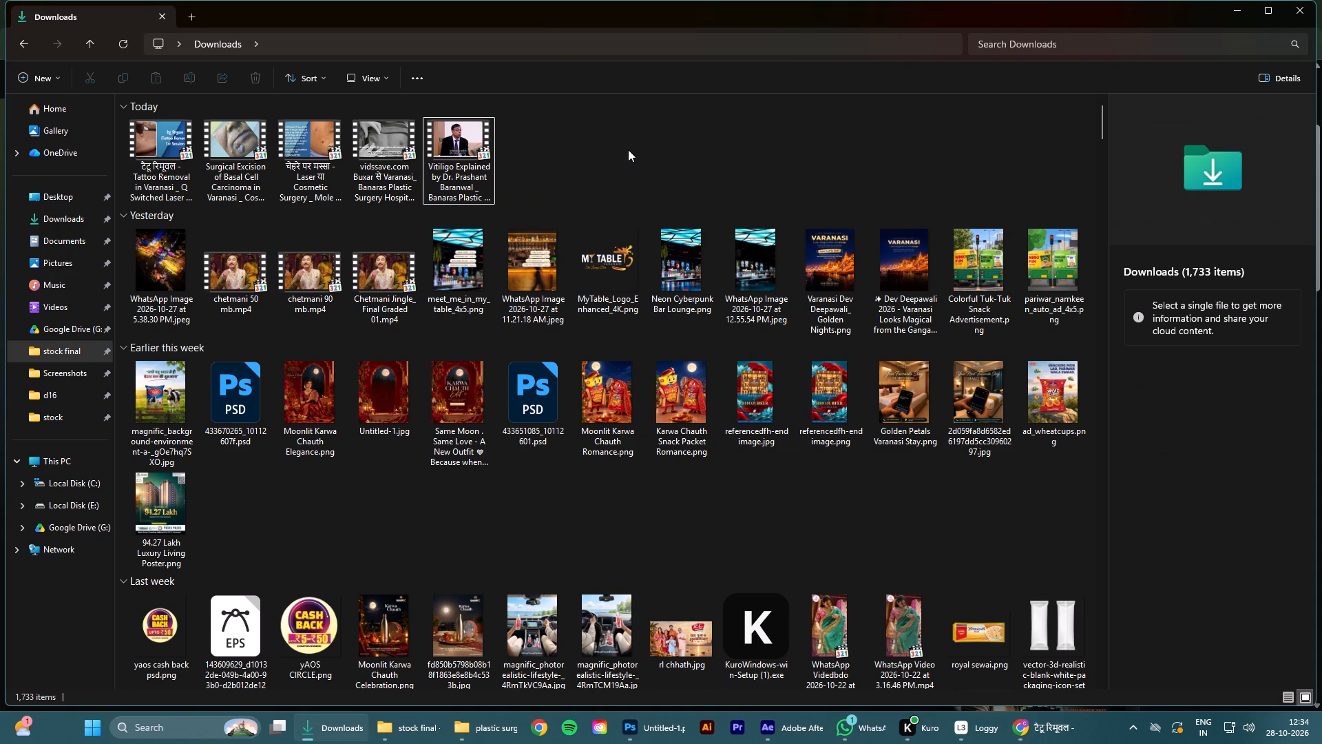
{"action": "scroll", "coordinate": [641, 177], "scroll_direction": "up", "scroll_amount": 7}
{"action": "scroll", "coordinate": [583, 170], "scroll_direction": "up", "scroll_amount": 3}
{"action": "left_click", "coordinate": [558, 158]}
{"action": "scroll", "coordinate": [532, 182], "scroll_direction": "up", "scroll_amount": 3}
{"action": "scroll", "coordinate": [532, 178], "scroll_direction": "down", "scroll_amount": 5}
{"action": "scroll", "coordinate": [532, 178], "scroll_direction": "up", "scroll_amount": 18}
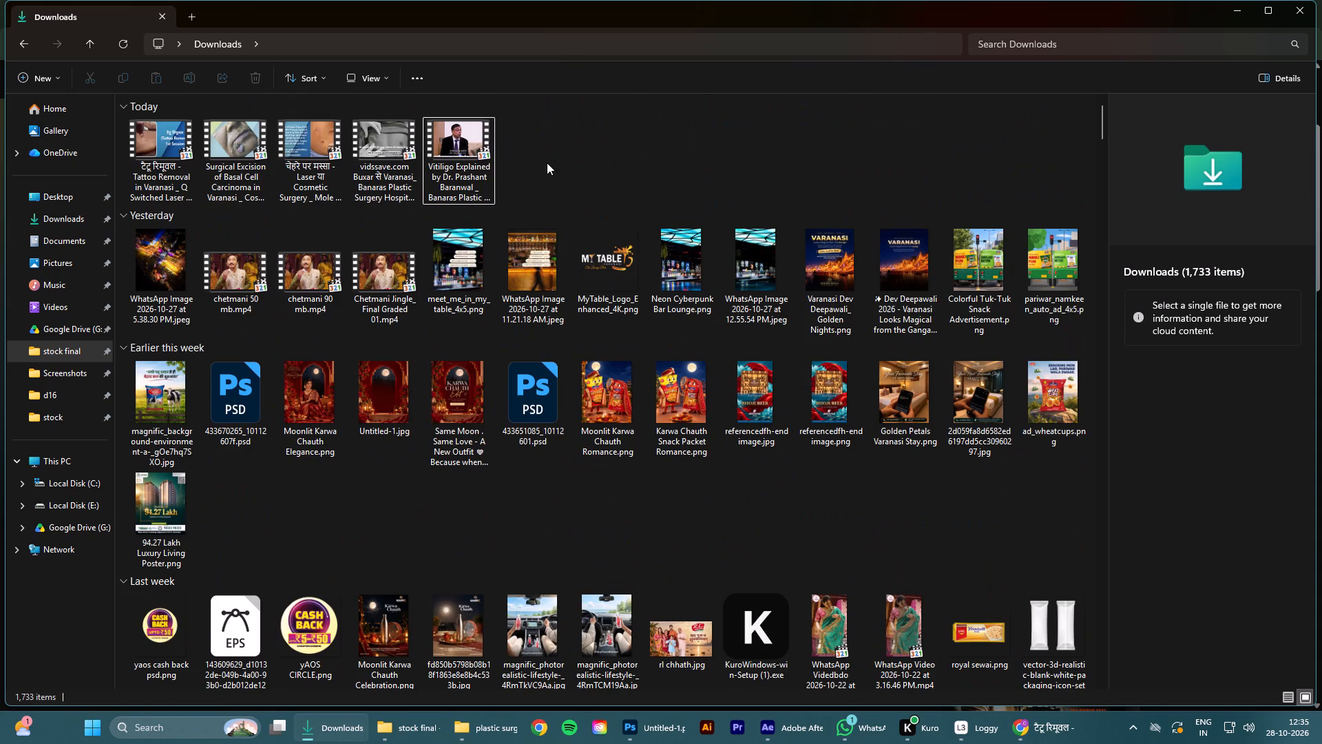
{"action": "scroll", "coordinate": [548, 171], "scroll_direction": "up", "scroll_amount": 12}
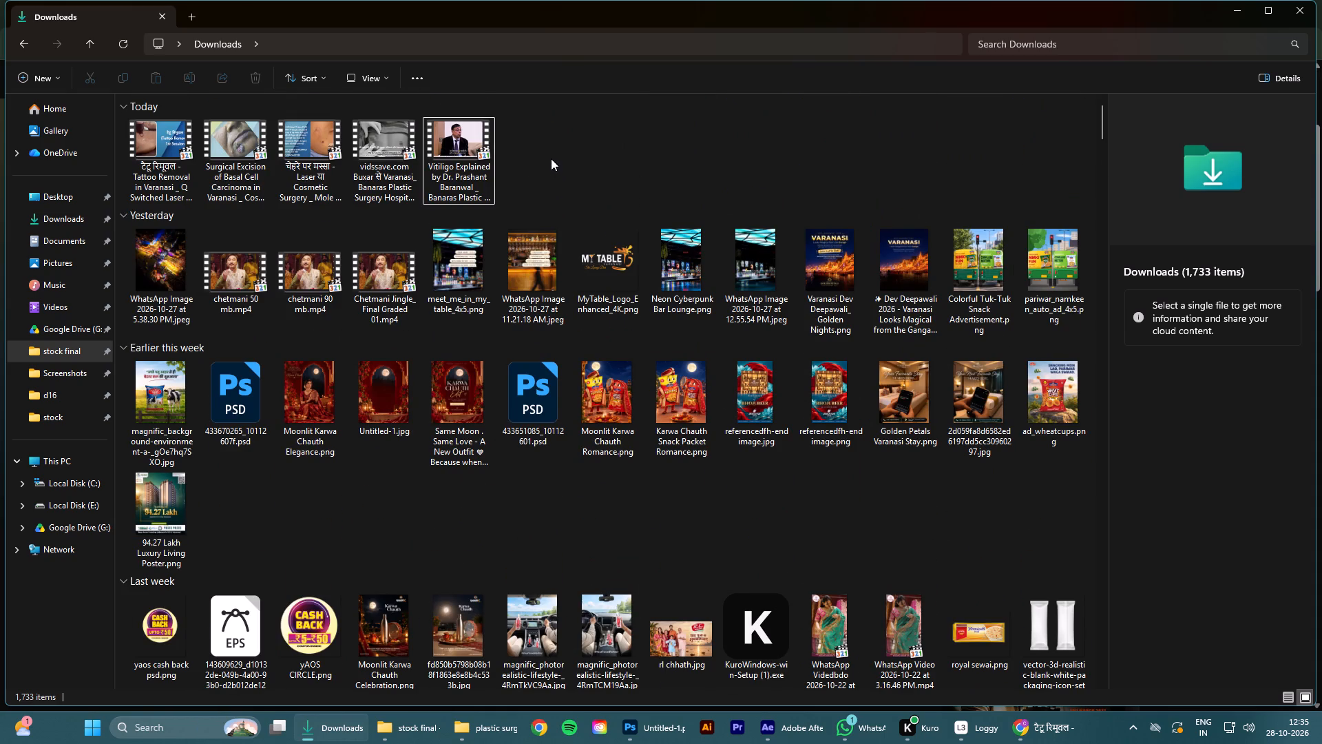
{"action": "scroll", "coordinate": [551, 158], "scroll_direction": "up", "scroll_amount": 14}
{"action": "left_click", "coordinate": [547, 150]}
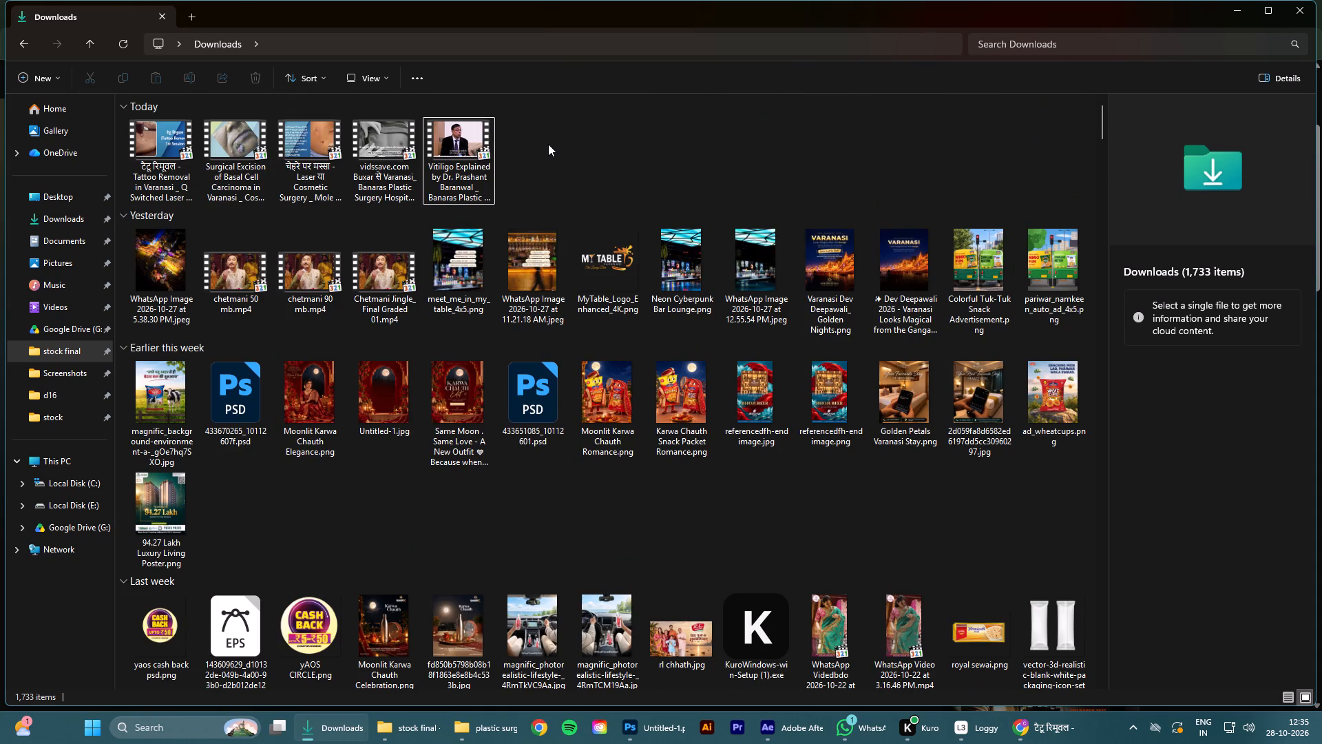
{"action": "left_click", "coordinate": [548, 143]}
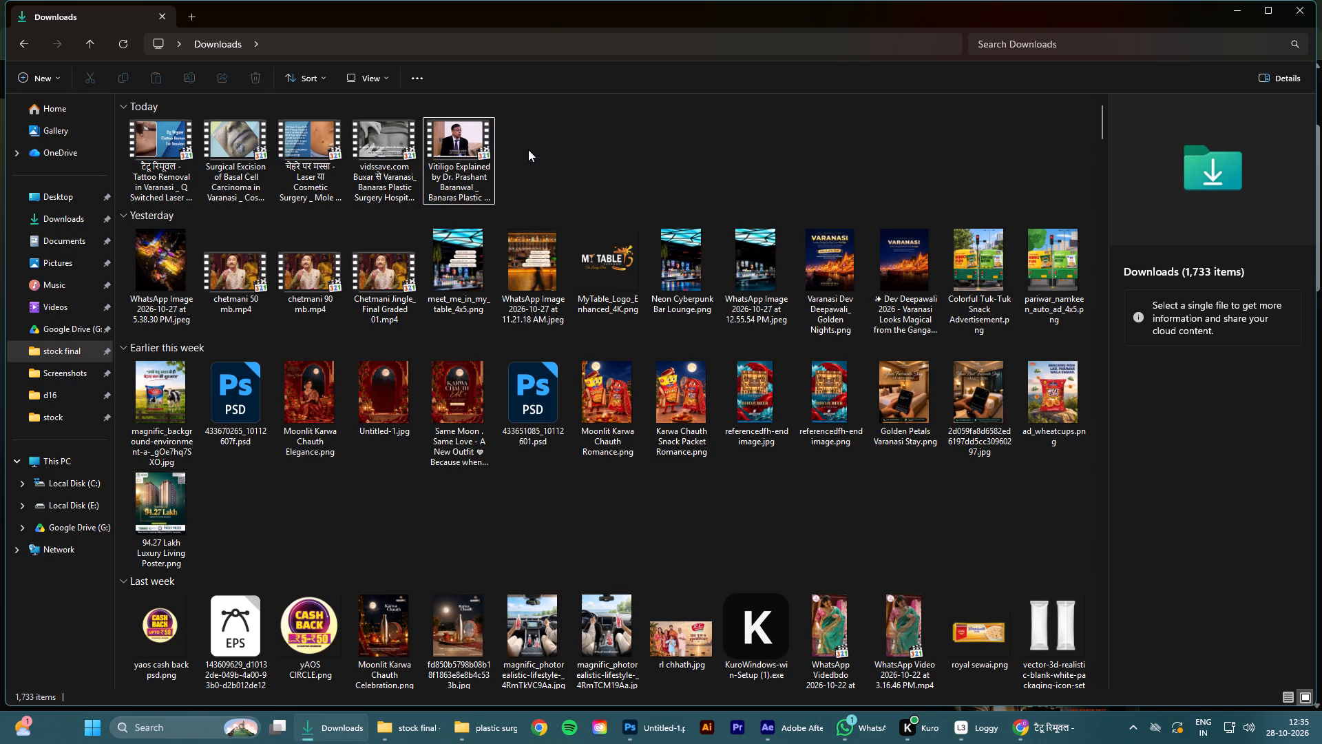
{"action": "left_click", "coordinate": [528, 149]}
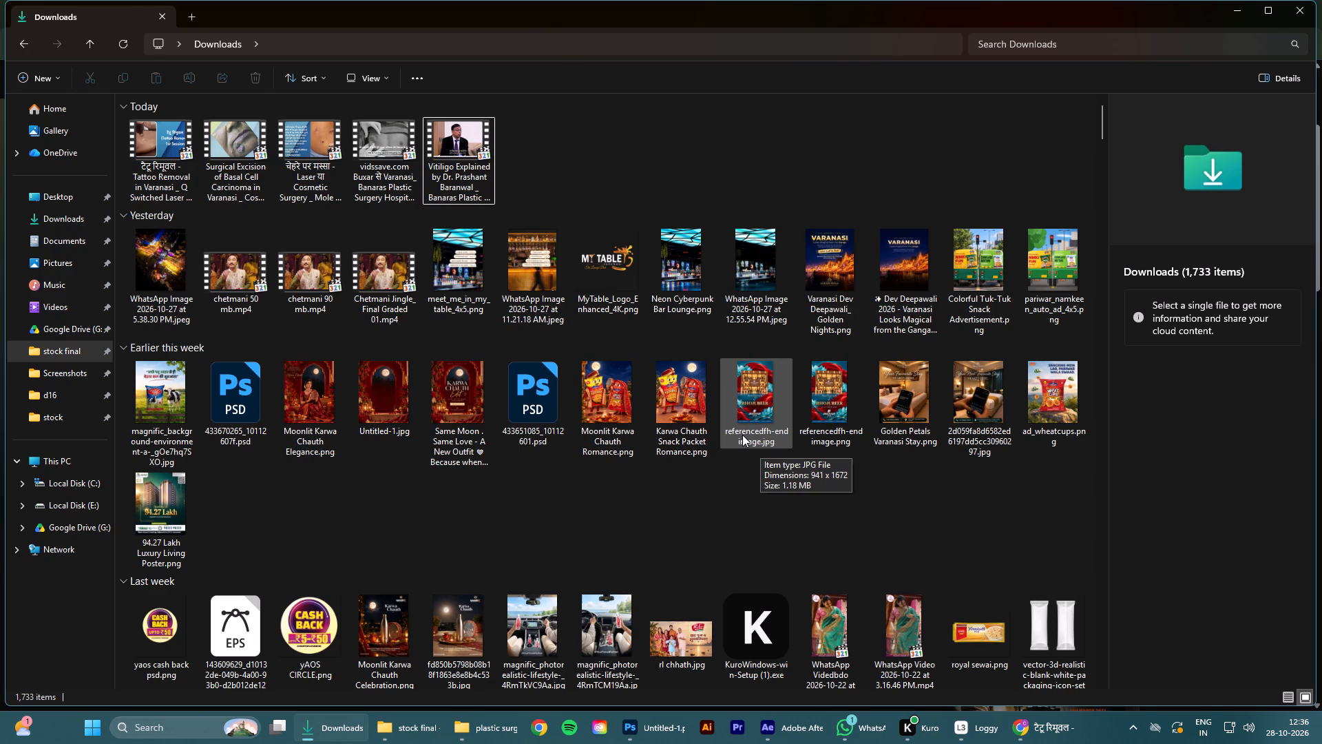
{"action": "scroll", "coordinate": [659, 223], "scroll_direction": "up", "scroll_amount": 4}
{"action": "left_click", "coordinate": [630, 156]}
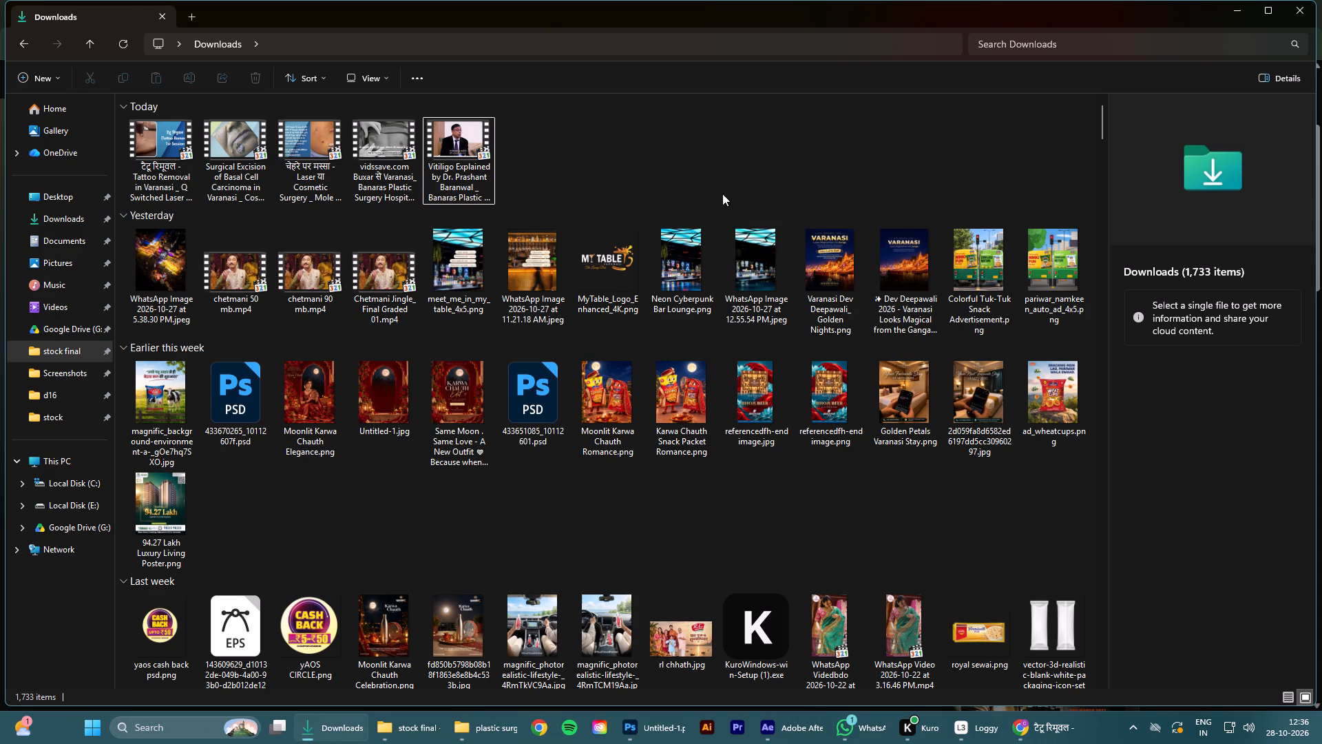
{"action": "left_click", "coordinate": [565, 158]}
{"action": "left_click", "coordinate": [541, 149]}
Refresh the Downloads folder listing.
{"action": "left_click", "coordinate": [125, 44]}
{"action": "left_click", "coordinate": [602, 171]}
{"action": "scroll", "coordinate": [602, 171], "scroll_direction": "up", "scroll_amount": 1}
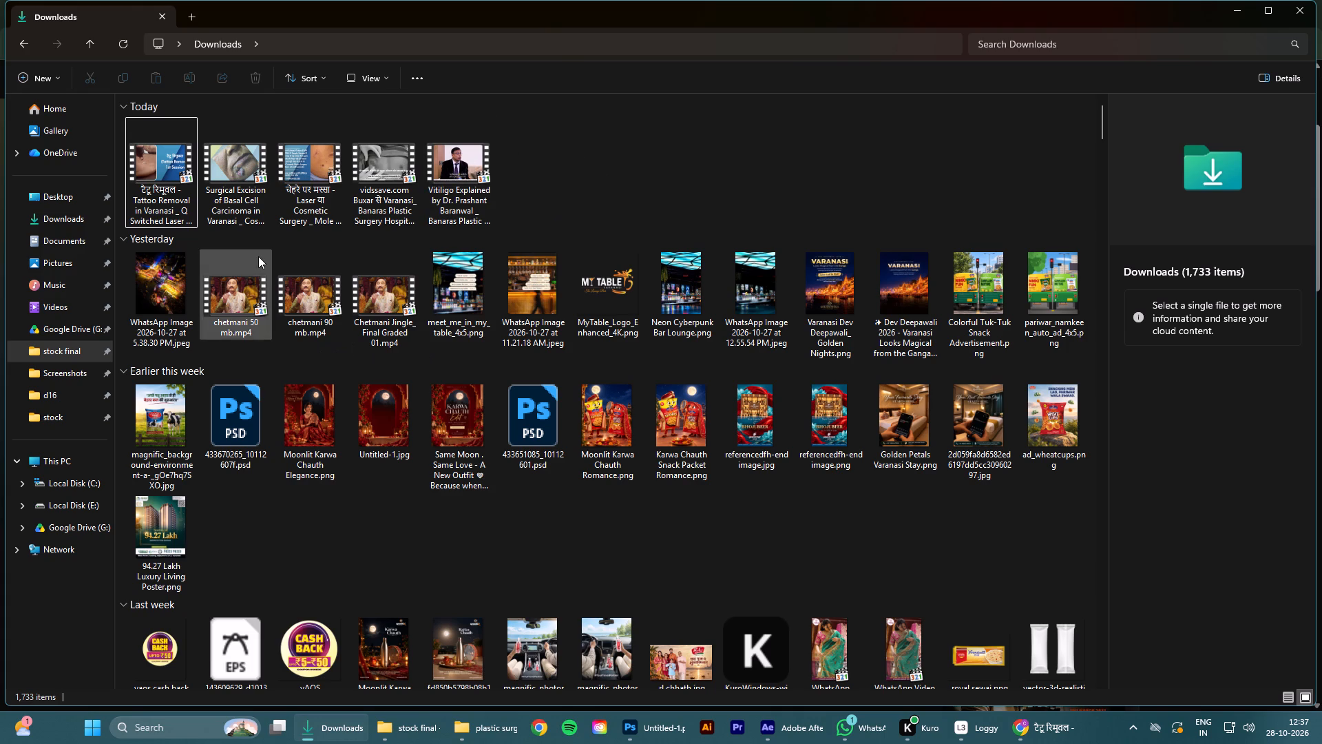
{"action": "left_click", "coordinate": [528, 167]}
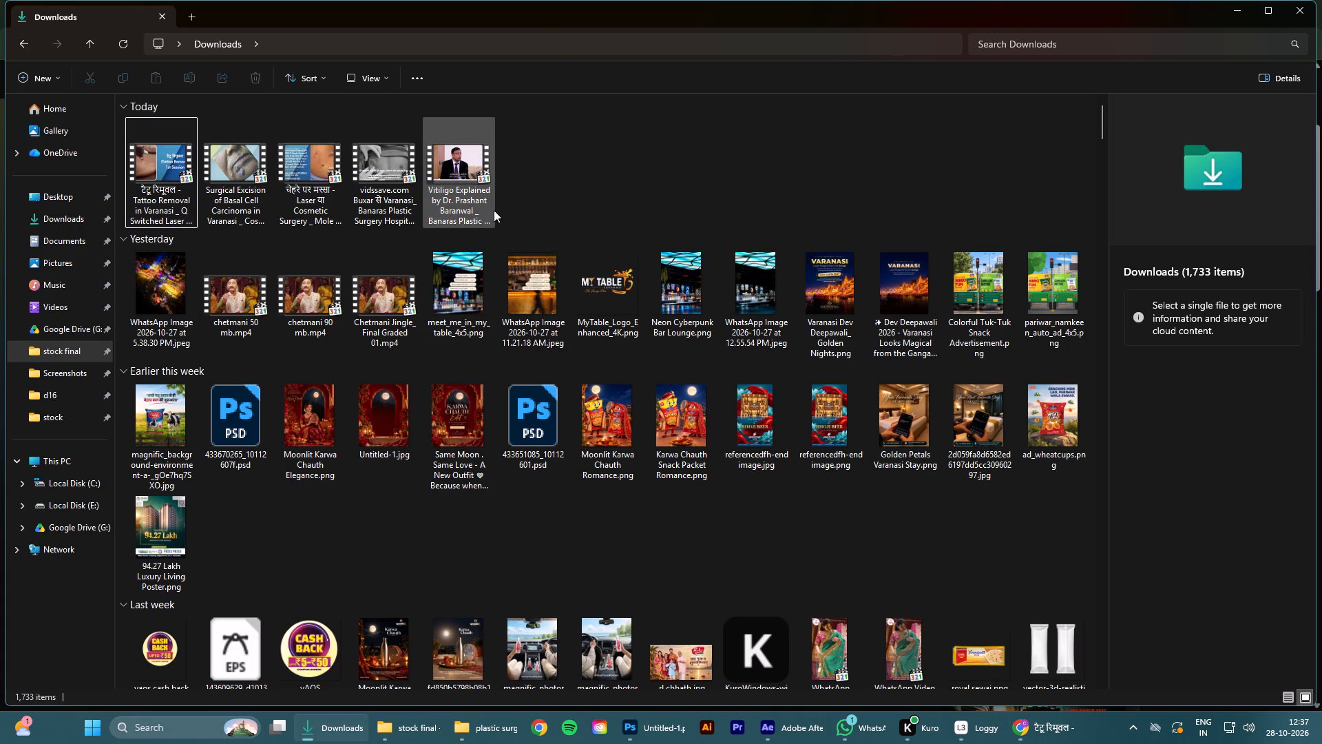
{"action": "left_click", "coordinate": [521, 174]}
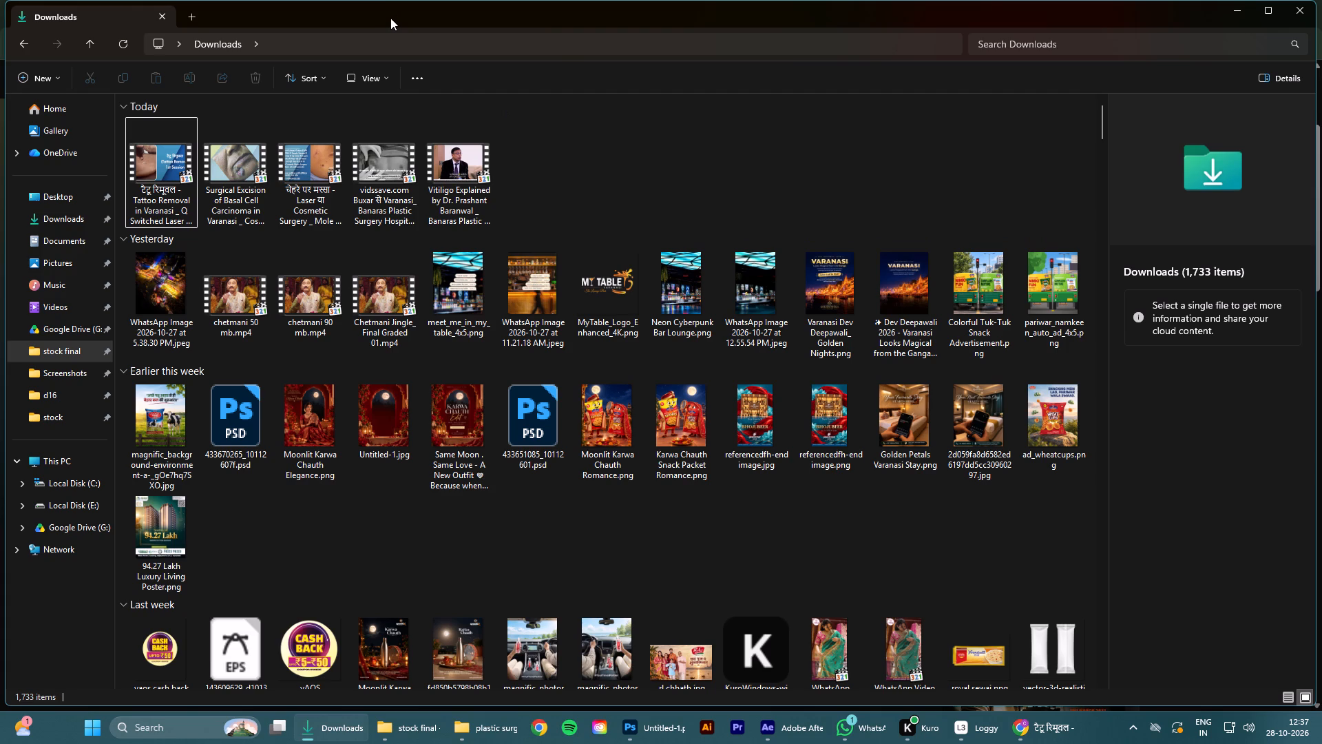
Check the five videos downloaded today in the Downloads folder by going through their previews and file details.
{"action": "left_click", "coordinate": [474, 163]}
{"action": "left_click", "coordinate": [686, 167]}
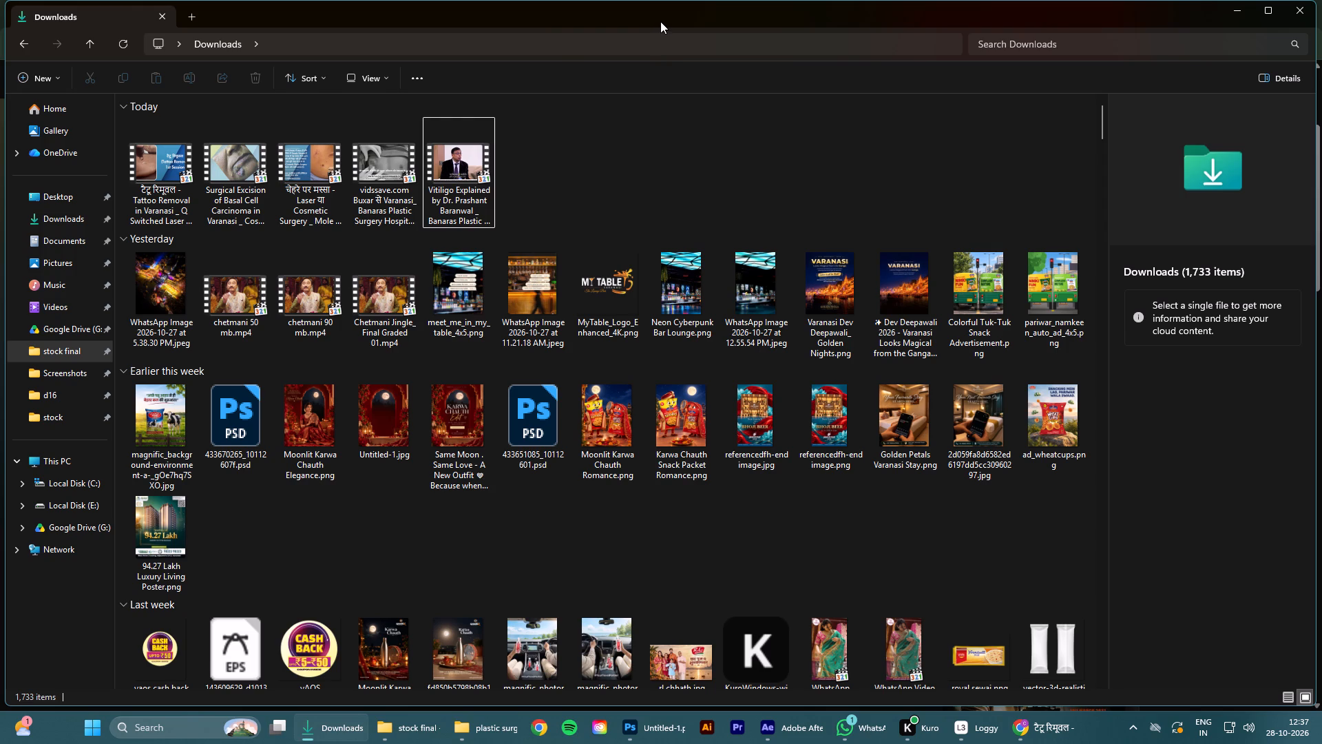
{"action": "left_click", "coordinate": [579, 163]}
{"action": "left_click", "coordinate": [602, 169]}
{"action": "left_click", "coordinate": [391, 162]}
{"action": "left_click", "coordinate": [304, 160]}
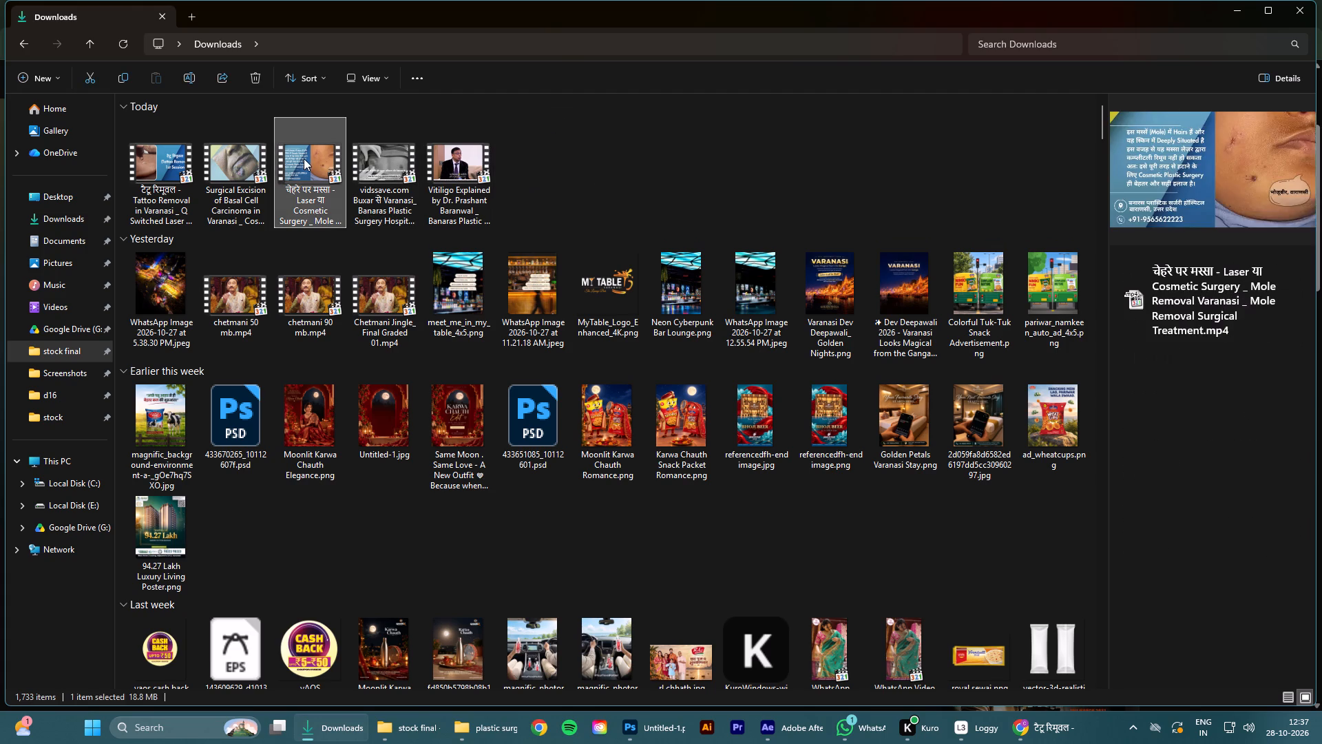
{"action": "left_click", "coordinate": [243, 163]}
{"action": "left_click", "coordinate": [178, 163]}
{"action": "left_click", "coordinate": [229, 167]}
{"action": "left_click", "coordinate": [285, 166]}
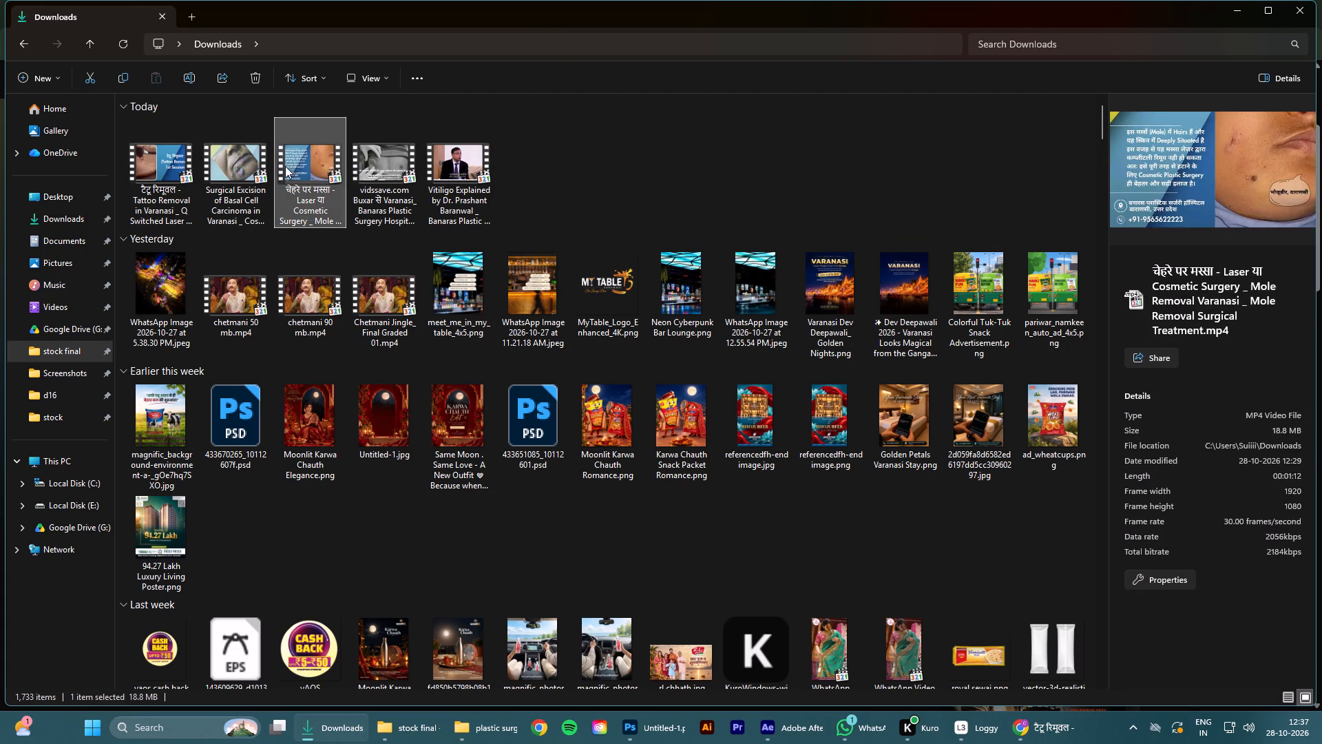
{"action": "left_click", "coordinate": [381, 165]}
{"action": "left_click", "coordinate": [455, 161]}
{"action": "left_click", "coordinate": [667, 154]}
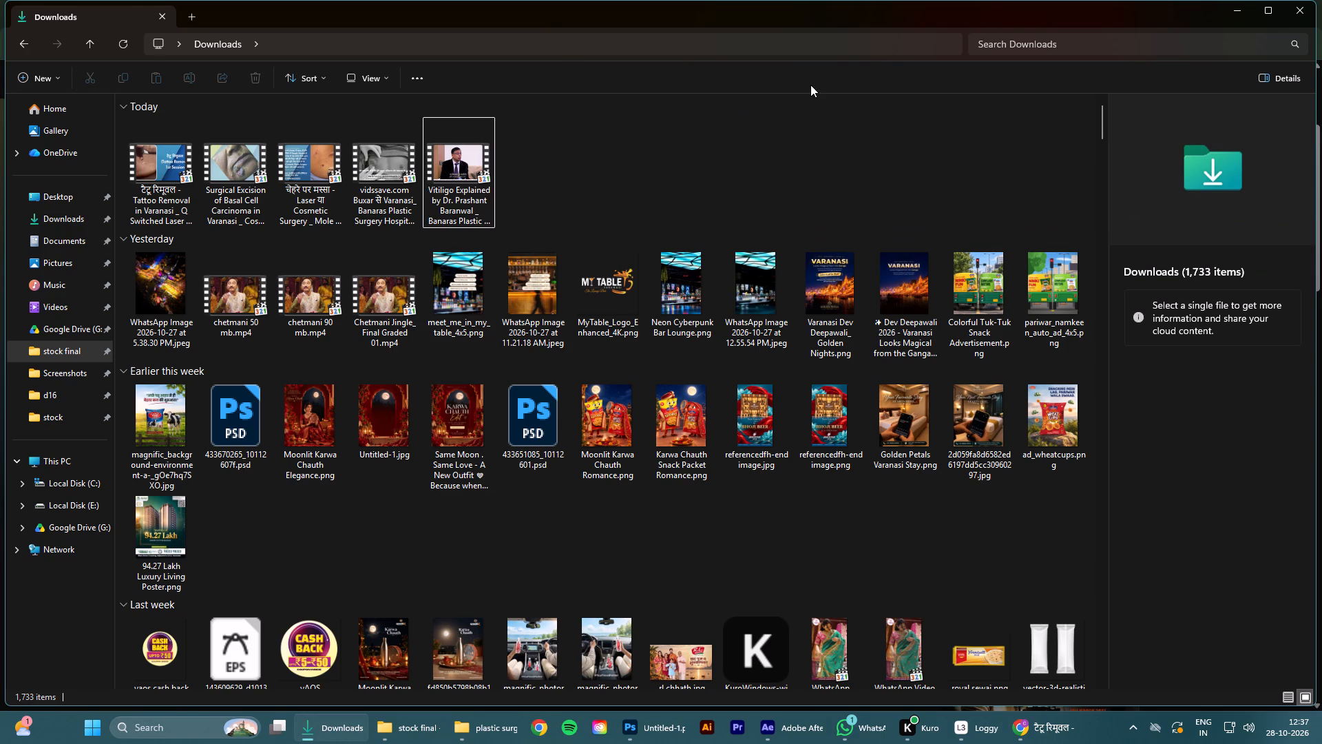
{"action": "left_click", "coordinate": [642, 172]}
{"action": "left_click", "coordinate": [171, 155]}
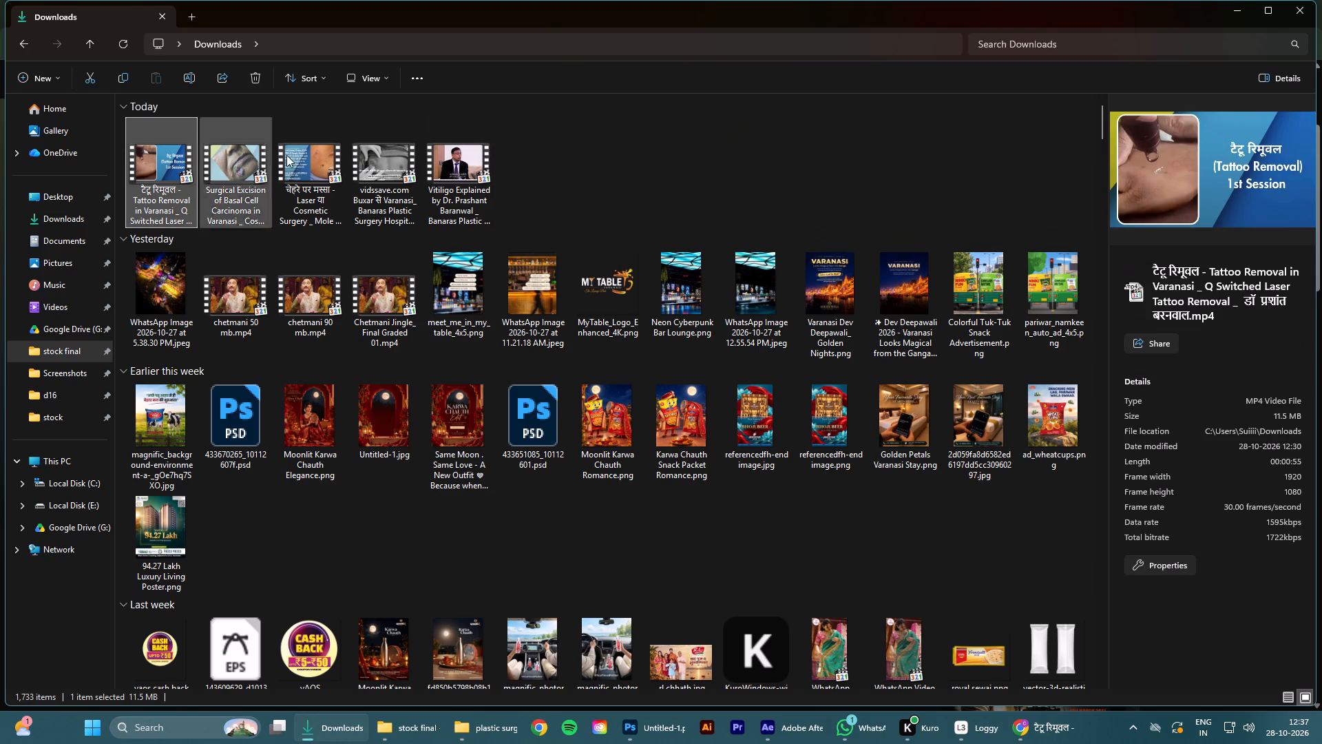
{"action": "left_click", "coordinate": [598, 157]}
Minimize the Downloads window to return to the tattoo removal video in Chrome.
{"action": "left_click", "coordinate": [1232, 12]}
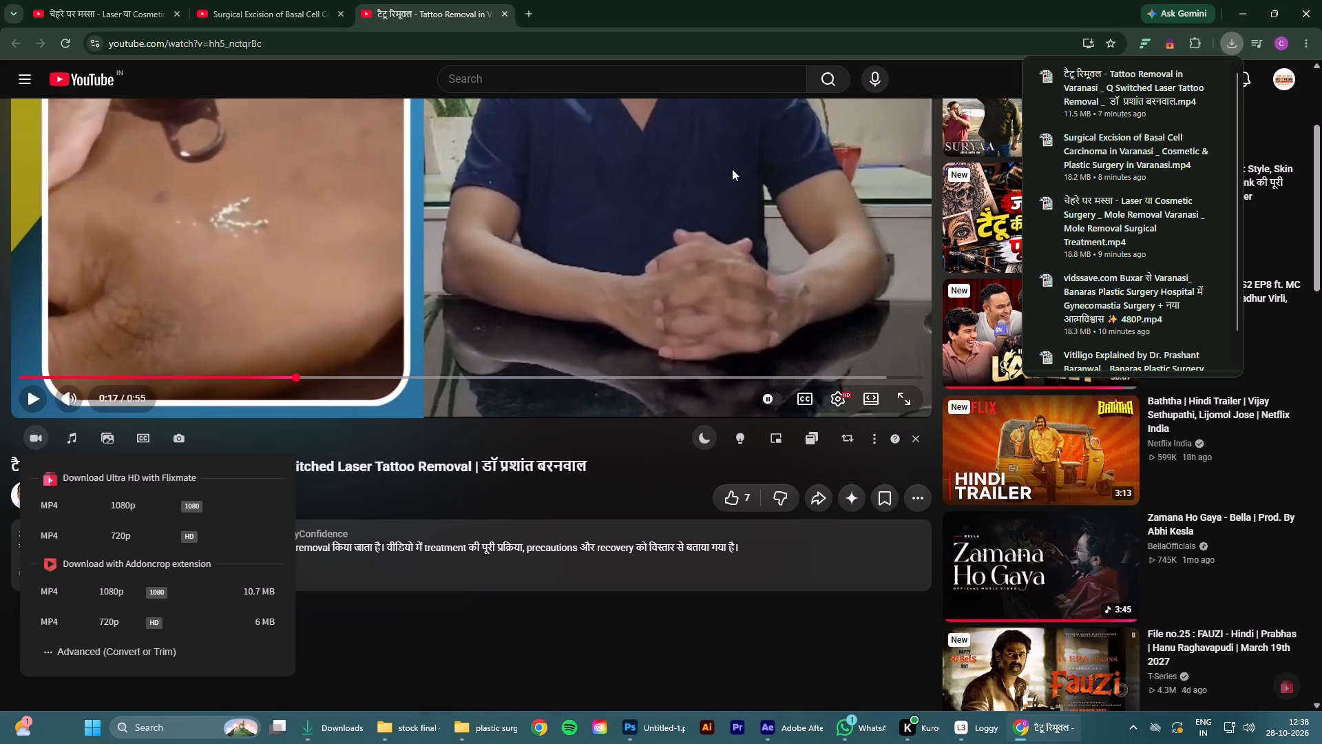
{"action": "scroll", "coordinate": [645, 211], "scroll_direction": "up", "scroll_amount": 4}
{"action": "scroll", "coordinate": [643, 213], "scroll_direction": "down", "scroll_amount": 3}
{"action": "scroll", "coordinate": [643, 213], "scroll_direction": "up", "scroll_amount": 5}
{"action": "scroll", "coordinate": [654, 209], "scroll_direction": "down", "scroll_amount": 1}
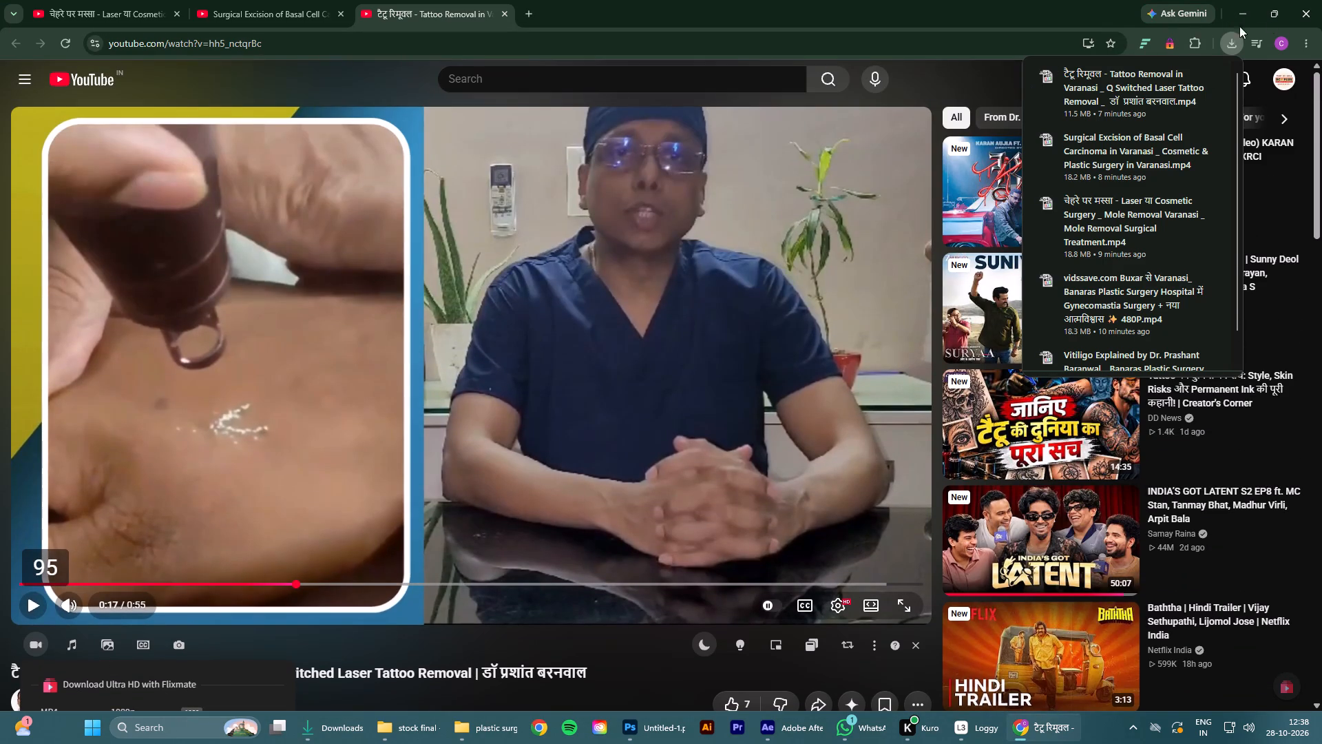
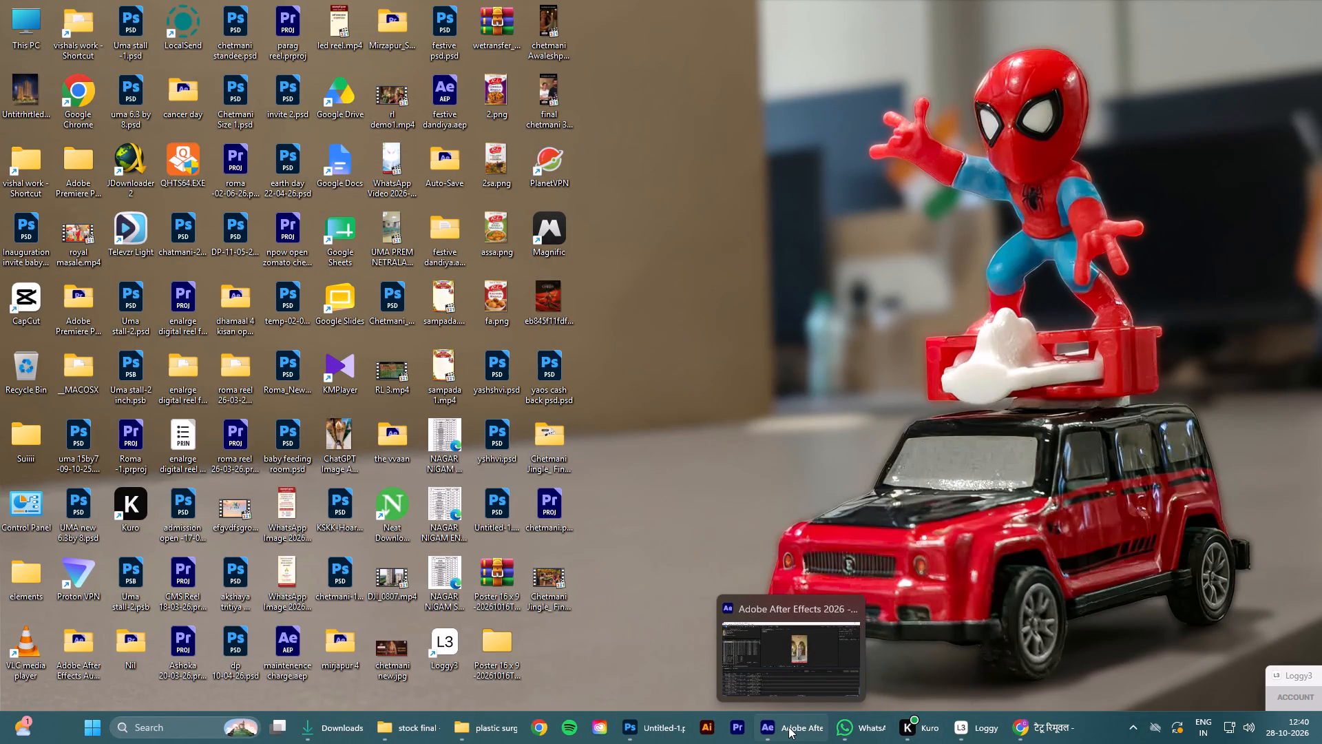
Launch Adobe Premiere.
{"action": "left_click", "coordinate": [741, 724]}
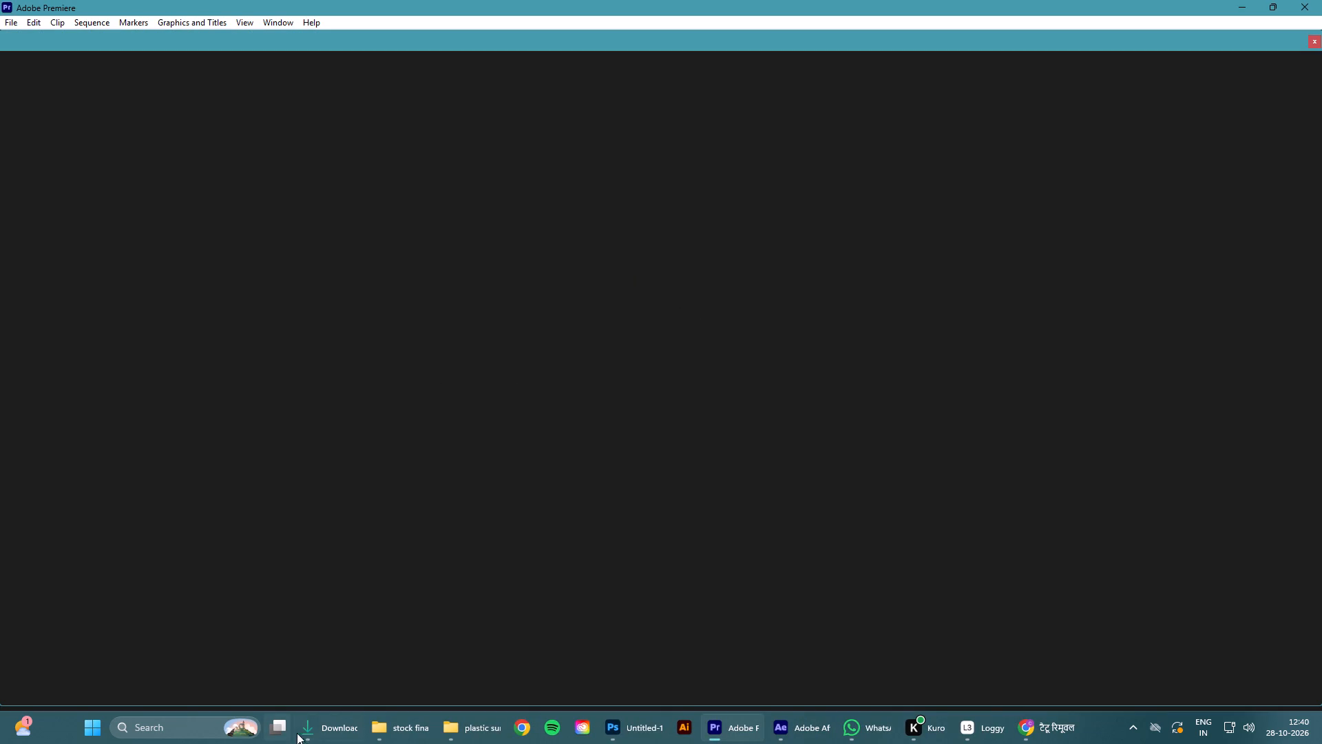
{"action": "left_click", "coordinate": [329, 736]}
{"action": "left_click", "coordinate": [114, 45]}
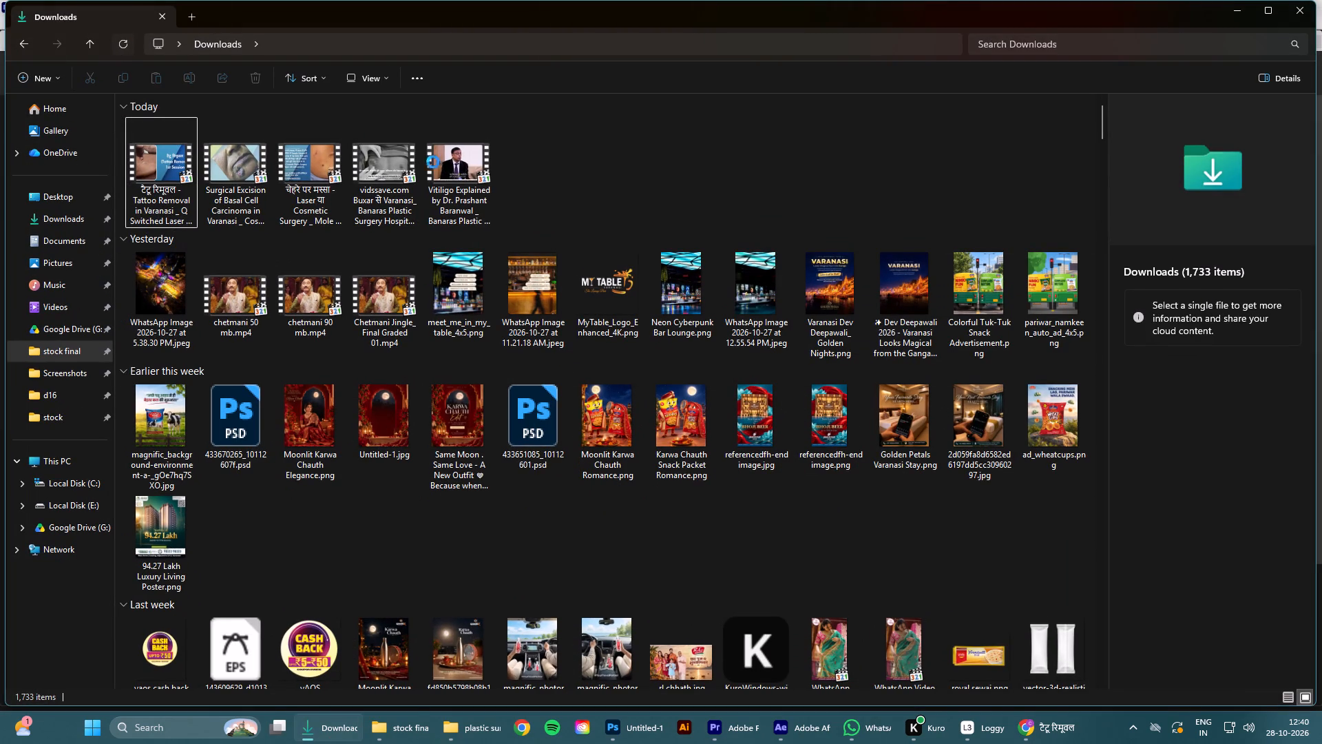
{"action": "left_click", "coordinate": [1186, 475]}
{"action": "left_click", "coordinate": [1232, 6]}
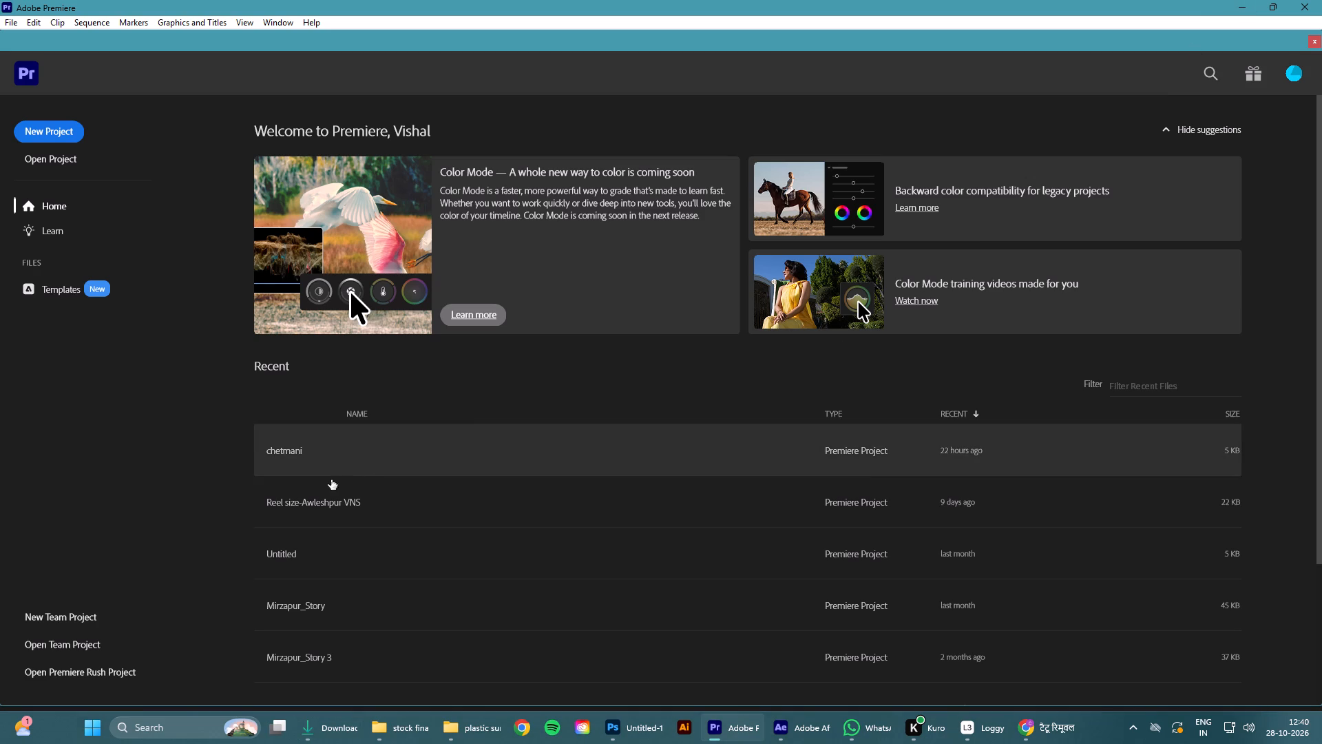
Start a new Premiere project and name it "plastic surgery".
{"action": "left_click", "coordinate": [43, 130]}
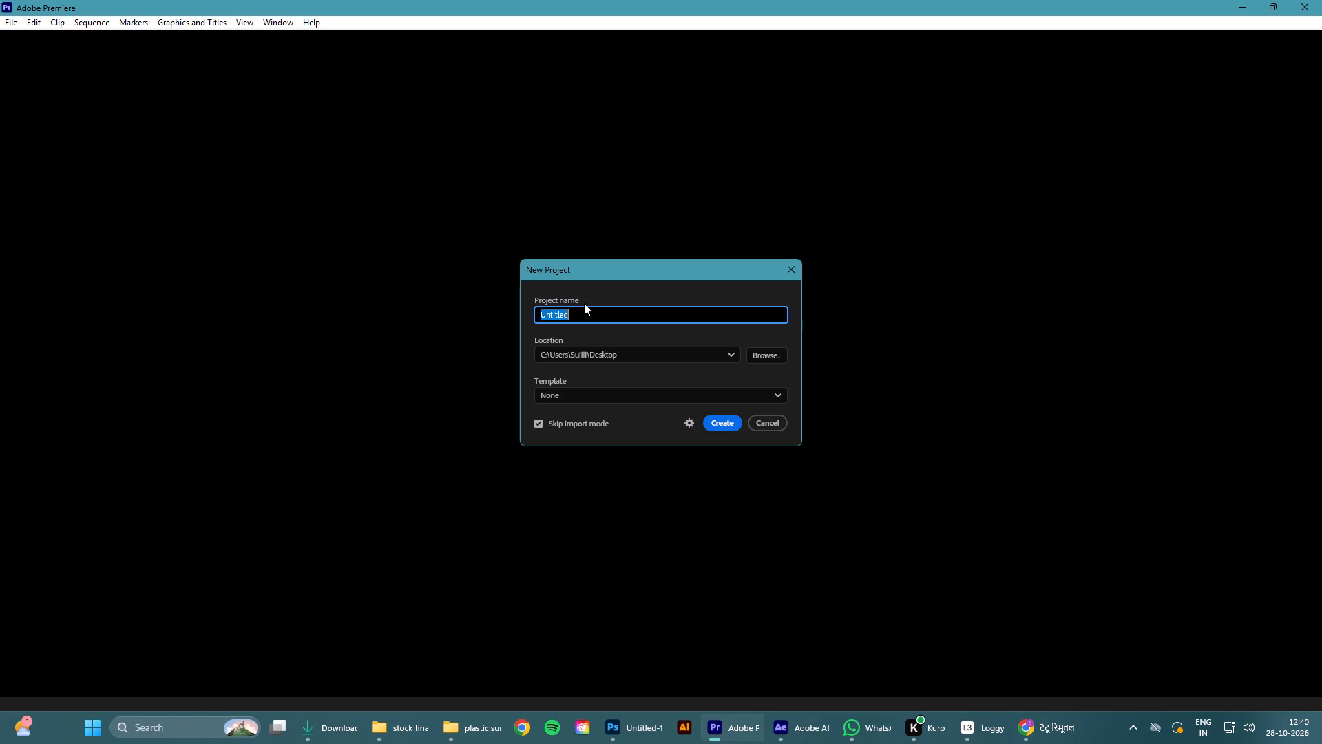
{"action": "type", "text": "plastic"}
{"action": "key", "text": "space"}
{"action": "type", "text": "sur"}
{"action": "type", "text": "gery"}
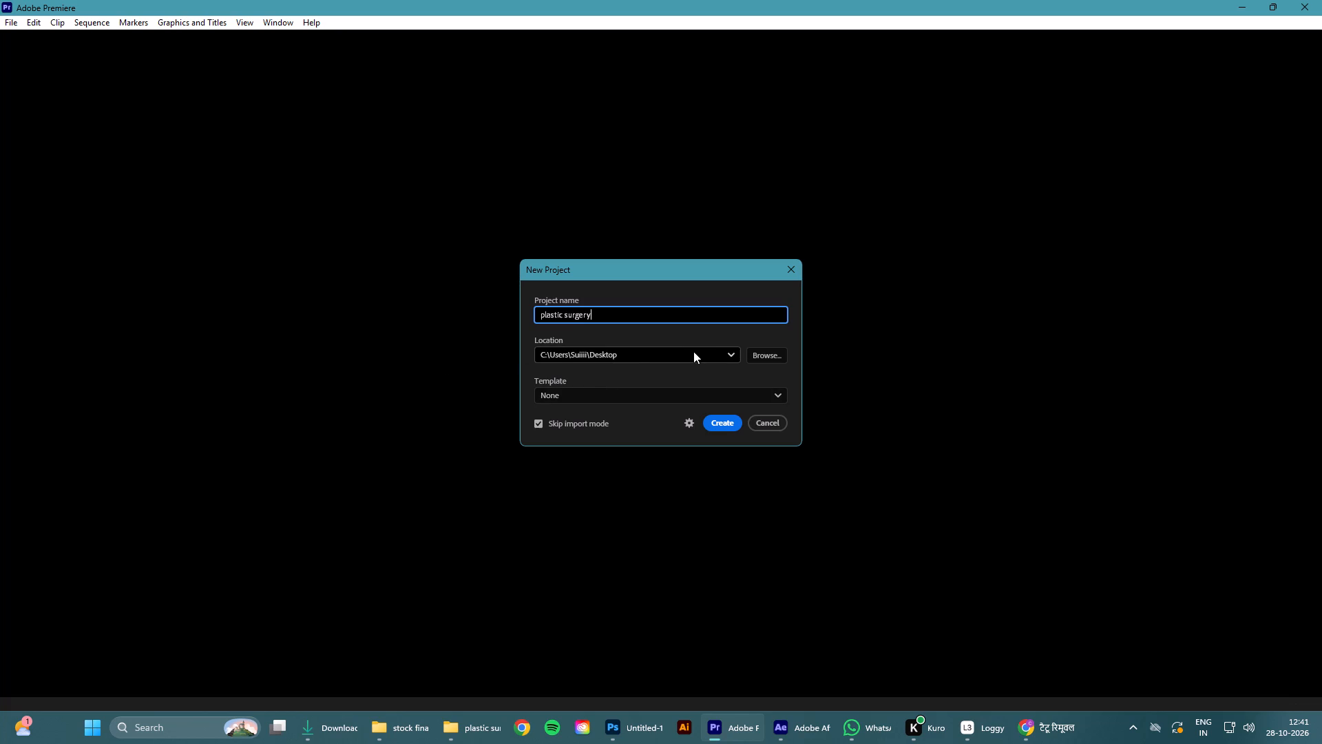
Set the project location to the "plastic surgery" folder inside "vishal work" on drive E: and create the project.
{"action": "left_click", "coordinate": [726, 355]}
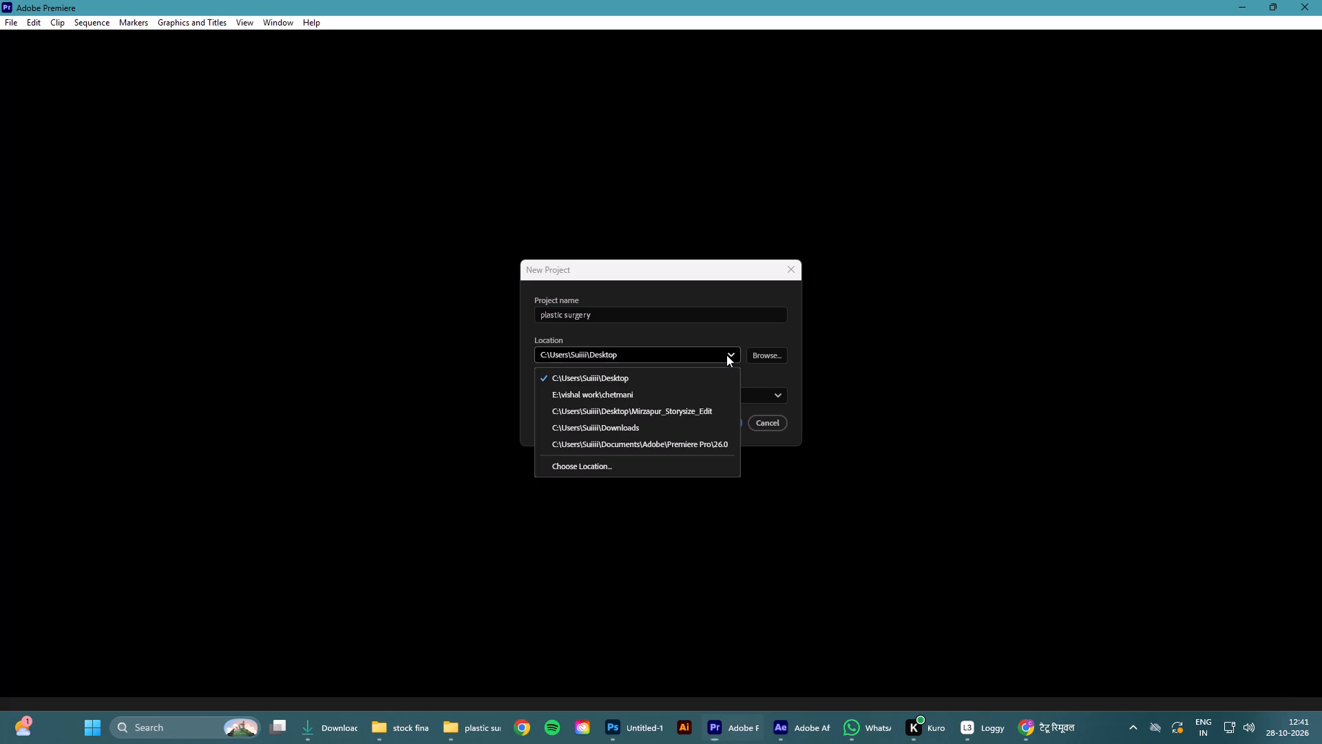
{"action": "left_click", "coordinate": [570, 469]}
{"action": "scroll", "coordinate": [561, 464], "scroll_direction": "up", "scroll_amount": 7}
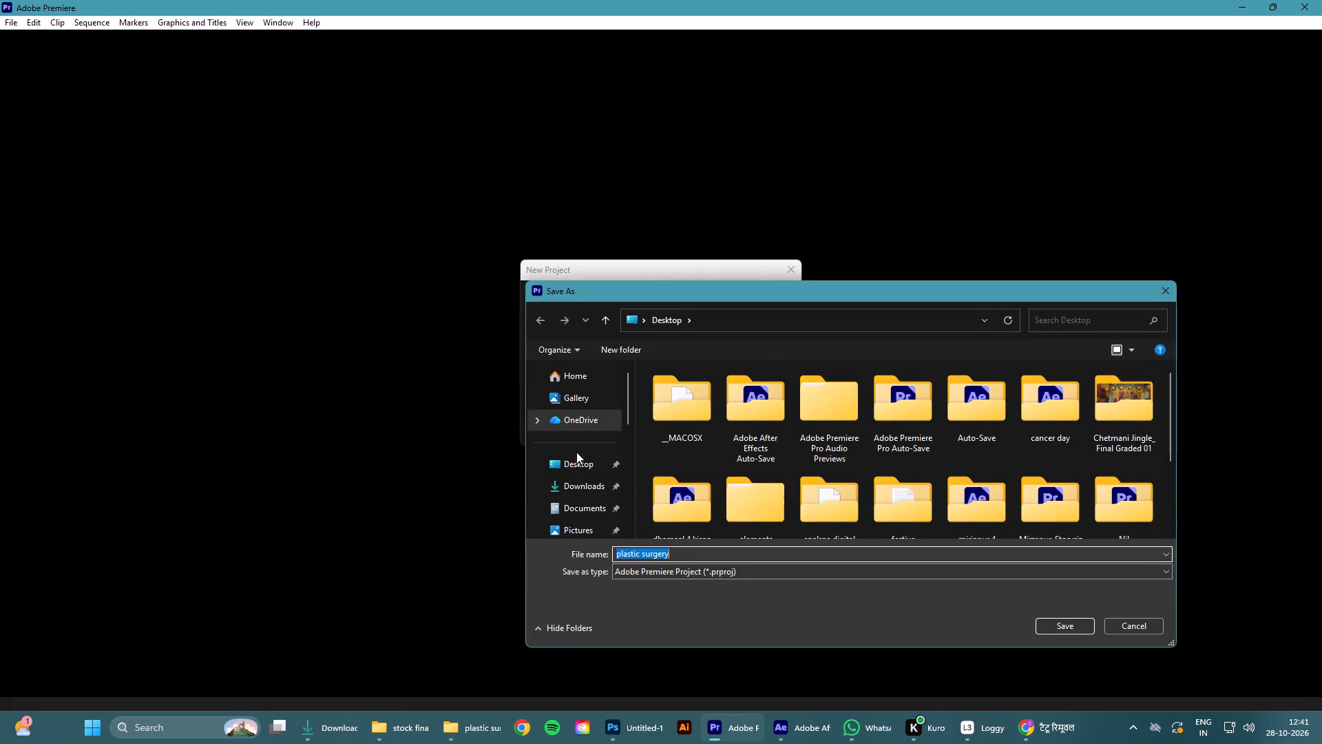
{"action": "left_click", "coordinate": [576, 452]}
{"action": "left_click", "coordinate": [566, 468]}
{"action": "scroll", "coordinate": [782, 477], "scroll_direction": "down", "scroll_amount": 15}
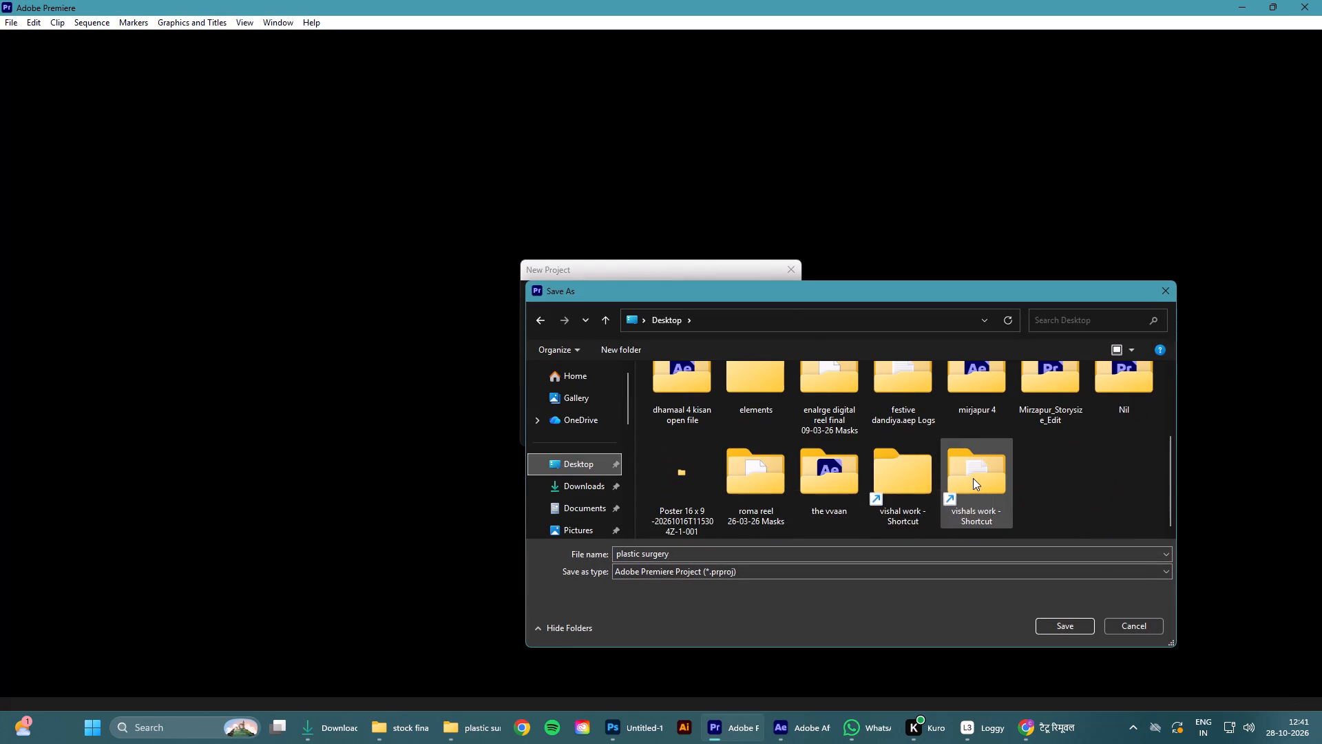
{"action": "double_click", "coordinate": [973, 478]}
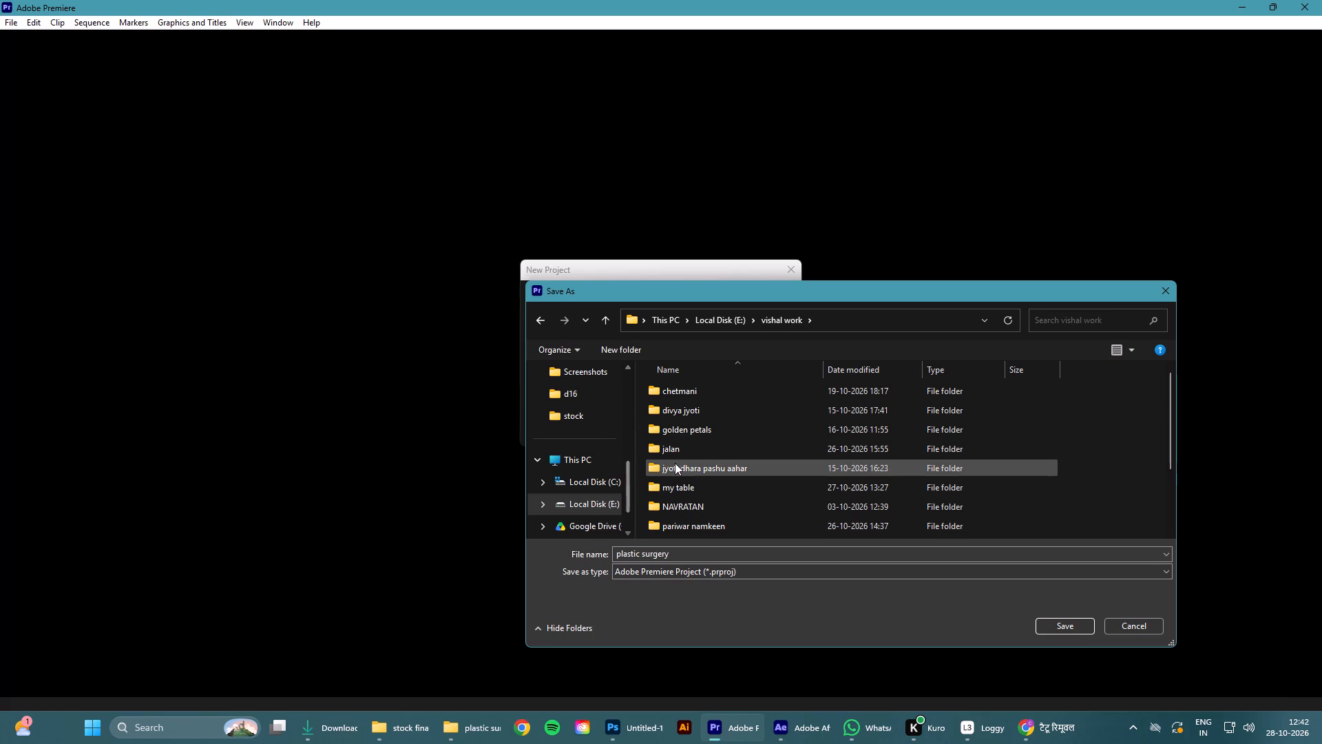
{"action": "scroll", "coordinate": [675, 463], "scroll_direction": "down", "scroll_amount": 12}
{"action": "scroll", "coordinate": [701, 477], "scroll_direction": "up", "scroll_amount": 5}
{"action": "scroll", "coordinate": [728, 510], "scroll_direction": "down", "scroll_amount": 2}
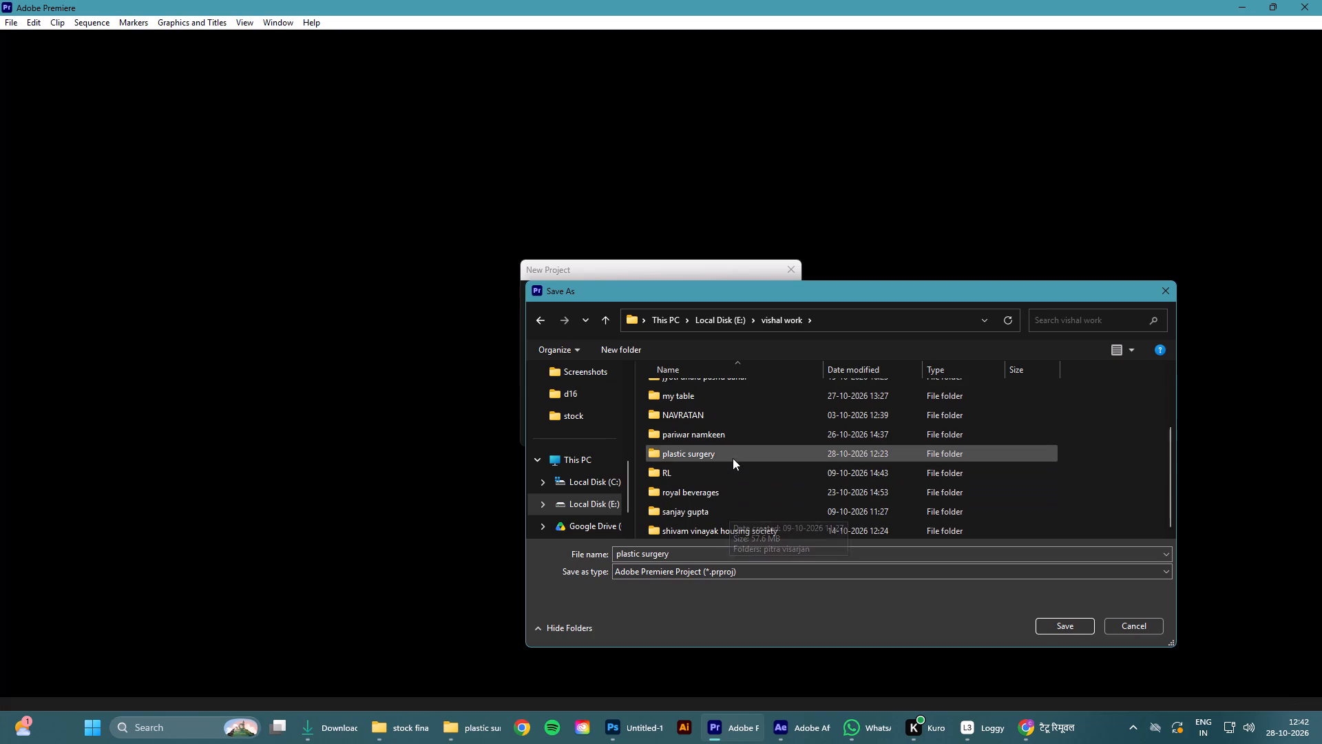
{"action": "double_click", "coordinate": [732, 453]}
{"action": "left_click", "coordinate": [730, 440]}
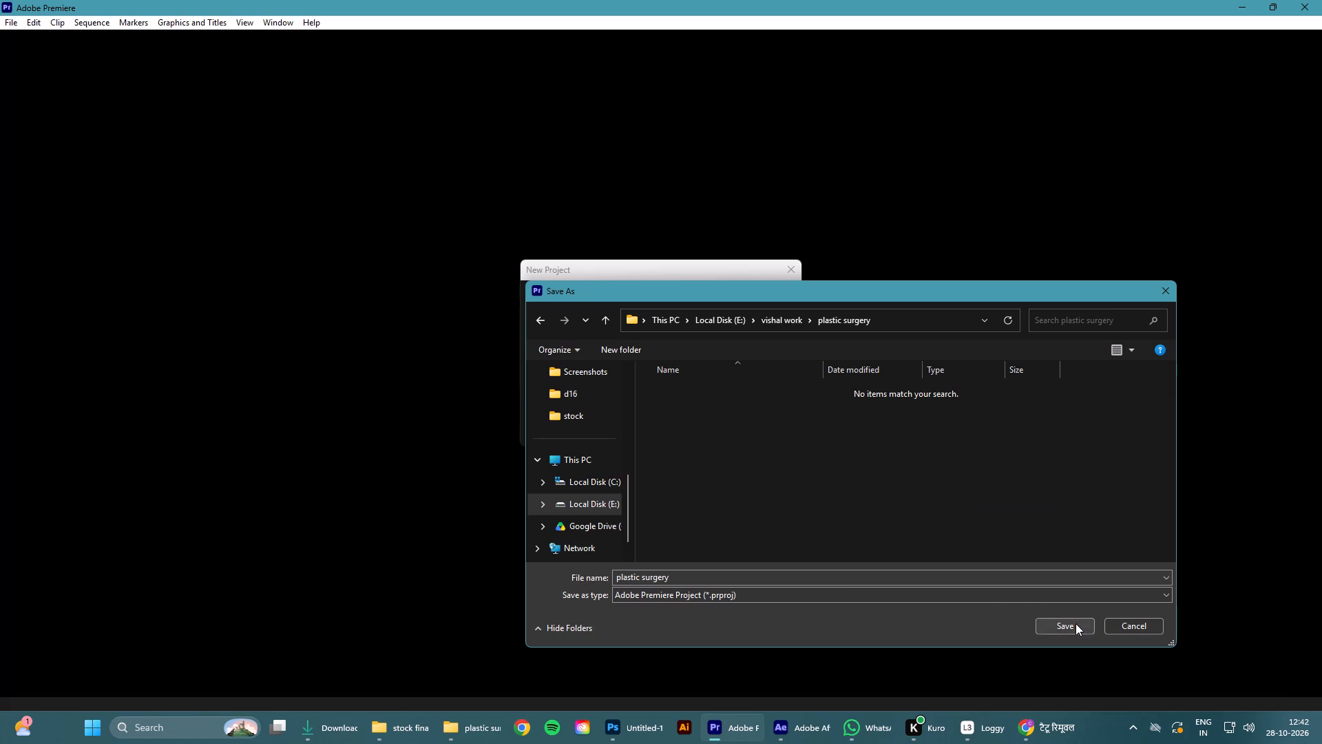
{"action": "left_click", "coordinate": [1076, 623]}
{"action": "left_click", "coordinate": [739, 427]}
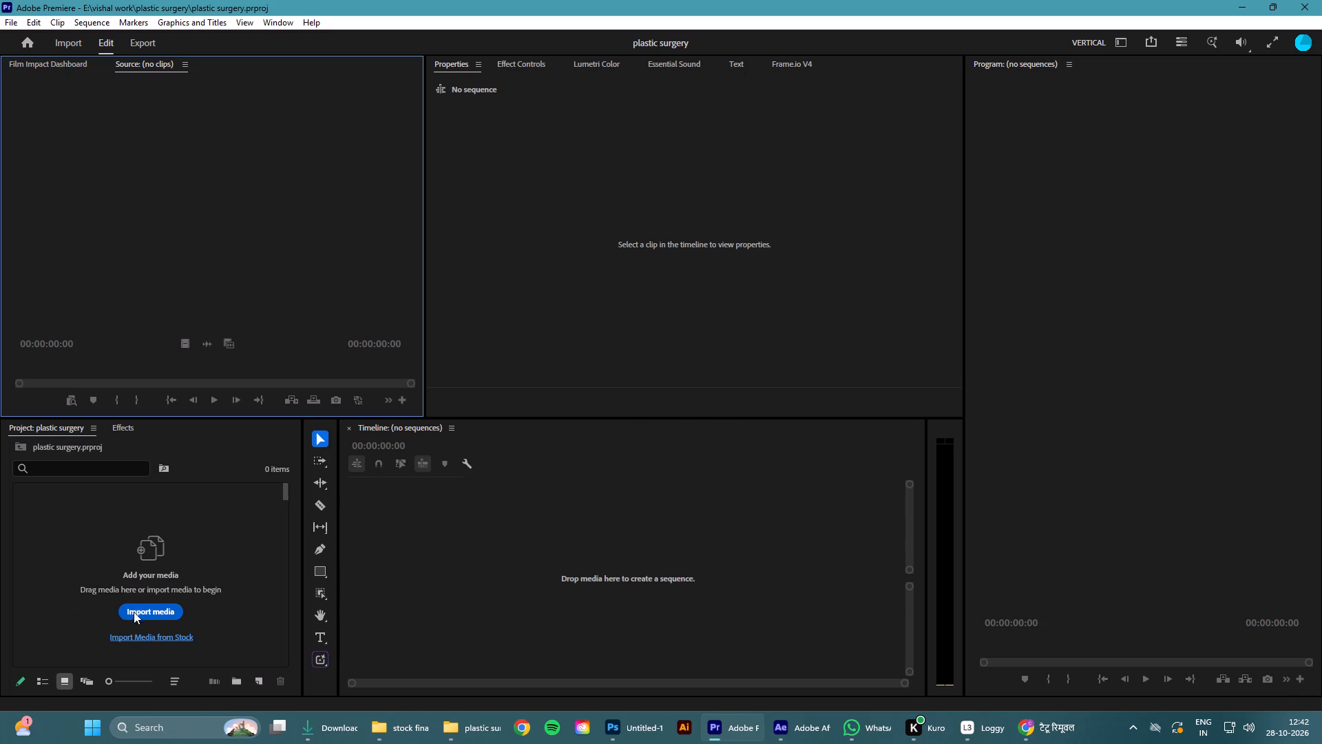
Import the five hospital videos downloaded today from the Downloads folder into the project.
{"action": "left_click", "coordinate": [143, 610]}
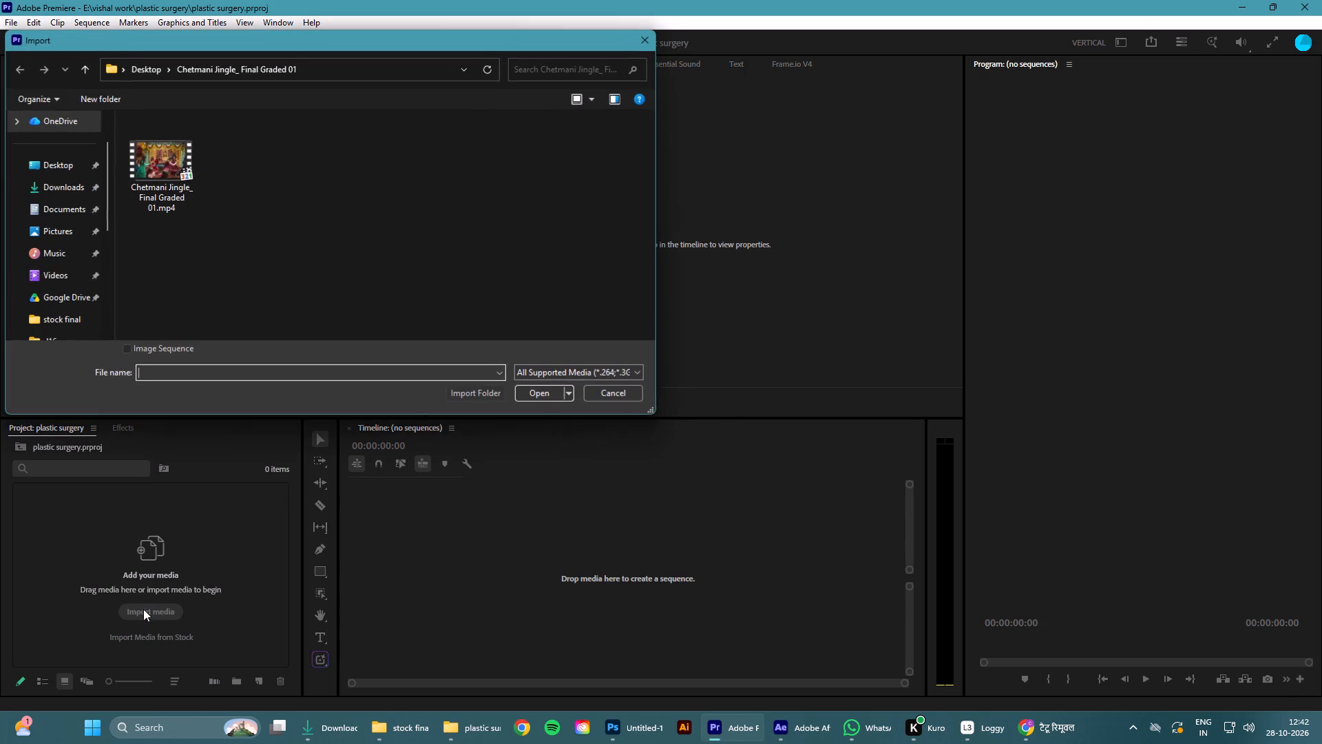
{"action": "scroll", "coordinate": [5, 264], "scroll_direction": "up", "scroll_amount": 9}
{"action": "left_click", "coordinate": [60, 236]}
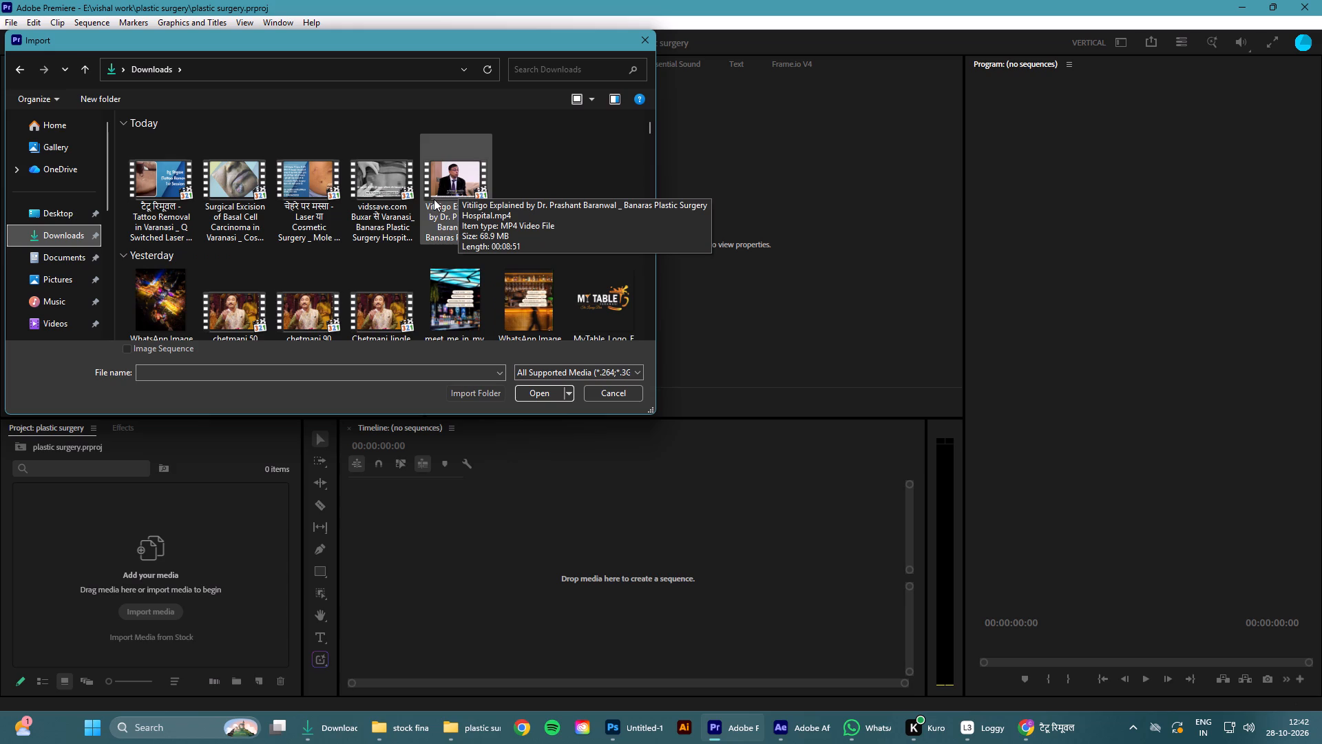
{"action": "left_click", "coordinate": [158, 181]}
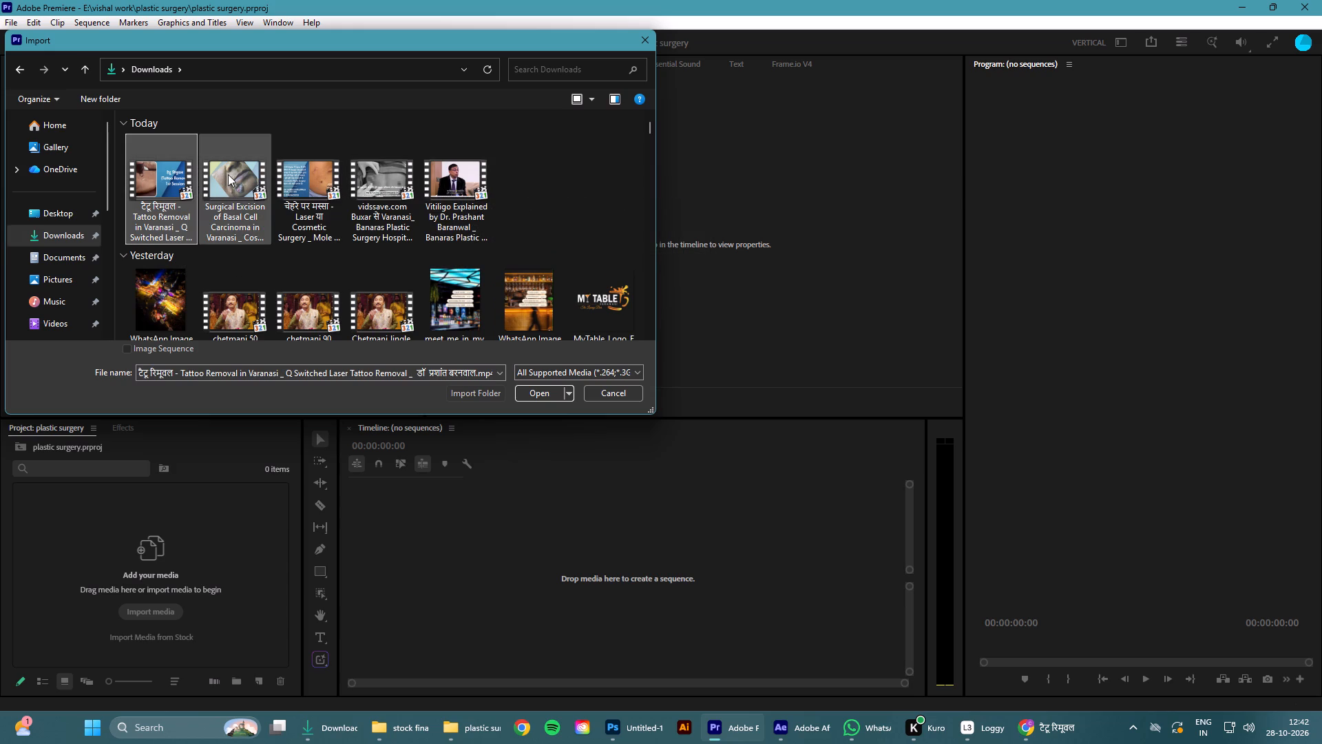
{"action": "left_click", "coordinate": [240, 174], "text": "ctrl"}
{"action": "left_click", "coordinate": [298, 178], "text": "ctrl"}
{"action": "left_click", "coordinate": [388, 179], "text": "ctrl"}
{"action": "left_click", "coordinate": [447, 179], "text": "ctrl"}
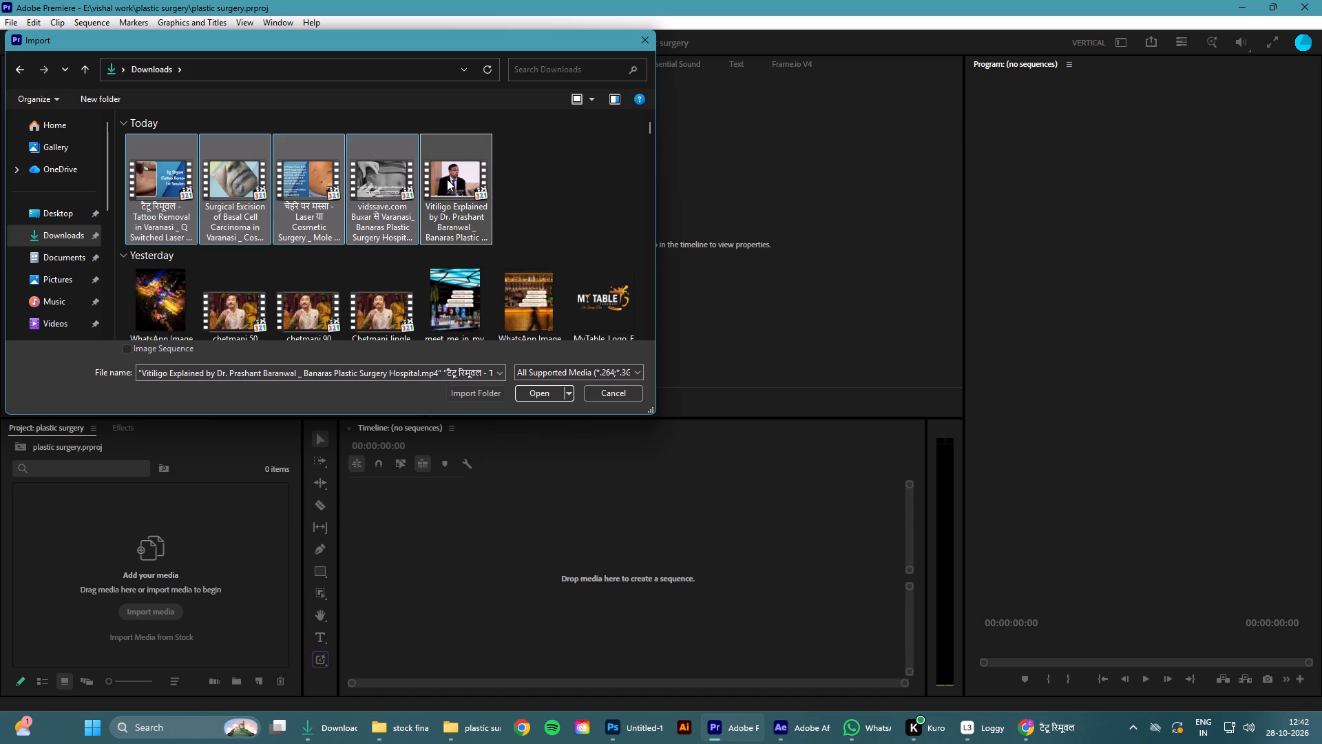
{"action": "left_click", "coordinate": [535, 395]}
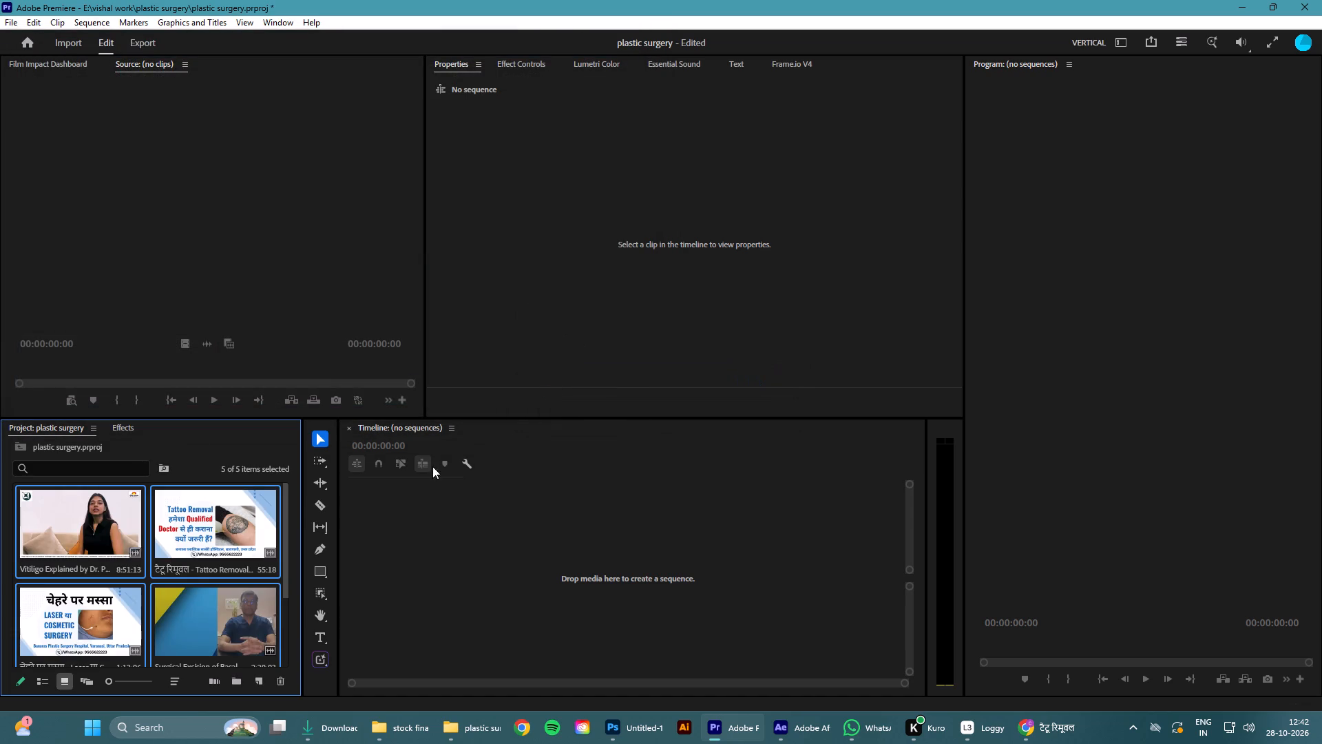
{"action": "scroll", "coordinate": [244, 528], "scroll_direction": "down", "scroll_amount": 9}
{"action": "scroll", "coordinate": [224, 529], "scroll_direction": "up", "scroll_amount": 7}
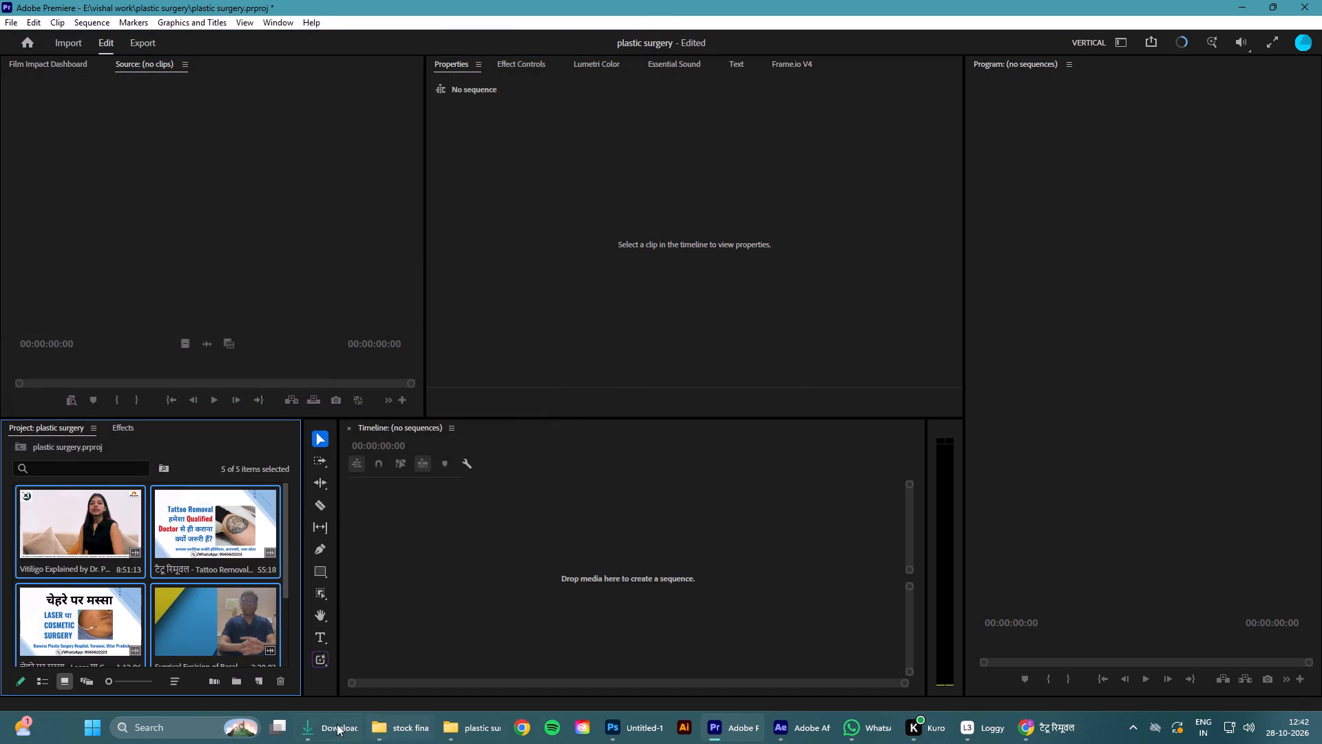
Open the tattoo removal video from Downloads, watch it full screen to the end, and close the player.
{"action": "left_click", "coordinate": [331, 726]}
{"action": "double_click", "coordinate": [158, 166]}
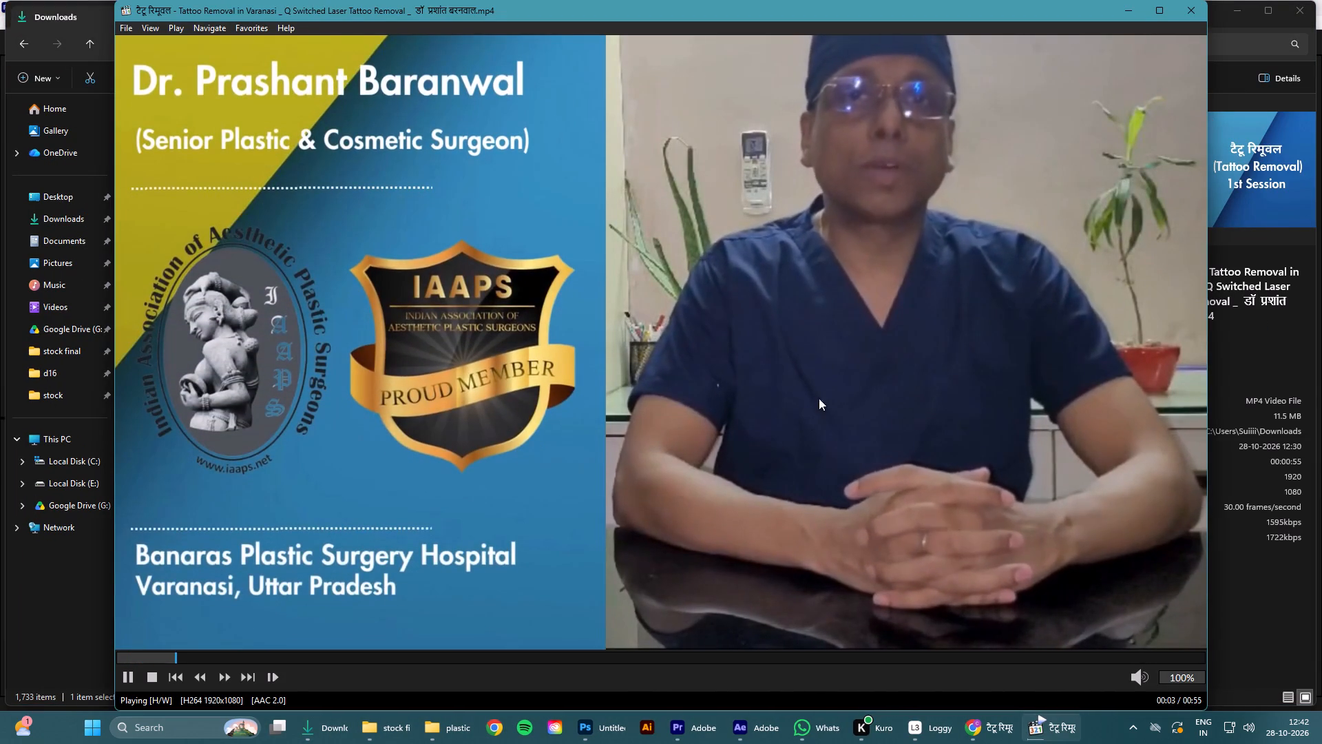
{"action": "double_click", "coordinate": [822, 376]}
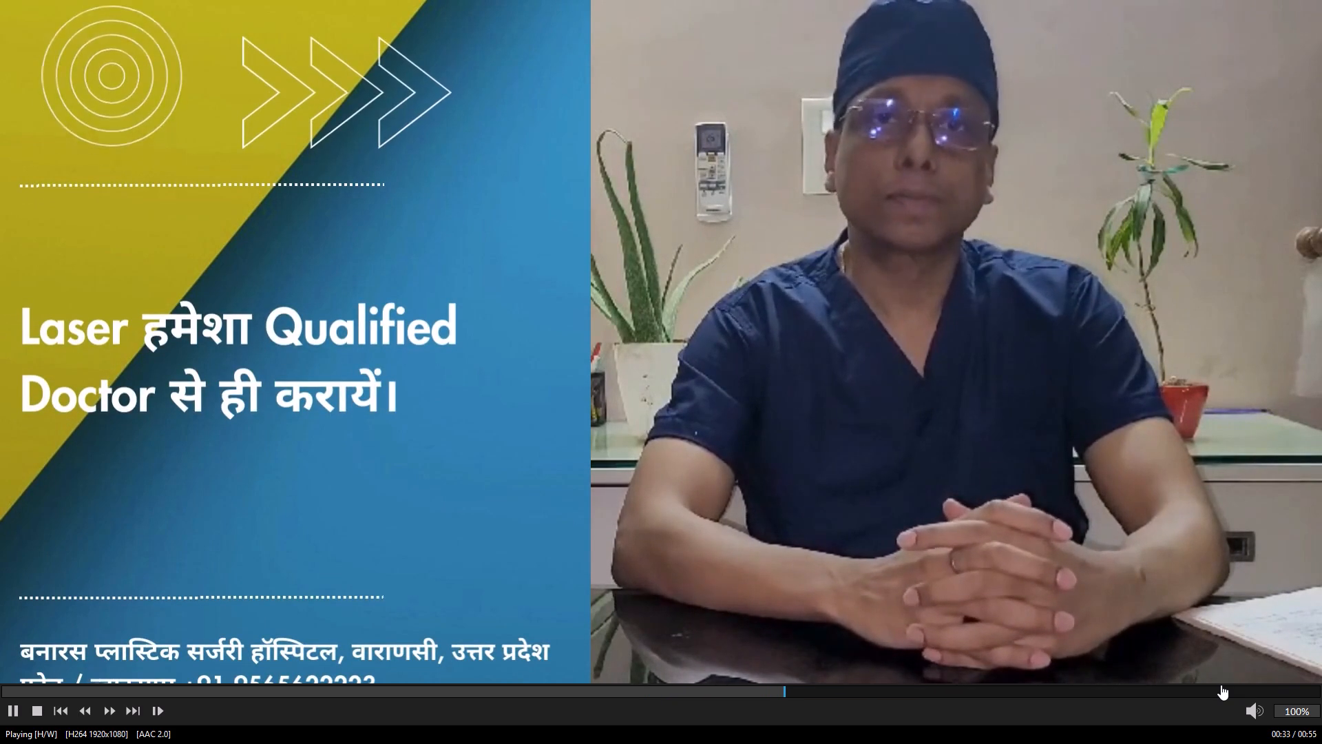
{"action": "left_click", "coordinate": [6, 712]}
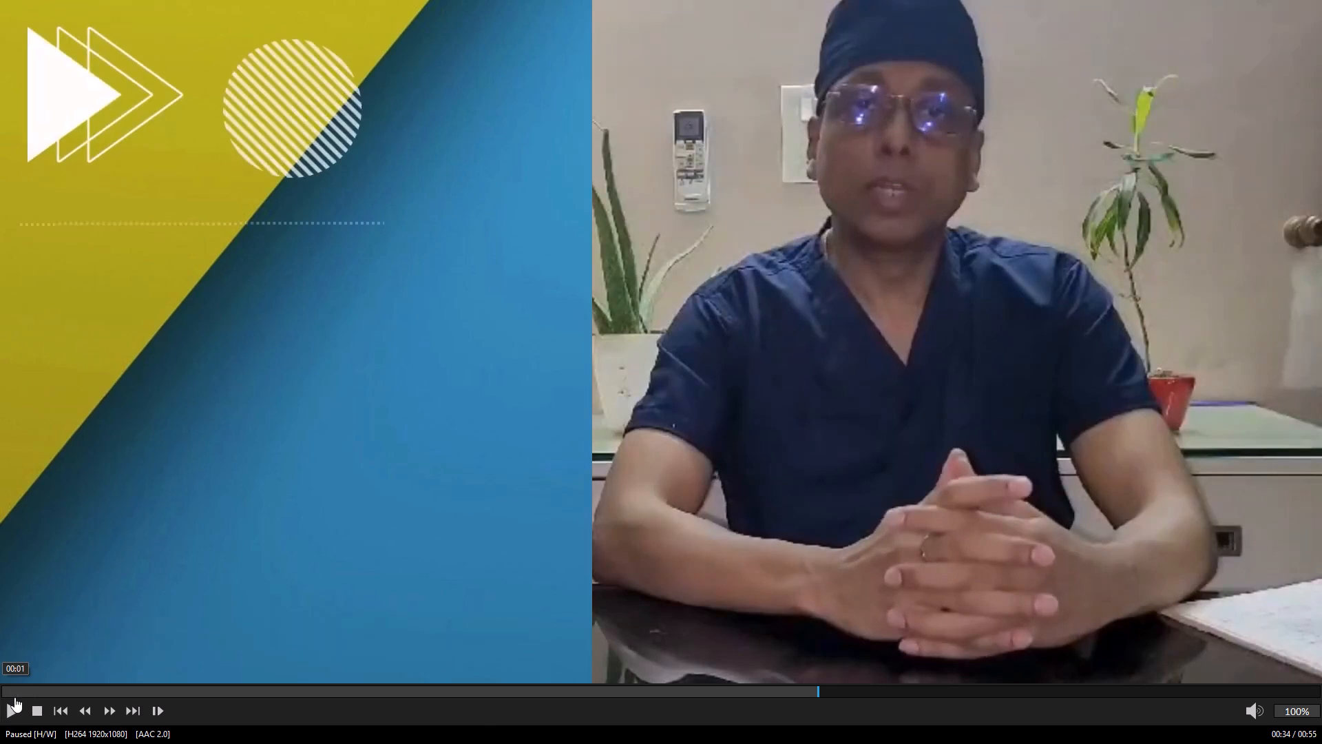
{"action": "left_click", "coordinate": [12, 712]}
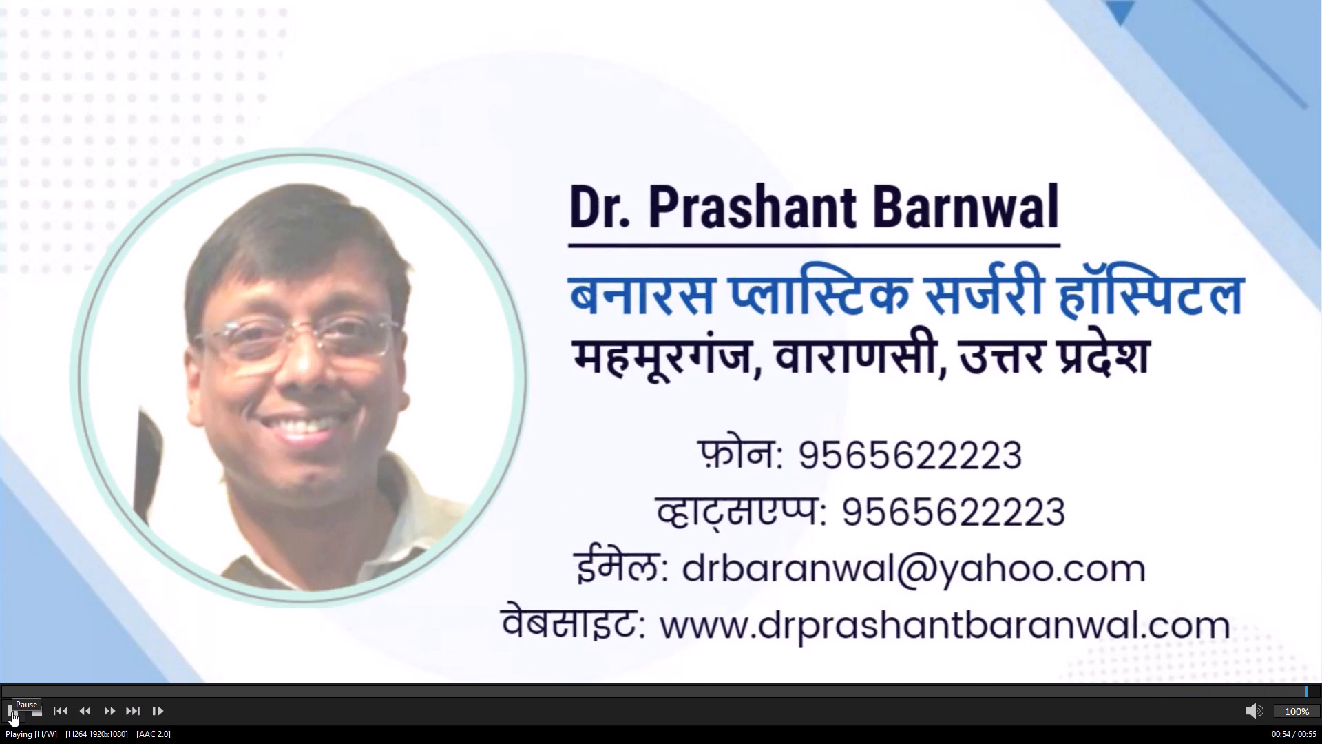
{"action": "left_click", "coordinate": [12, 712]}
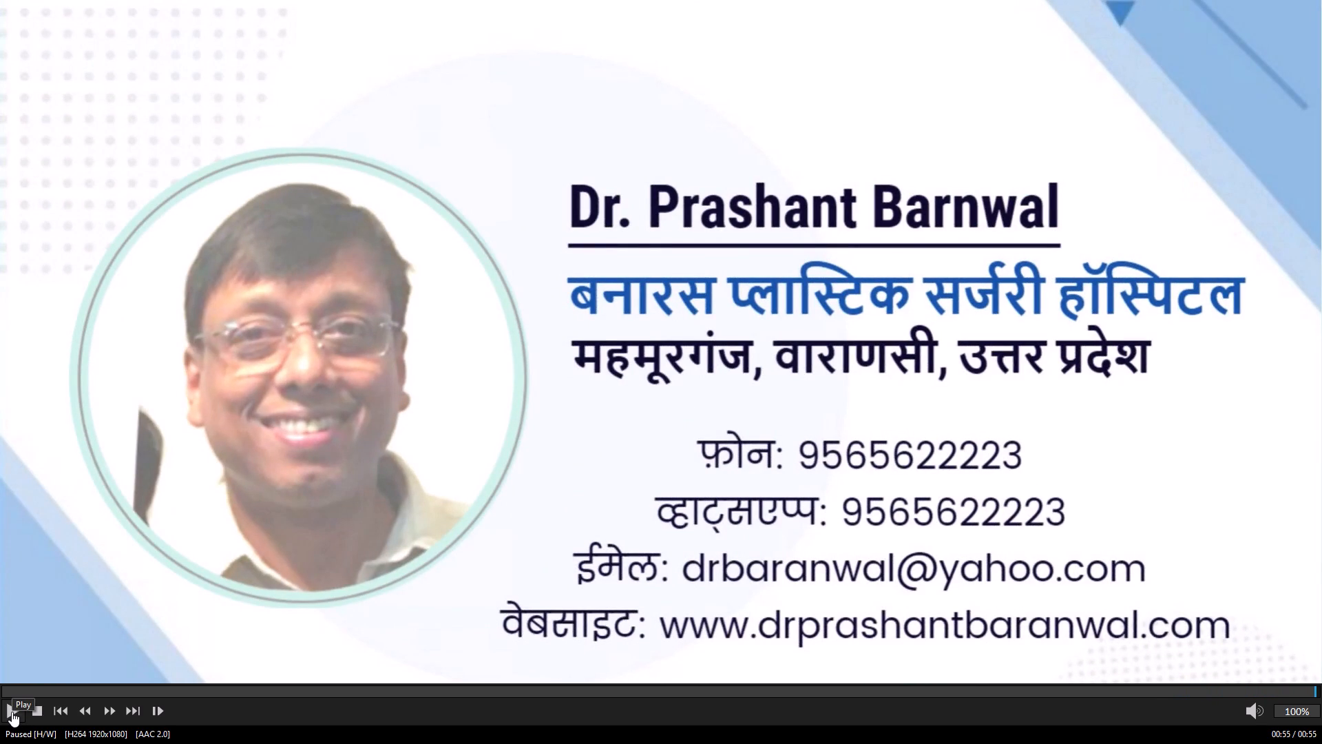
{"action": "double_click", "coordinate": [764, 422]}
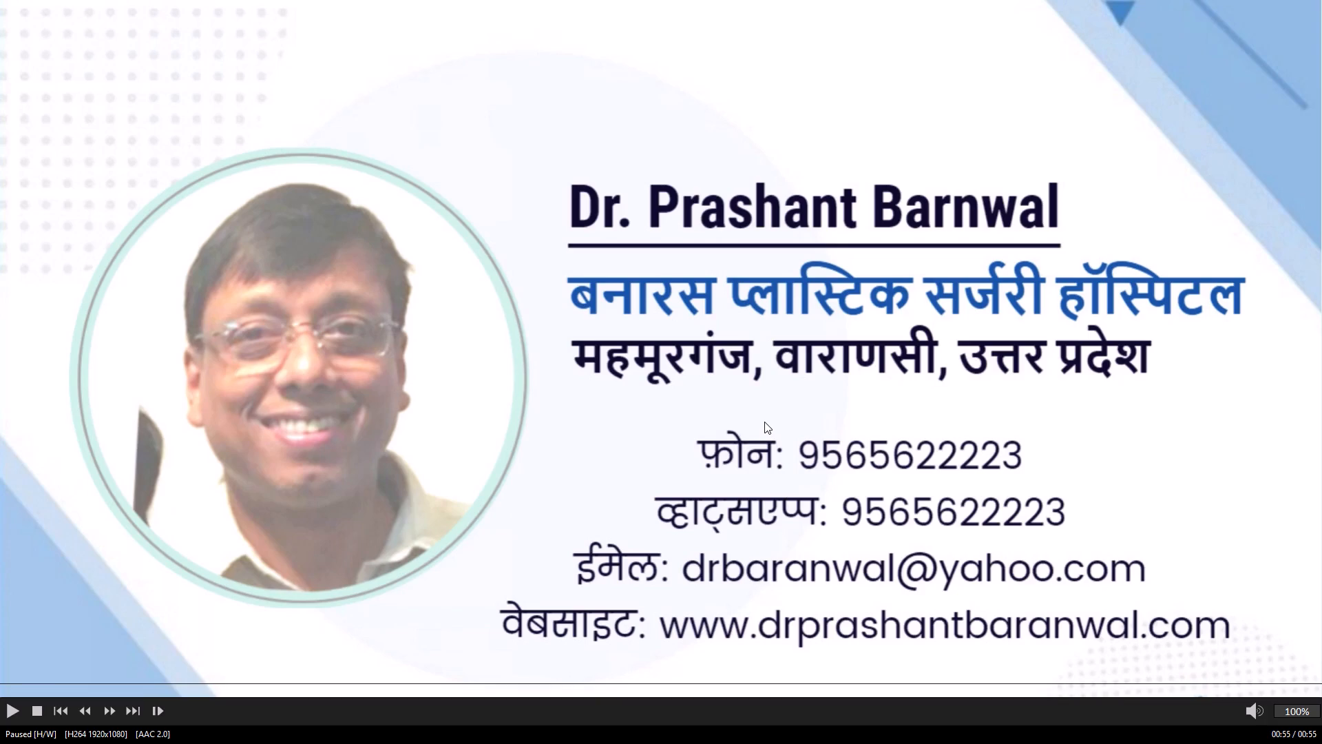
{"action": "left_click", "coordinate": [1190, 6]}
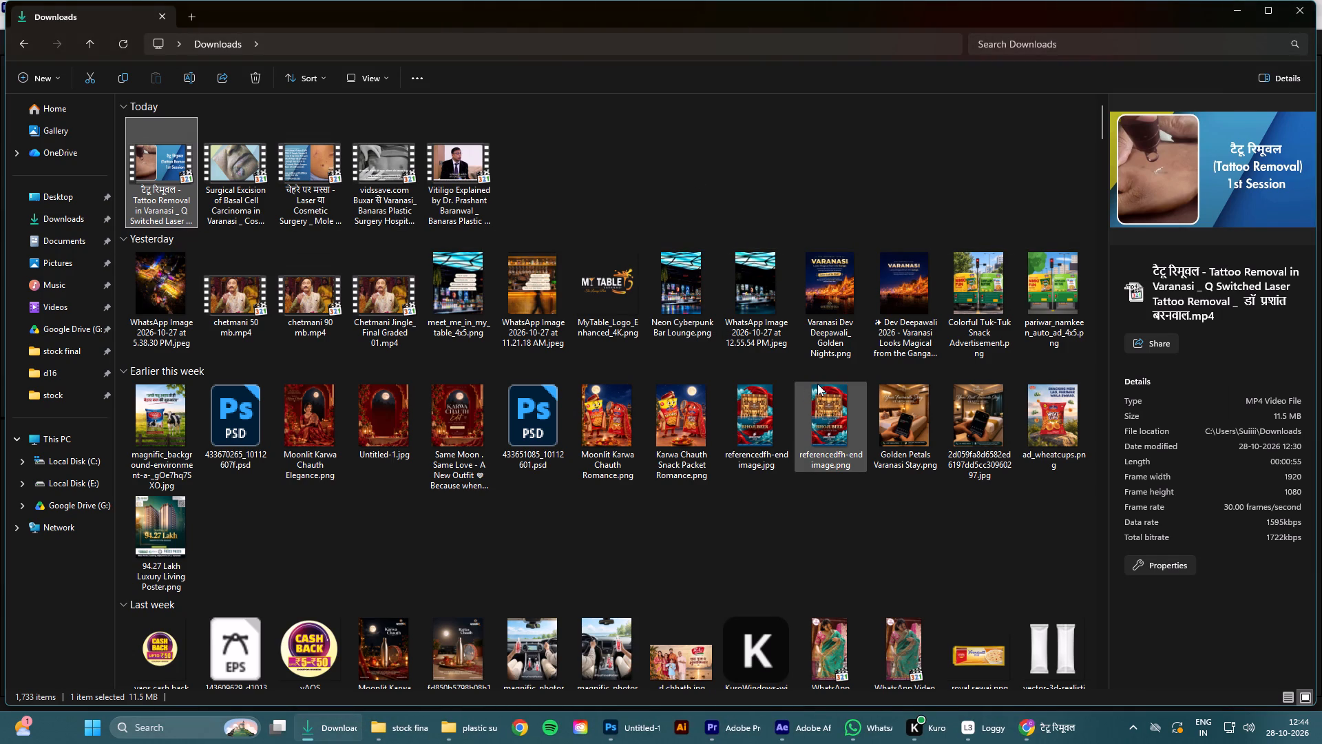
Back in Premiere, place all five imported clips one after another on the empty timeline, creating a new sequence.
{"action": "left_click", "coordinate": [737, 727]}
{"action": "scroll", "coordinate": [206, 572], "scroll_direction": "up", "scroll_amount": 6}
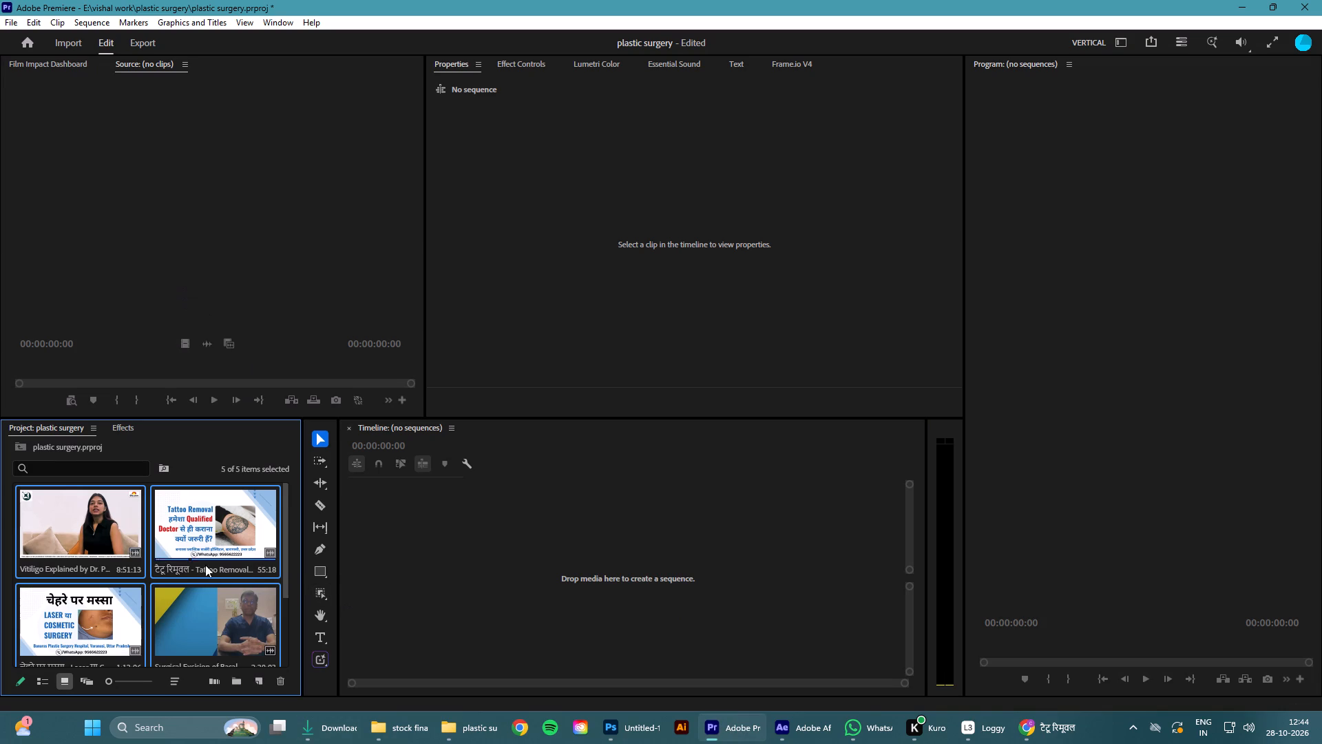
{"action": "scroll", "coordinate": [218, 547], "scroll_direction": "down", "scroll_amount": 6}
{"action": "scroll", "coordinate": [167, 617], "scroll_direction": "up", "scroll_amount": 5}
{"action": "scroll", "coordinate": [171, 612], "scroll_direction": "down", "scroll_amount": 4}
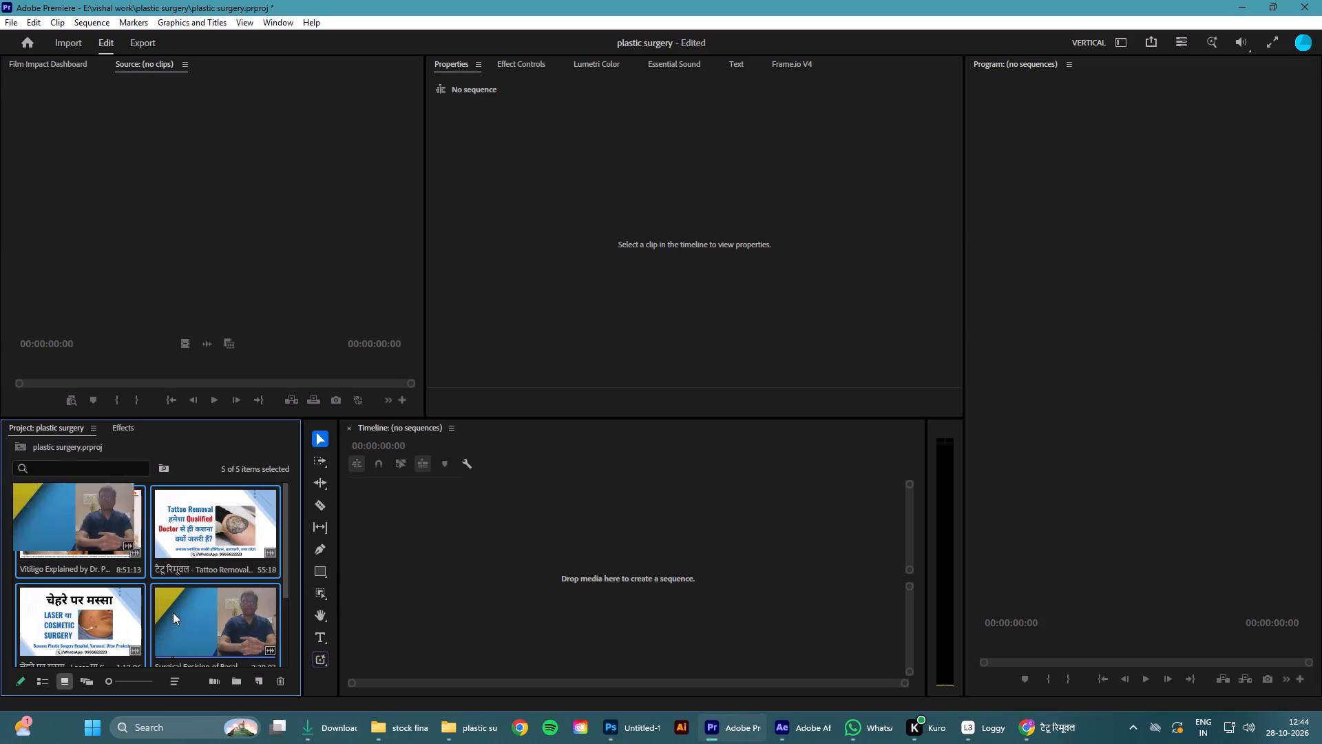
{"action": "scroll", "coordinate": [173, 612], "scroll_direction": "down", "scroll_amount": 1}
{"action": "scroll", "coordinate": [206, 656], "scroll_direction": "up", "scroll_amount": 4}
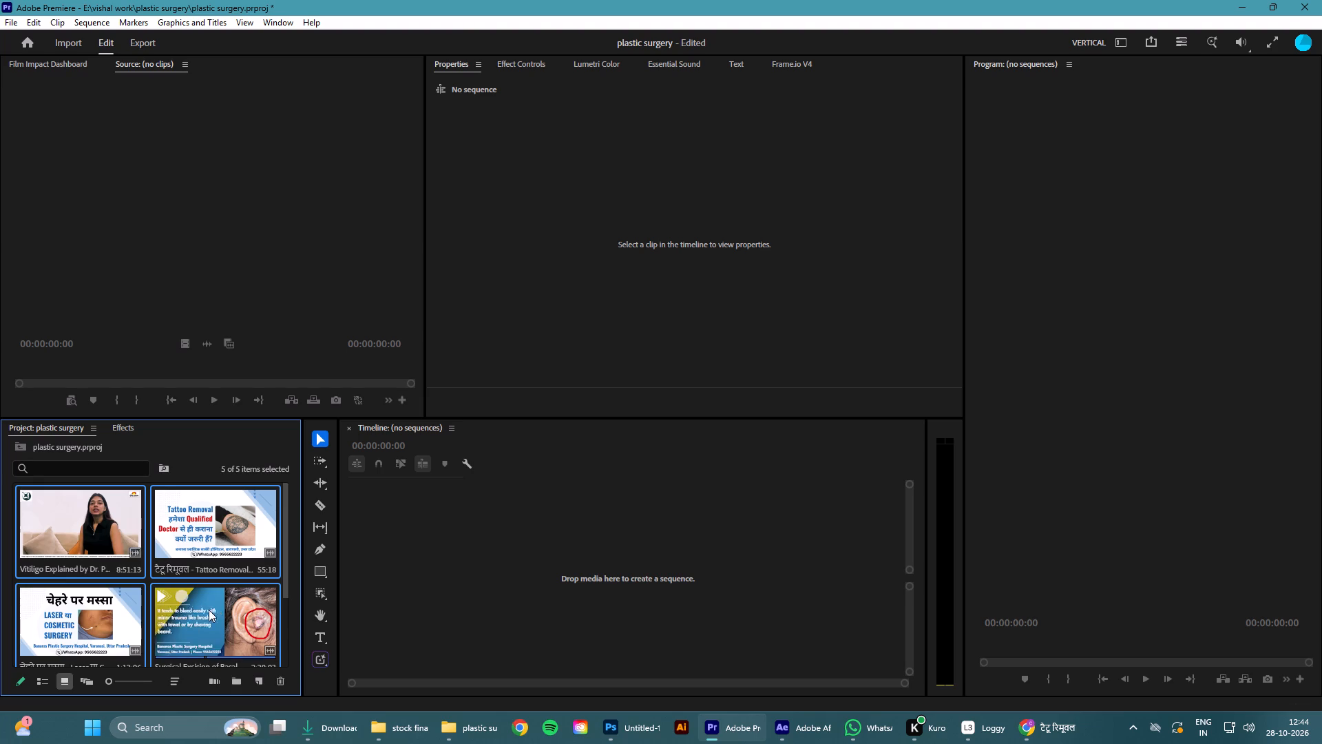
{"action": "left_click", "coordinate": [494, 548]}
{"action": "left_click", "coordinate": [216, 511]}
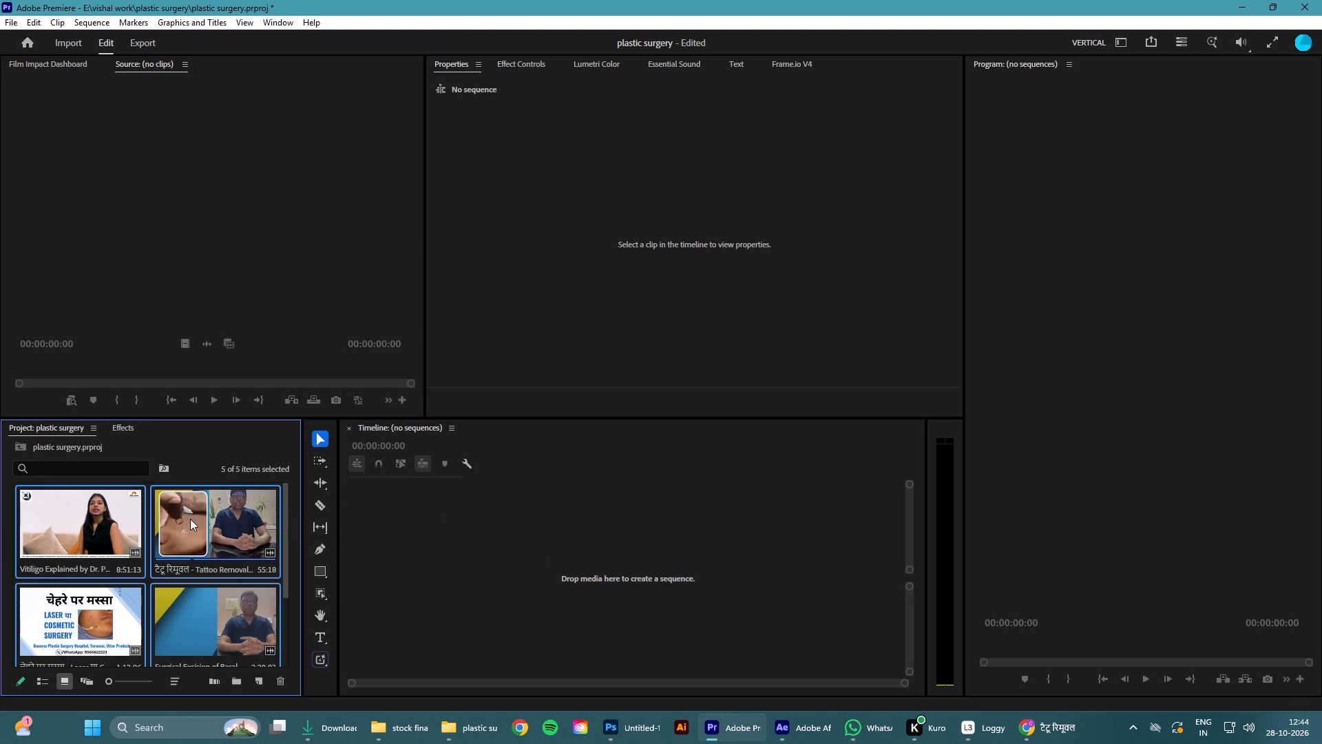
Place all five selected hospital clips one after another on the empty timeline, creating a new sequence.
{"action": "left_click_drag", "start_coordinate": [204, 515], "coordinate": [414, 555]}
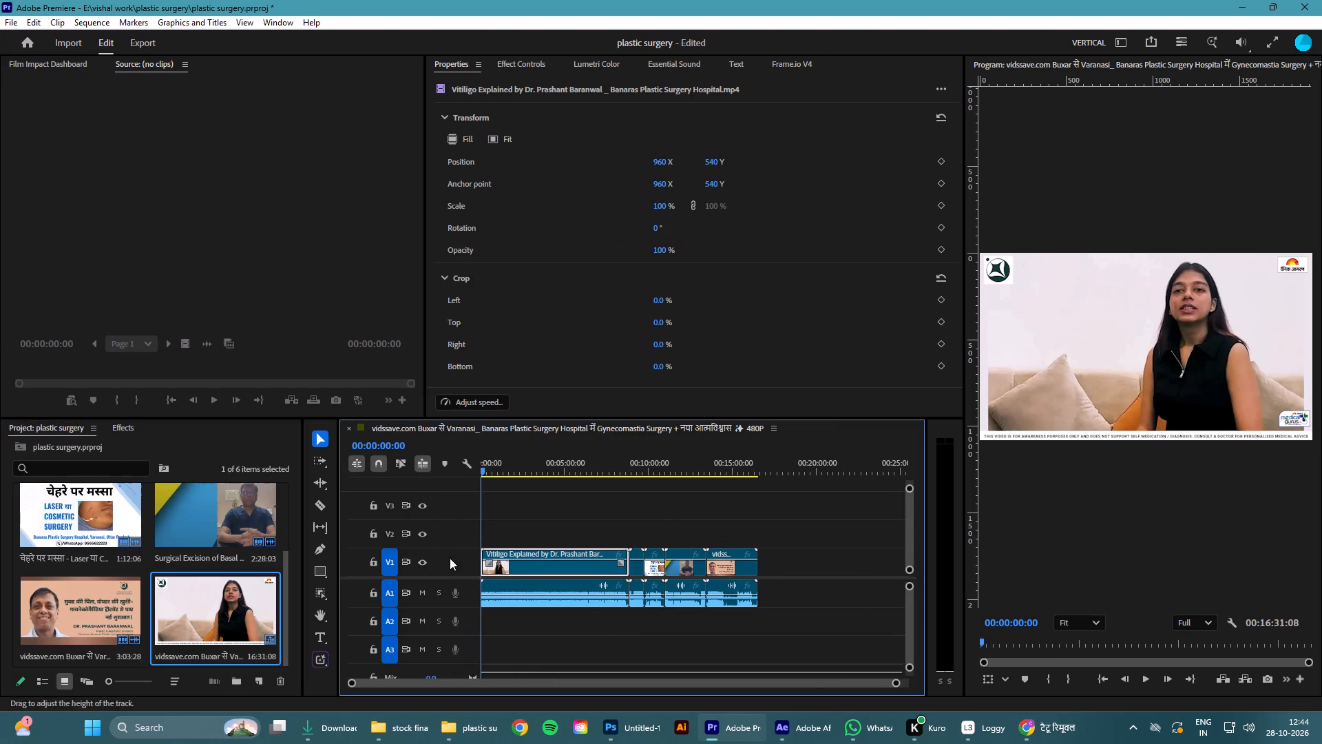
Scrub through the new sequence from its start to the basal cell carcinoma clip, at about 00:12:56, to preview the footage.
{"action": "left_click_drag", "start_coordinate": [898, 682], "coordinate": [854, 686]}
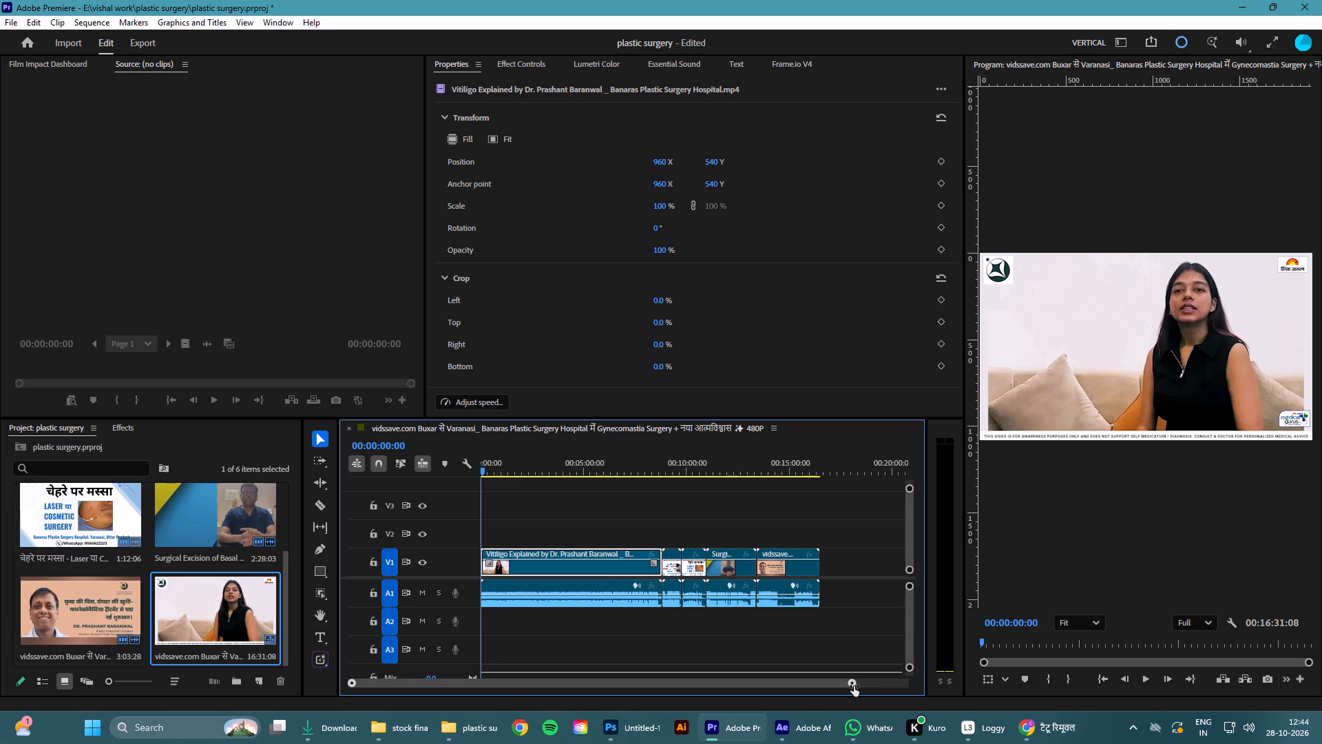
{"action": "left_click_drag", "start_coordinate": [854, 686], "coordinate": [925, 684]}
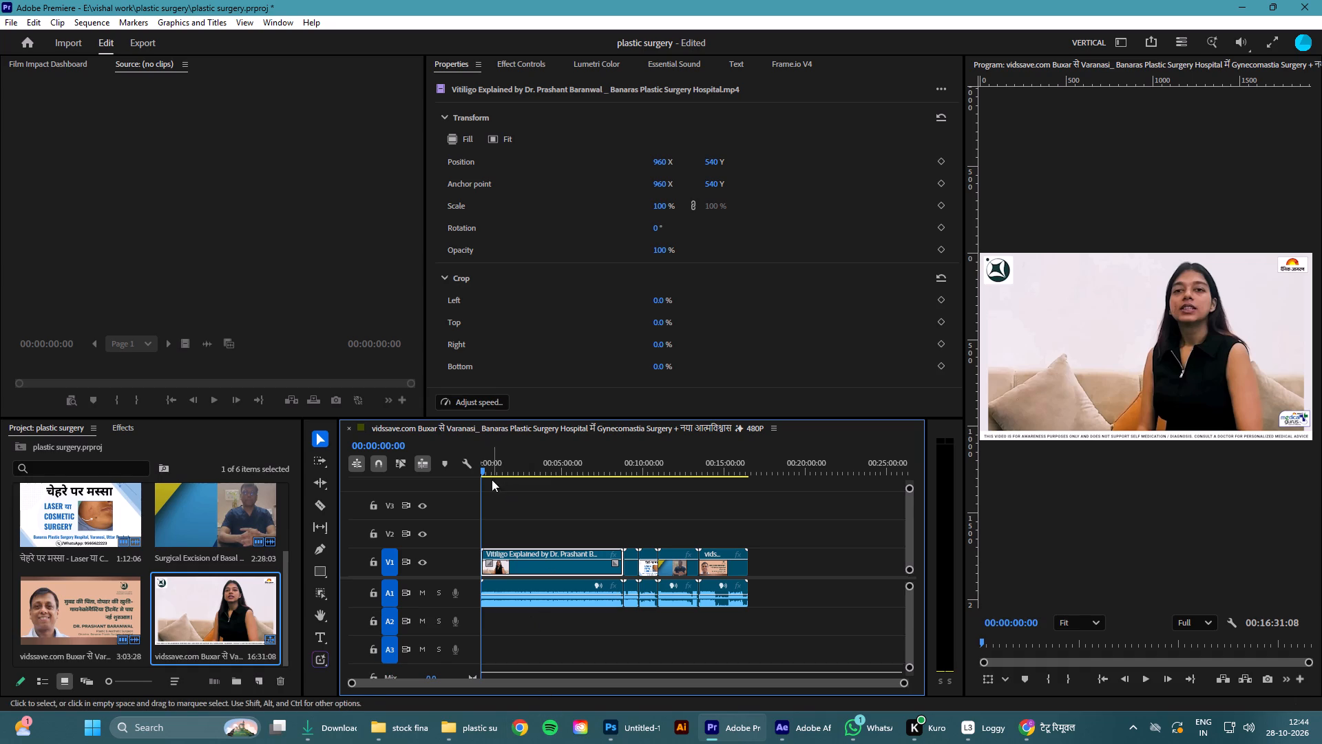
{"action": "left_click_drag", "start_coordinate": [481, 473], "coordinate": [693, 510]}
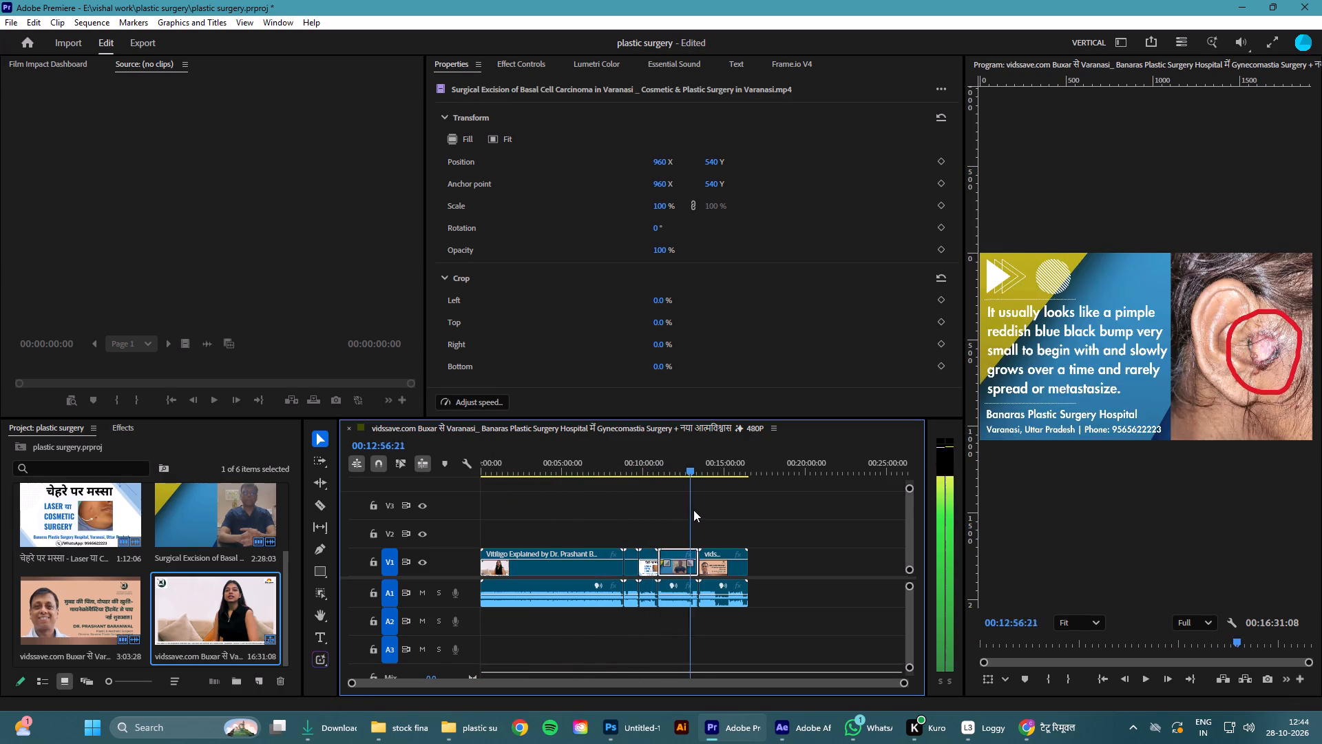
Scrub back and forth through the assembled timeline to examine the basal cell carcinoma, mole removal, tattoo removal and vitiligo footage.
{"action": "left_click_drag", "start_coordinate": [693, 510], "coordinate": [710, 528]}
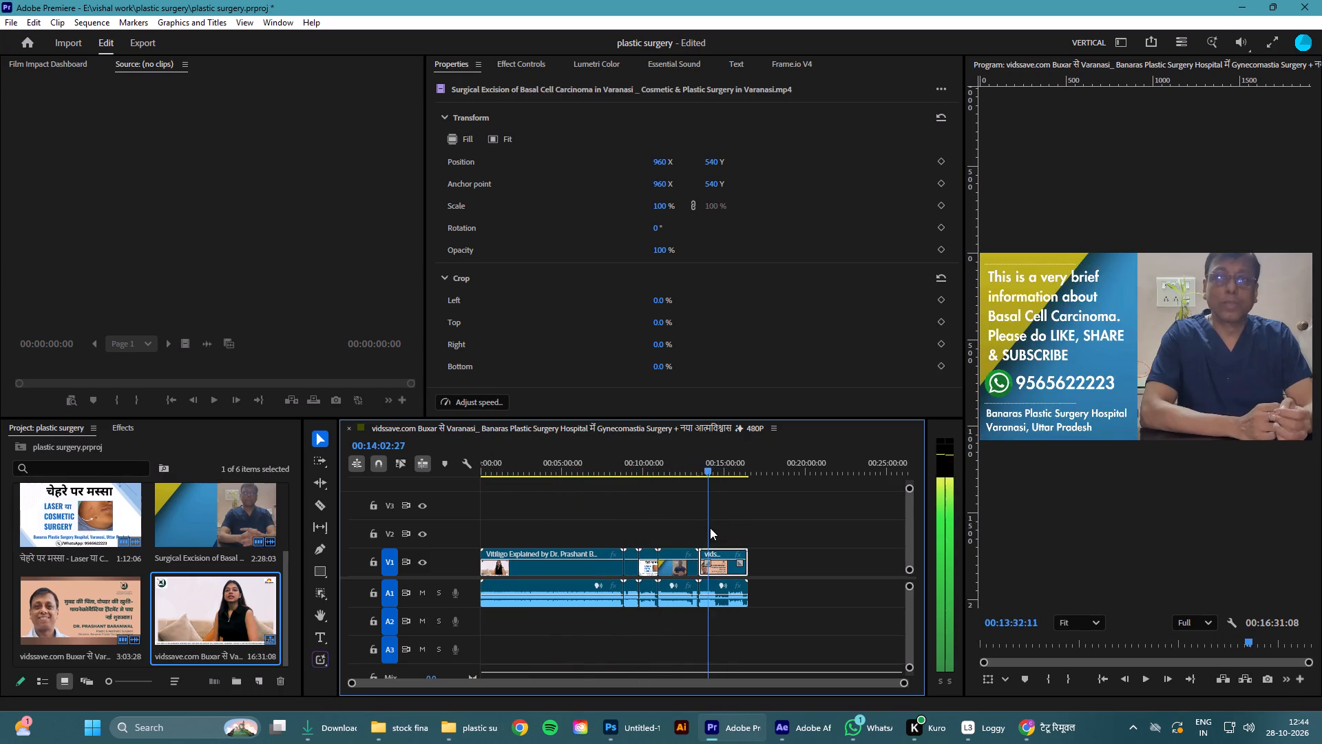
{"action": "left_click_drag", "start_coordinate": [710, 528], "coordinate": [677, 537]}
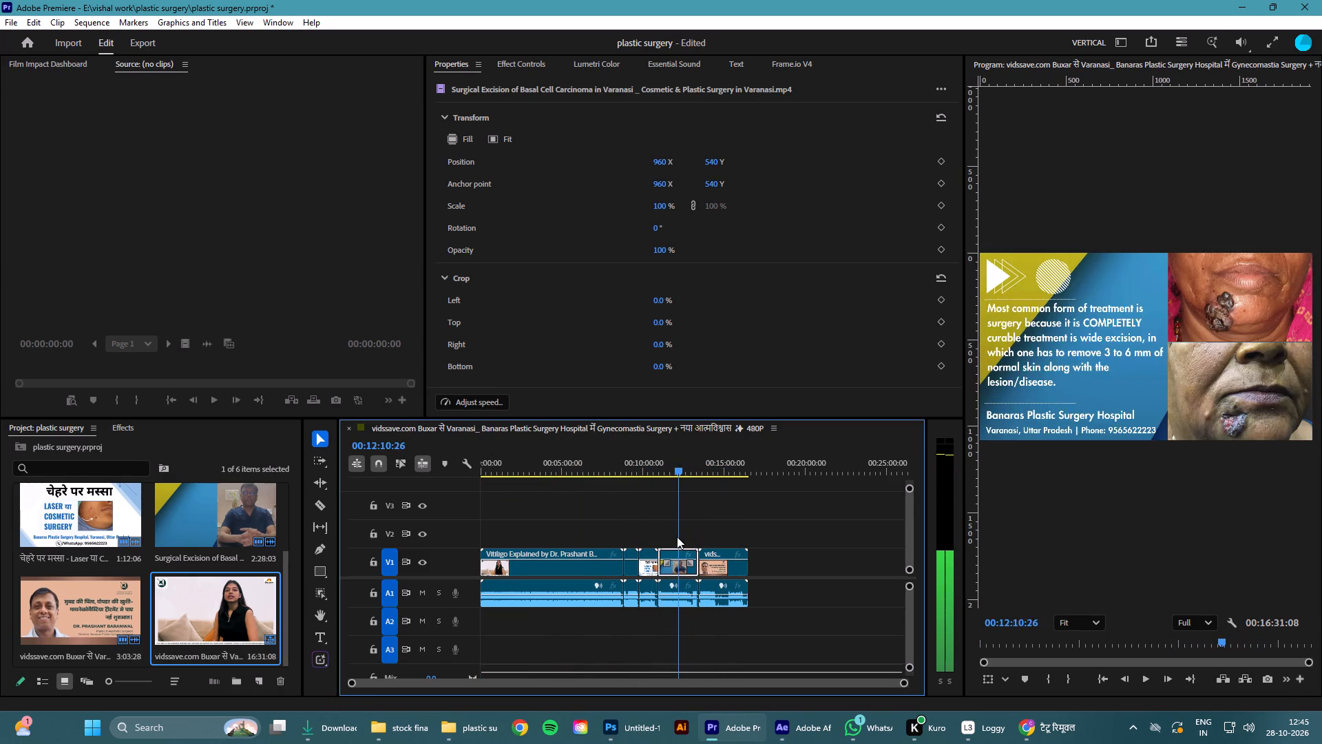
{"action": "left_click_drag", "start_coordinate": [677, 537], "coordinate": [691, 527]}
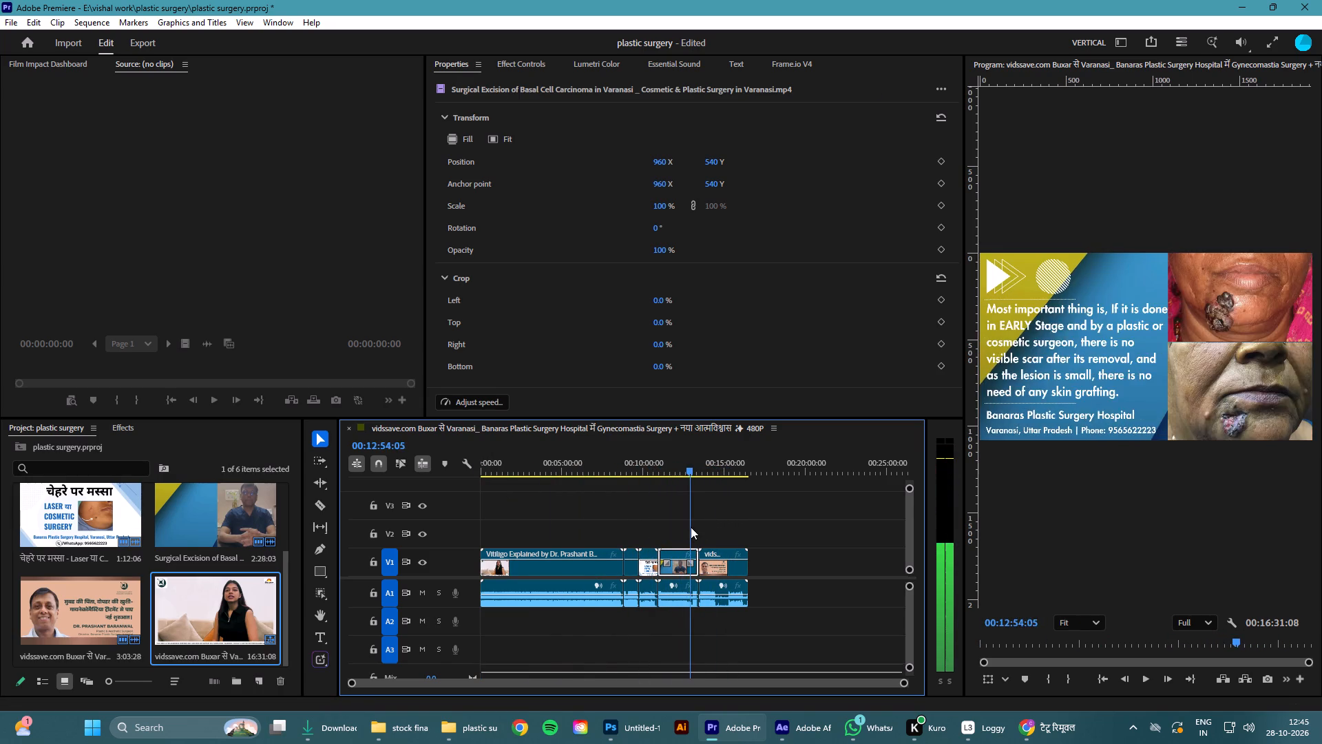
{"action": "left_click_drag", "start_coordinate": [691, 527], "coordinate": [692, 529]}
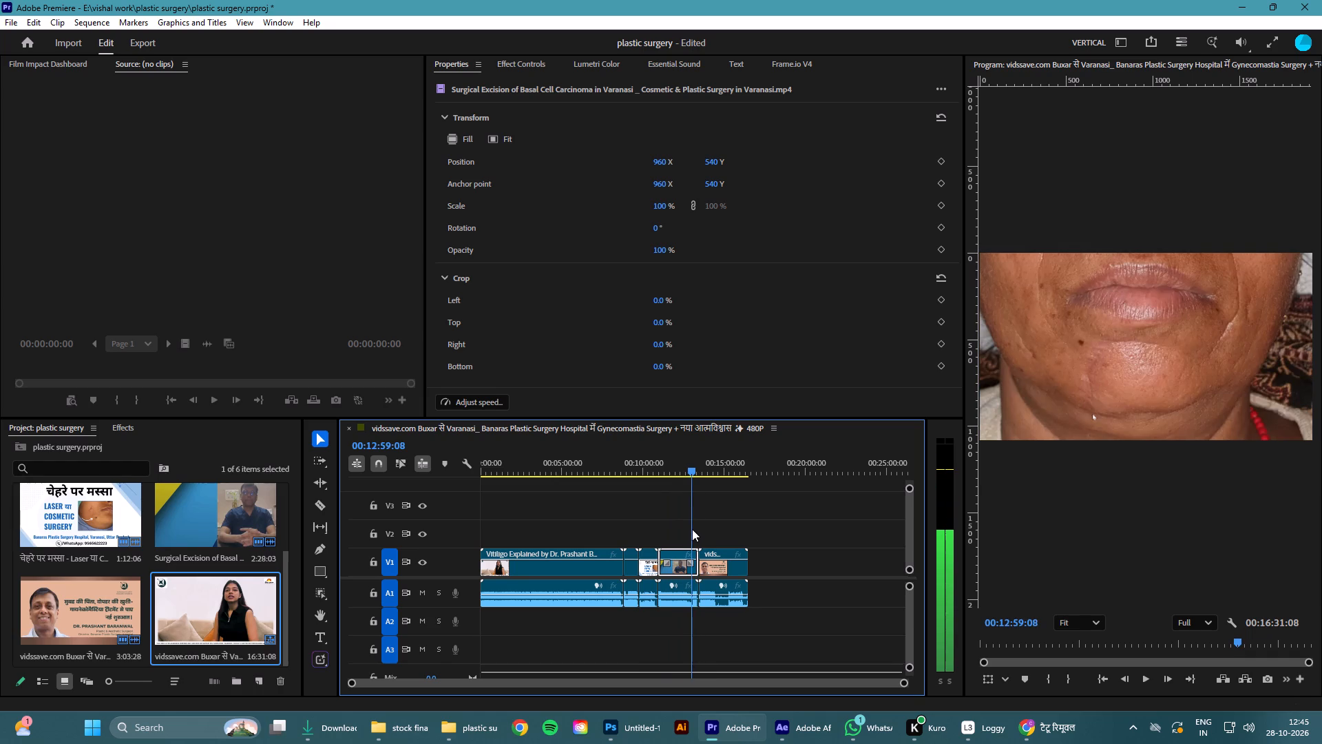
{"action": "left_click_drag", "start_coordinate": [692, 529], "coordinate": [668, 534]}
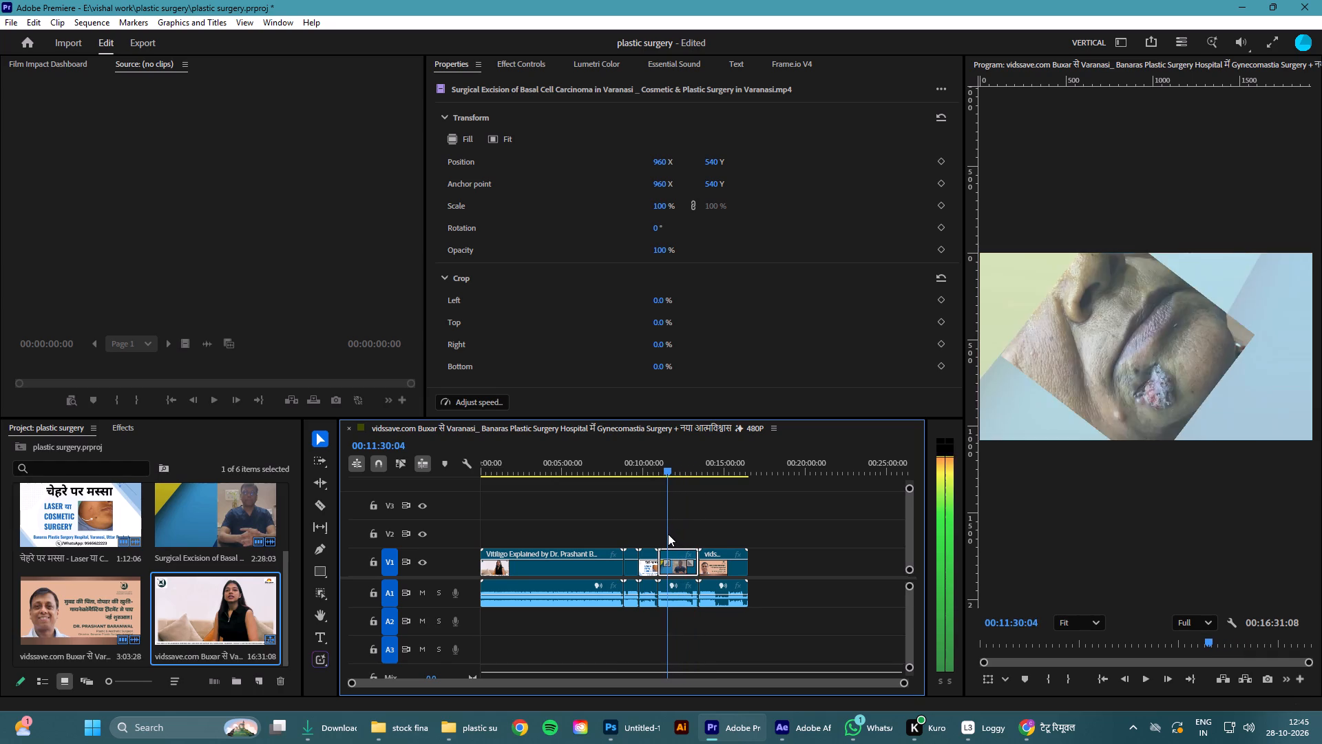
{"action": "left_click_drag", "start_coordinate": [668, 534], "coordinate": [658, 533]}
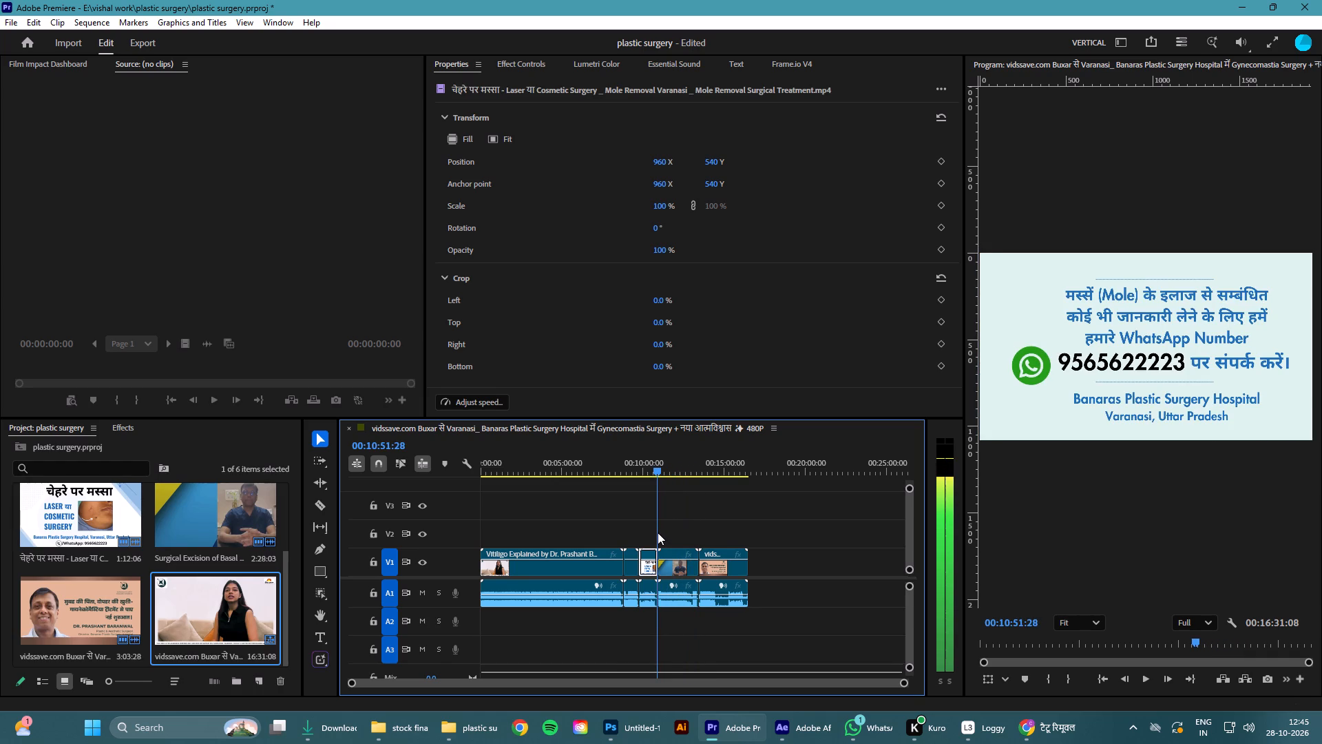
{"action": "left_click_drag", "start_coordinate": [658, 533], "coordinate": [618, 533]}
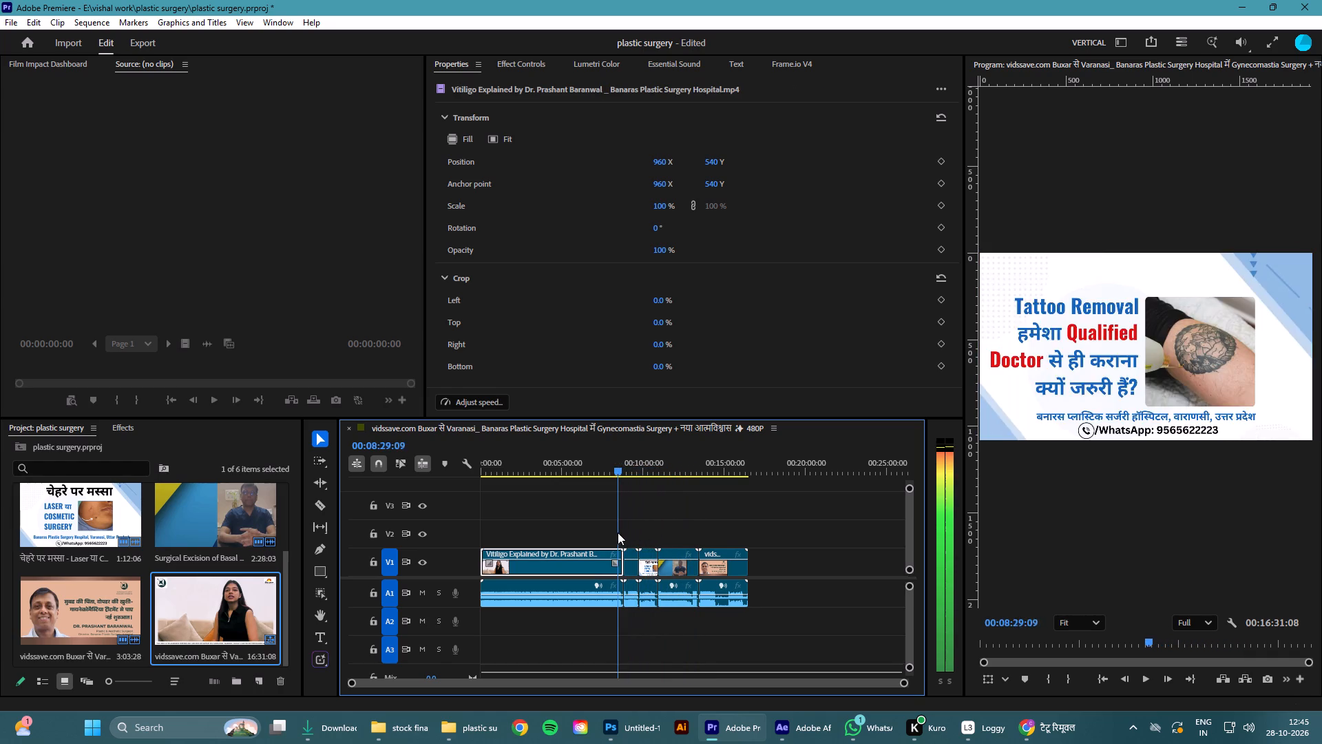
{"action": "left_click_drag", "start_coordinate": [618, 533], "coordinate": [572, 548]}
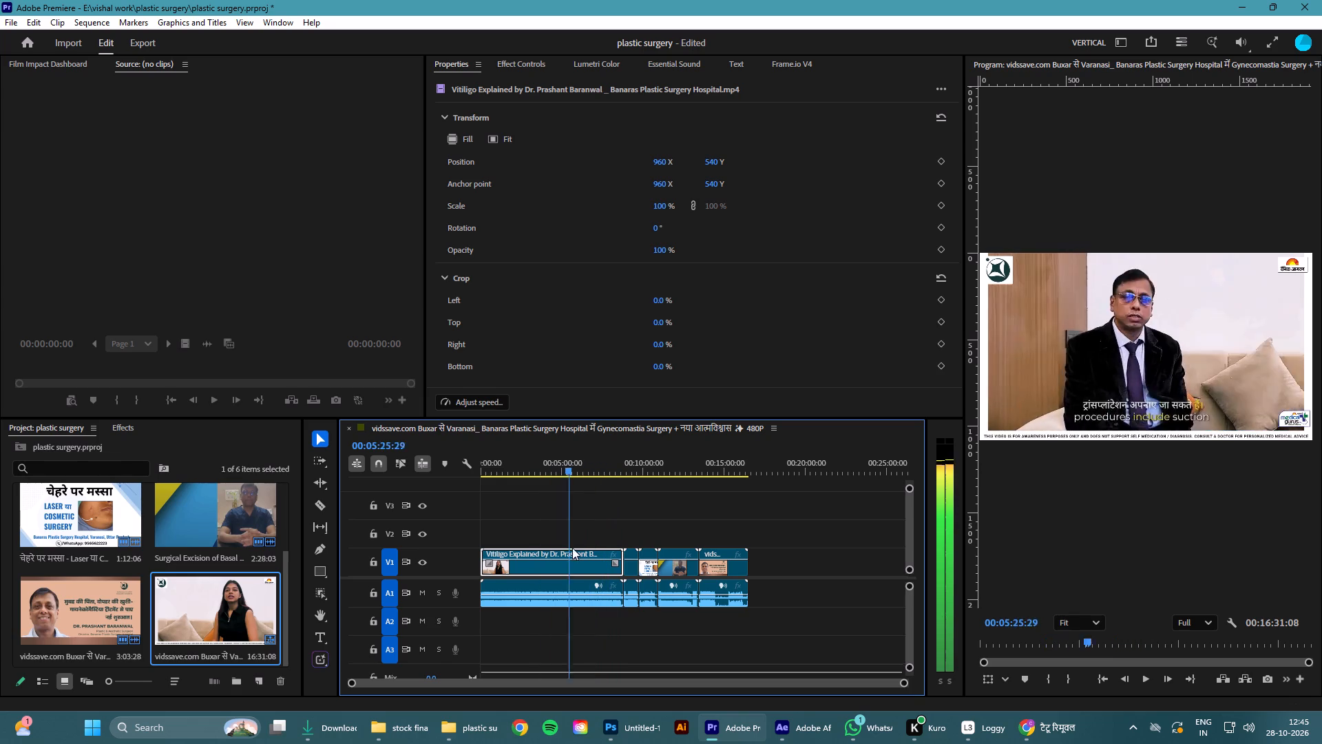
{"action": "left_click_drag", "start_coordinate": [572, 548], "coordinate": [592, 550]}
Undo the placement of the five clips so the sequence is empty again.
{"action": "key", "text": "ctrl+z"}
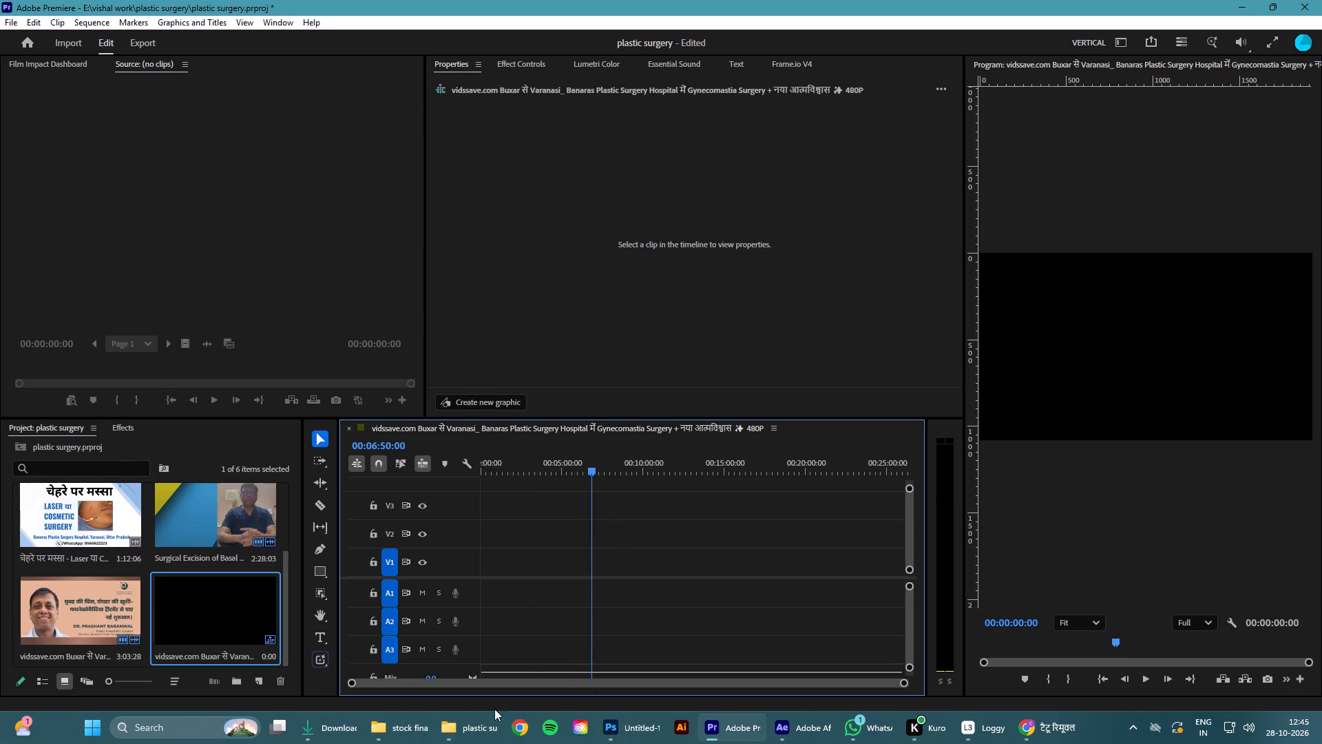
Open the basal cell carcinoma video from Downloads, skim its ending and opening, and close the player.
{"action": "left_click", "coordinate": [338, 740]}
{"action": "double_click", "coordinate": [237, 160]}
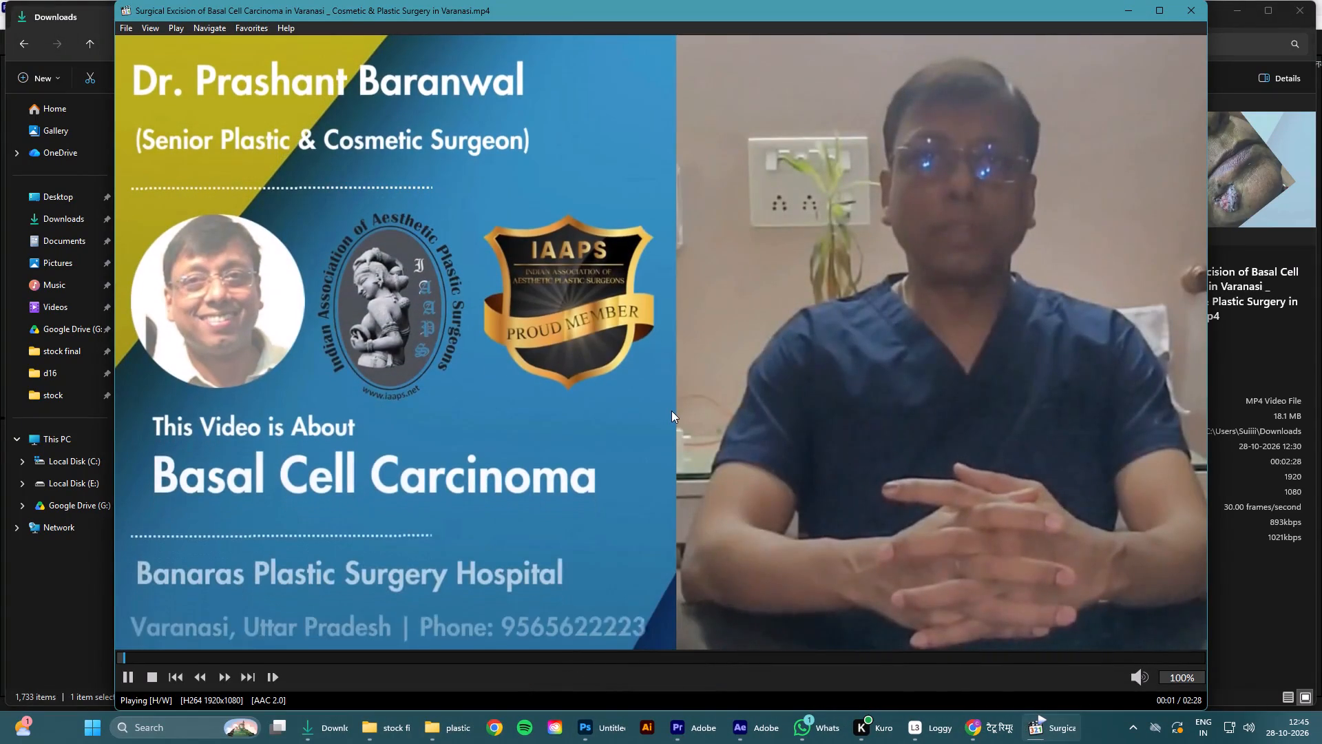
{"action": "left_click", "coordinate": [1110, 659]}
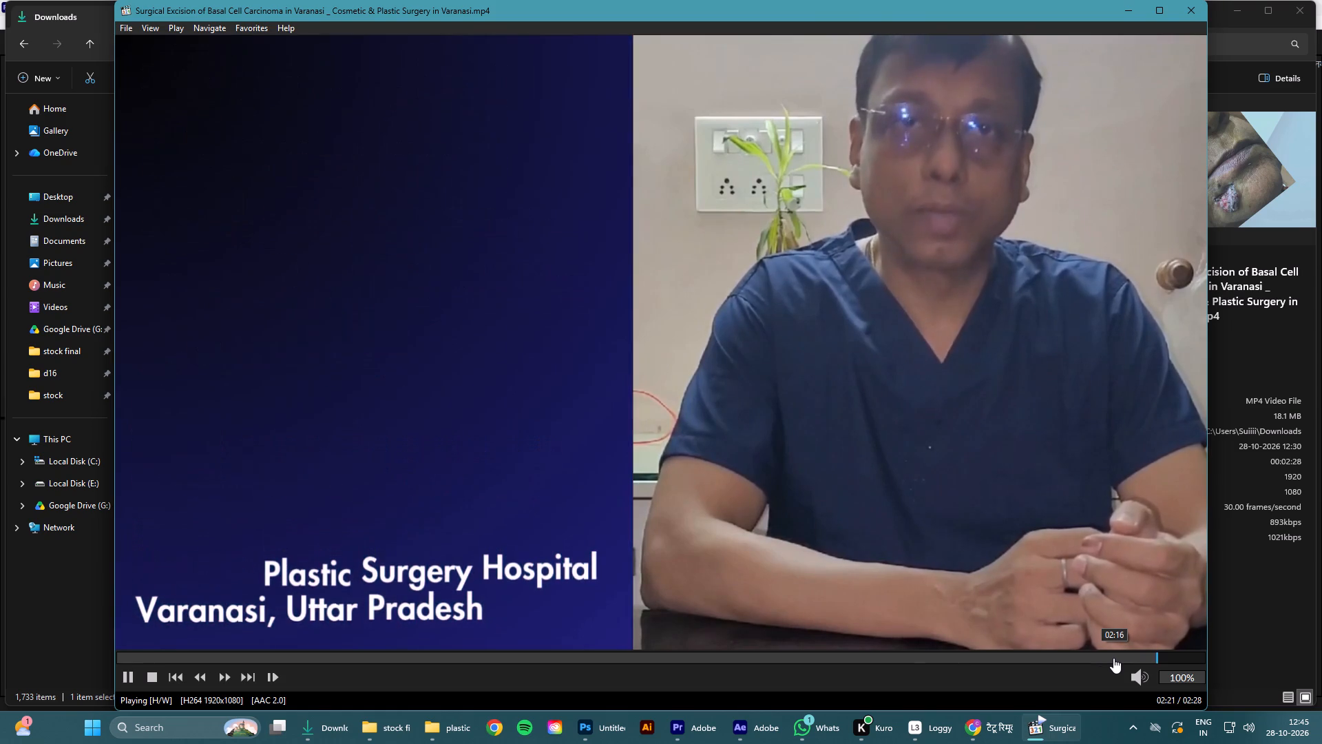
{"action": "left_click", "coordinate": [147, 655]}
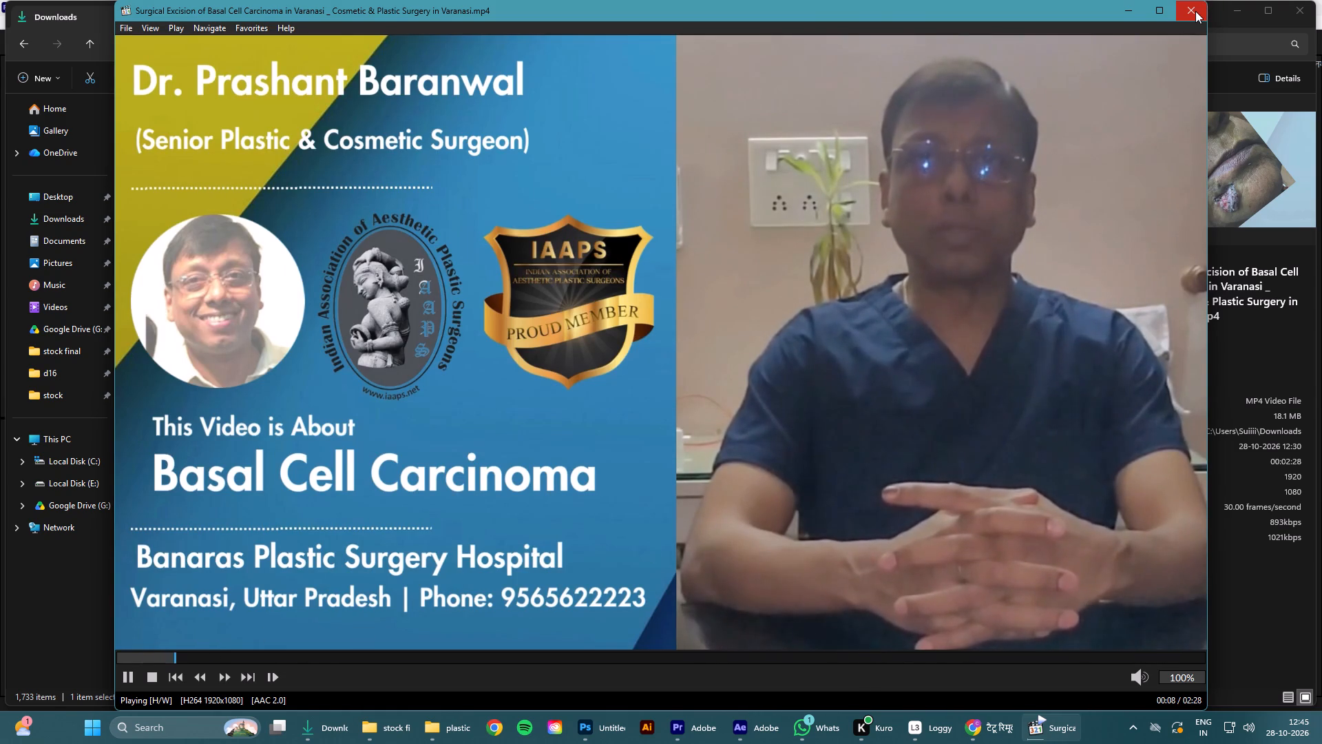
{"action": "left_click_drag", "start_coordinate": [185, 659], "coordinate": [178, 660]}
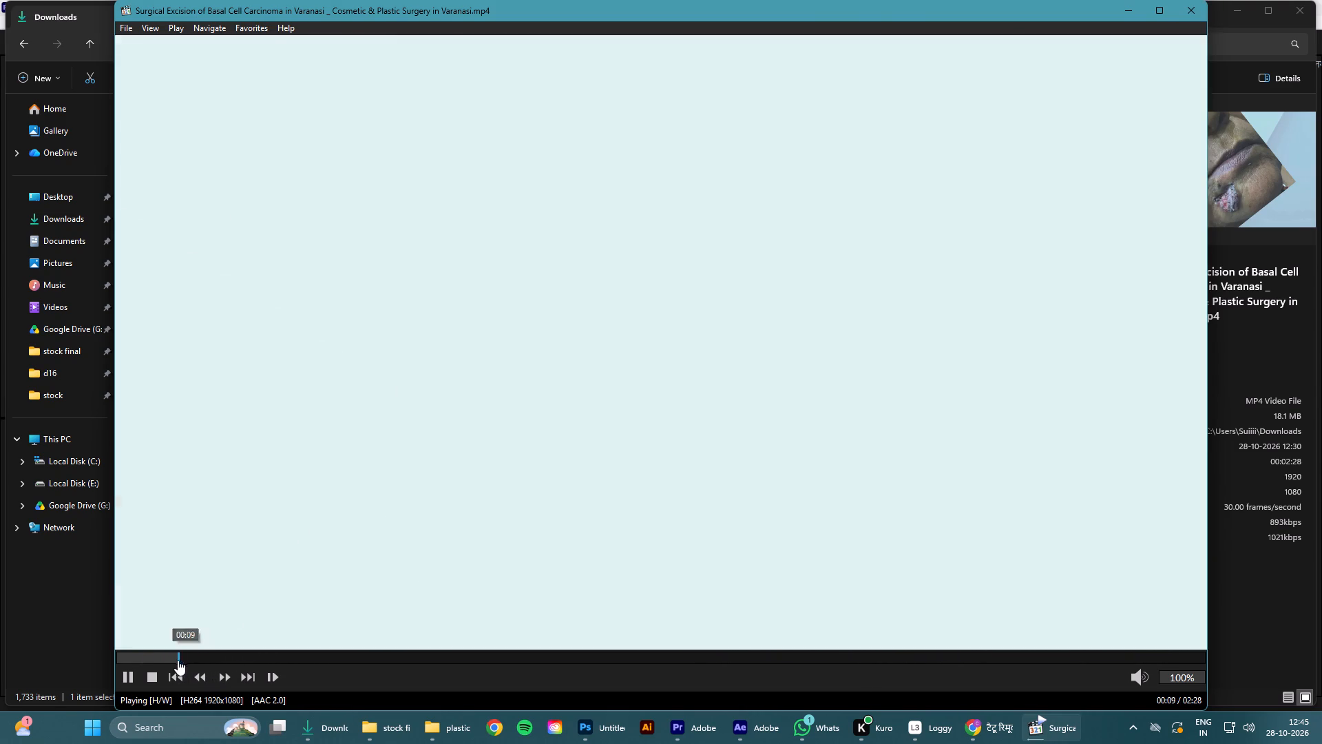
{"action": "left_click_drag", "start_coordinate": [178, 660], "coordinate": [41, 652]}
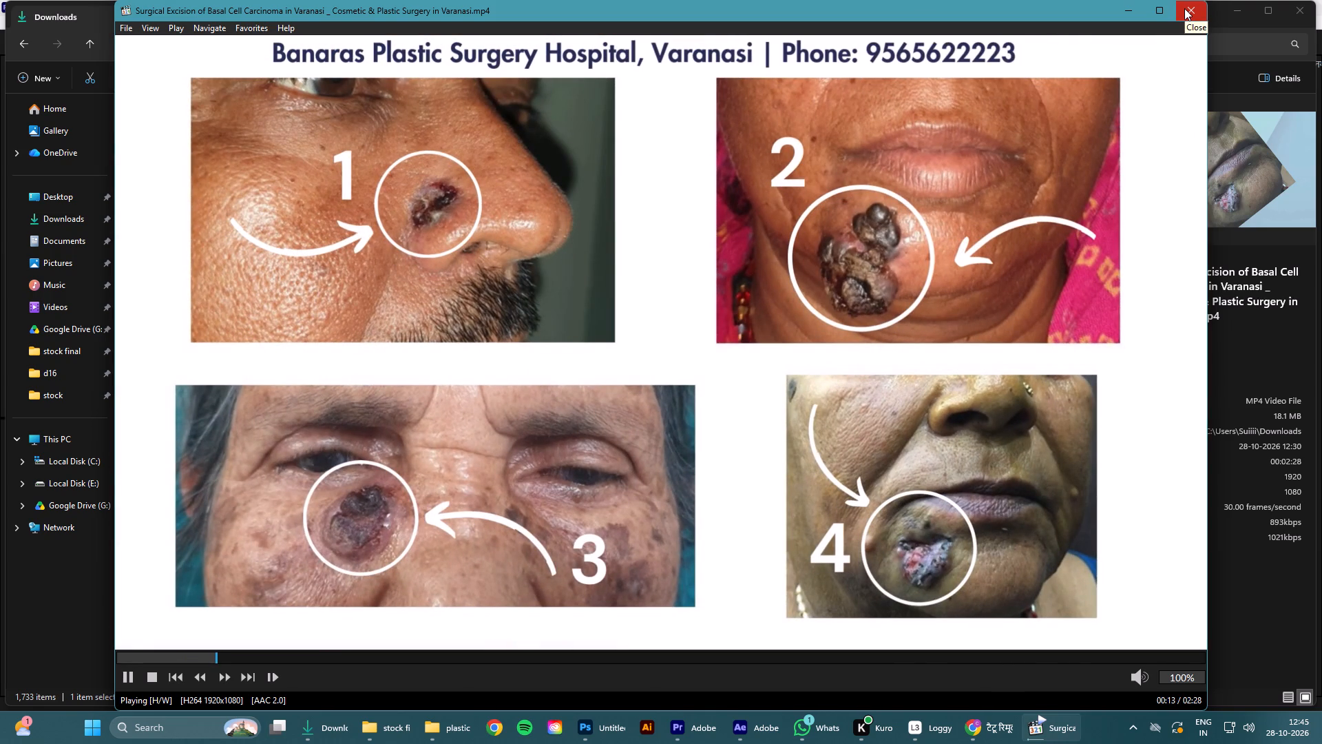
{"action": "left_click", "coordinate": [1184, 8]}
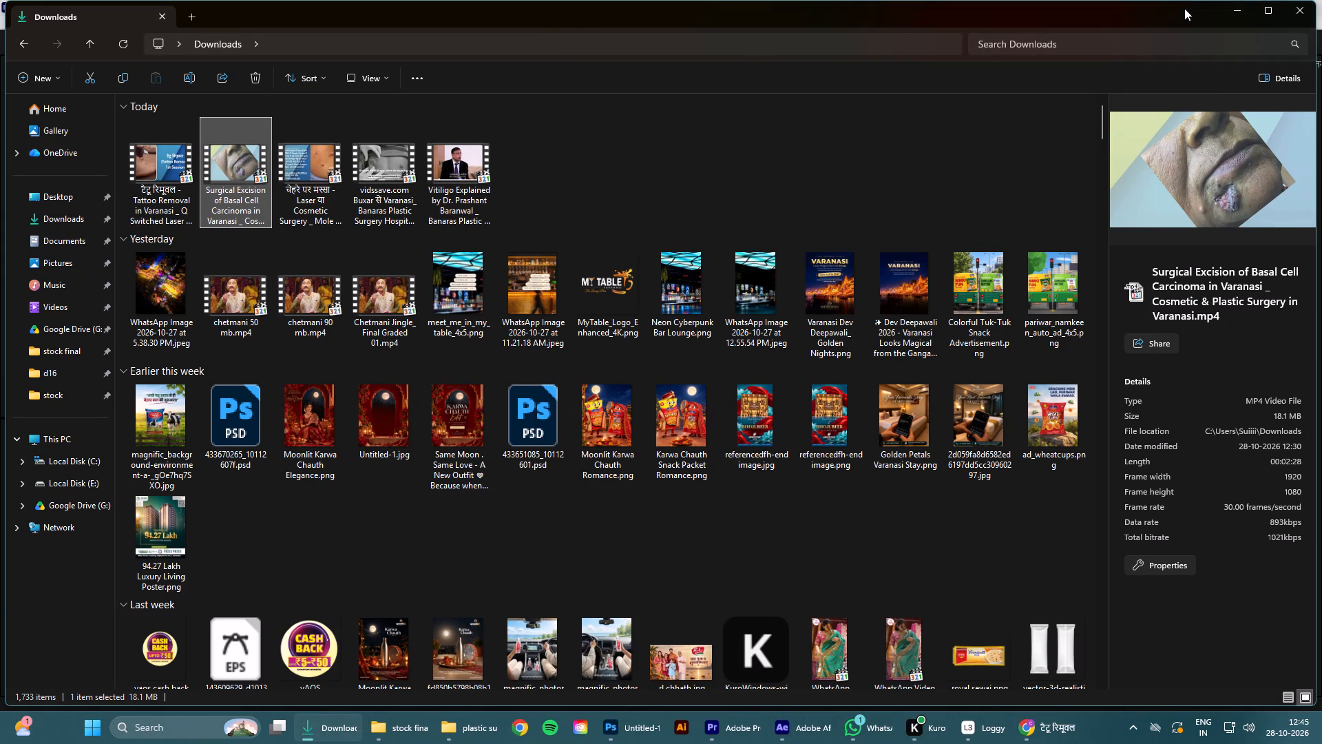
Play the opening seconds of the mole removal and gynecomastia videos from Downloads, closing the player after each.
{"action": "left_click", "coordinate": [297, 170]}
{"action": "double_click", "coordinate": [295, 170]}
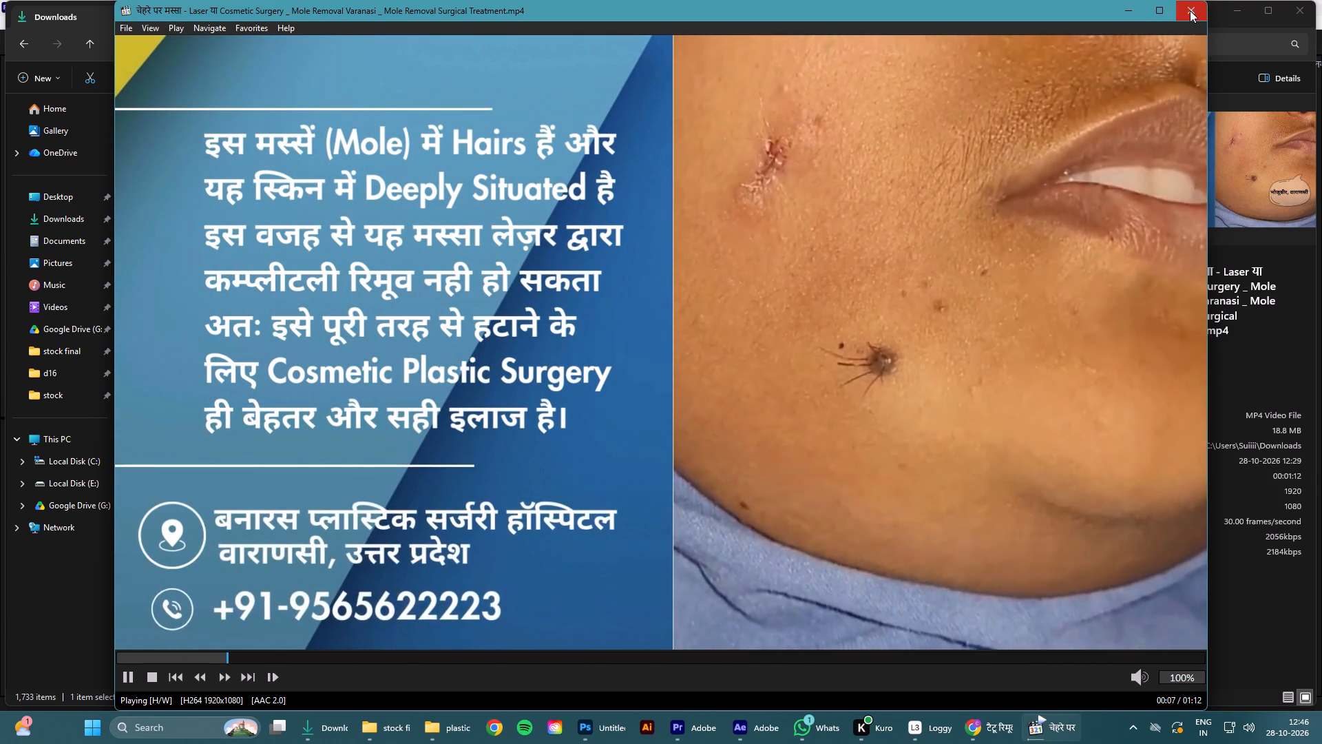
{"action": "left_click", "coordinate": [1190, 10]}
{"action": "double_click", "coordinate": [377, 157]}
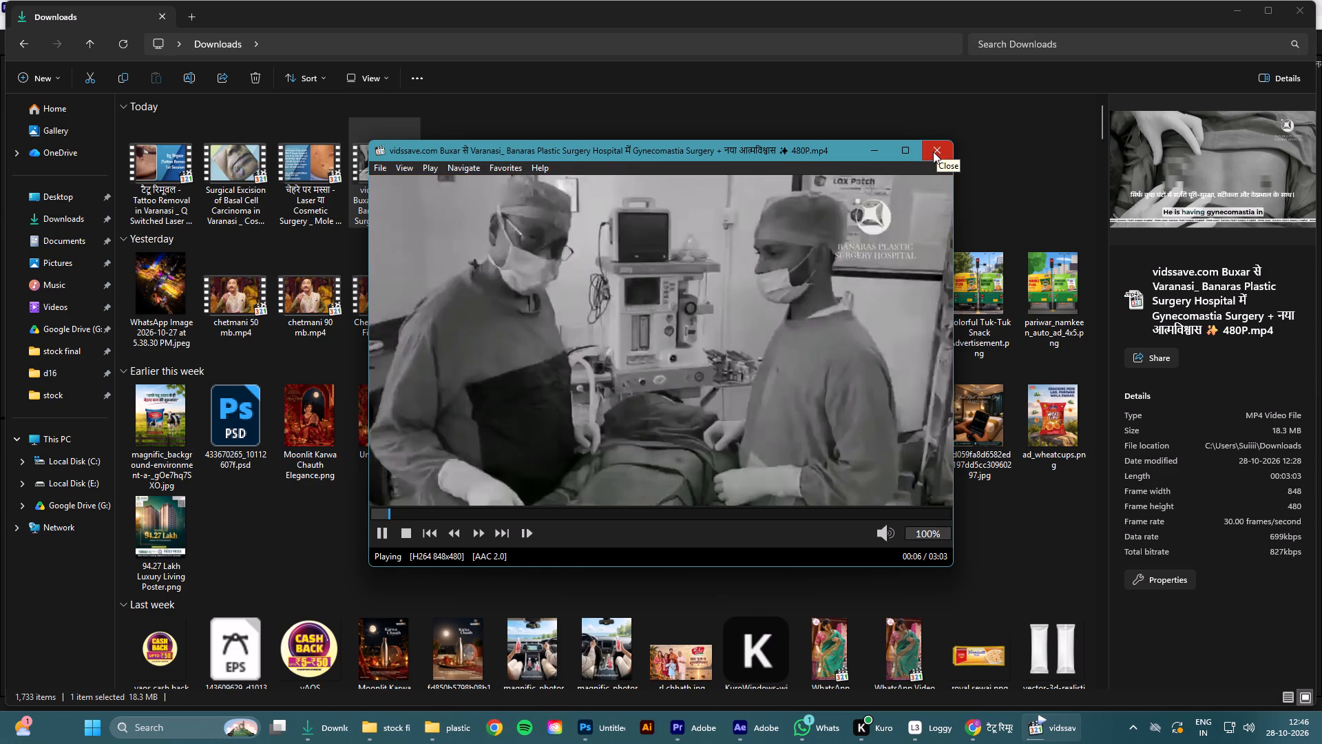
{"action": "left_click", "coordinate": [936, 147]}
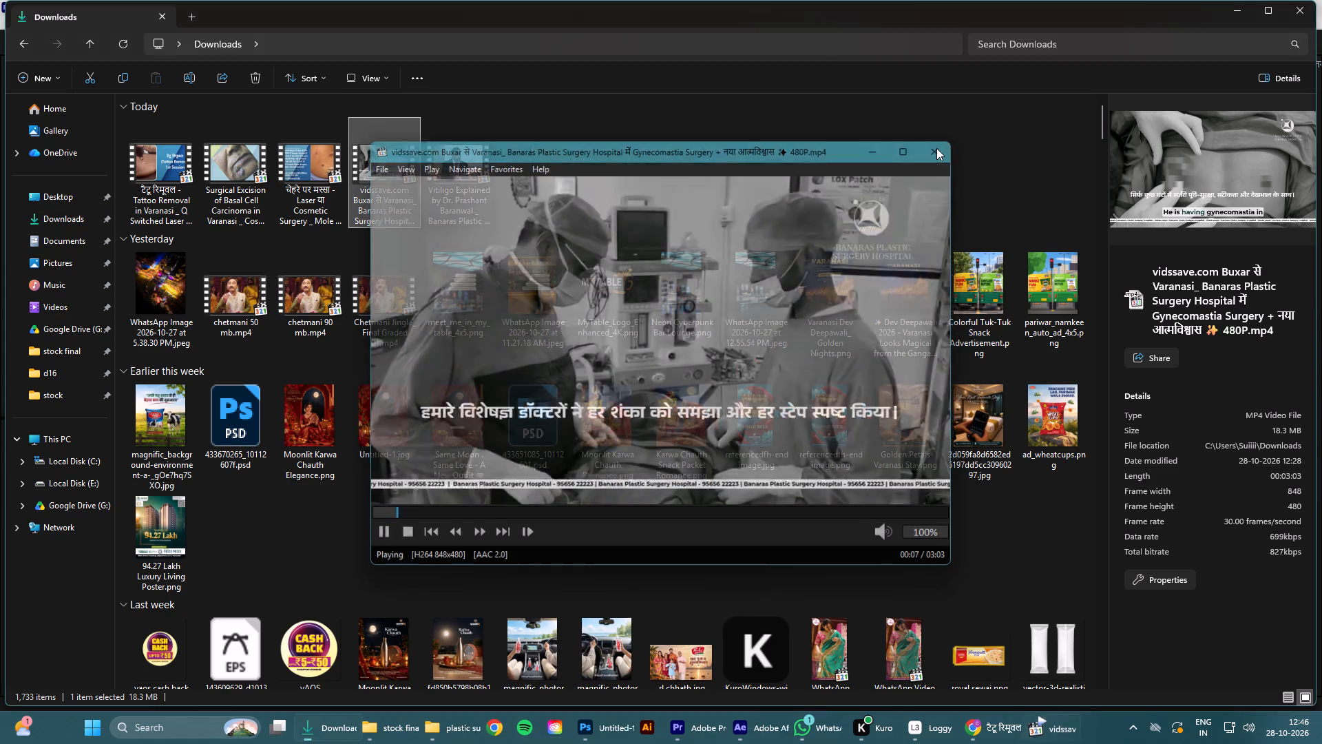
Preview the vitiligo interview from Downloads, reopen it from the start to watch about the first minute, and close the player.
{"action": "left_click", "coordinate": [471, 171]}
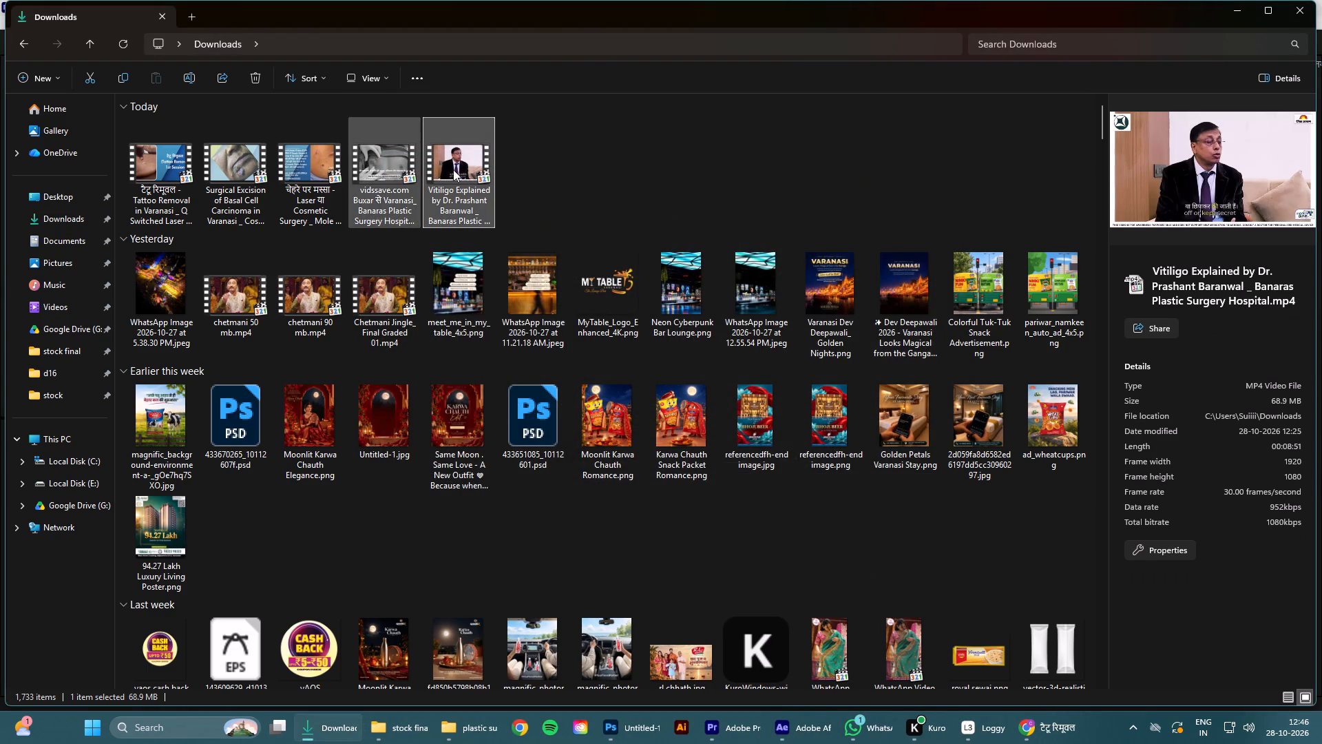
{"action": "double_click", "coordinate": [455, 169]}
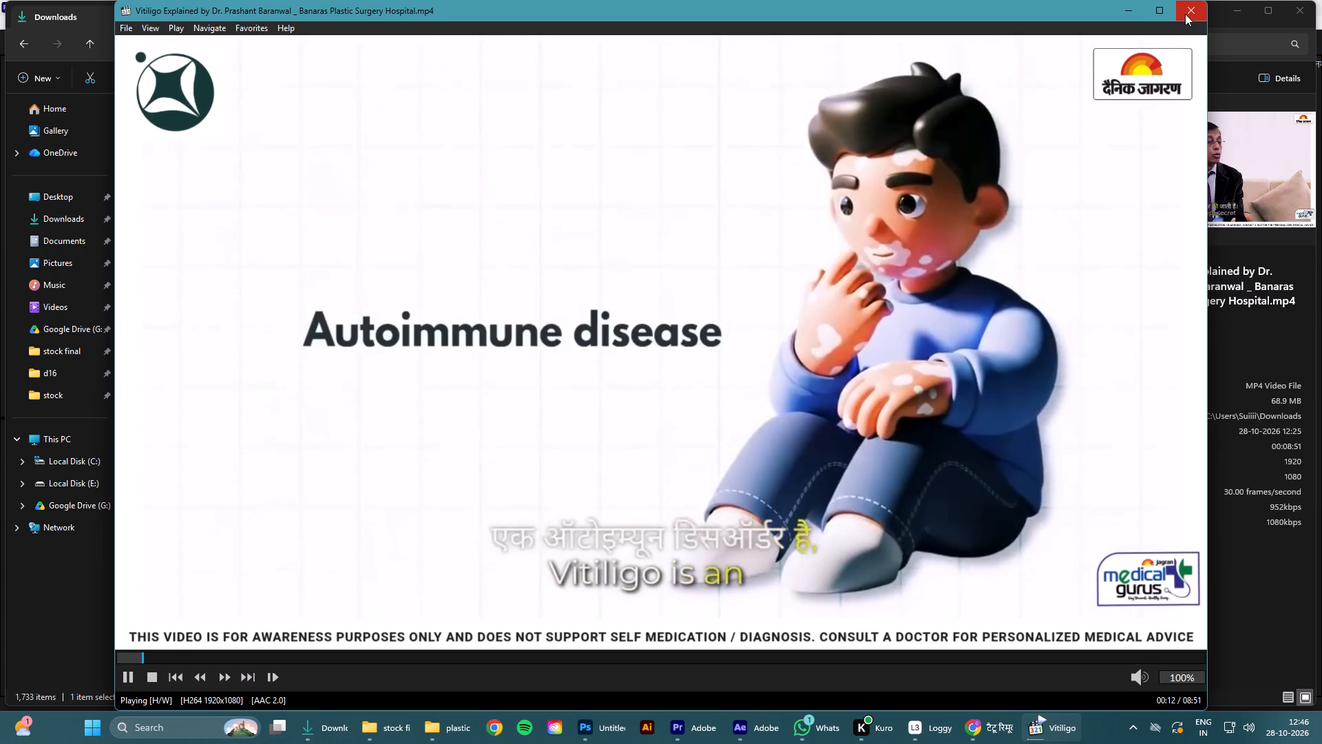
{"action": "left_click", "coordinate": [1185, 14]}
{"action": "double_click", "coordinate": [463, 162]}
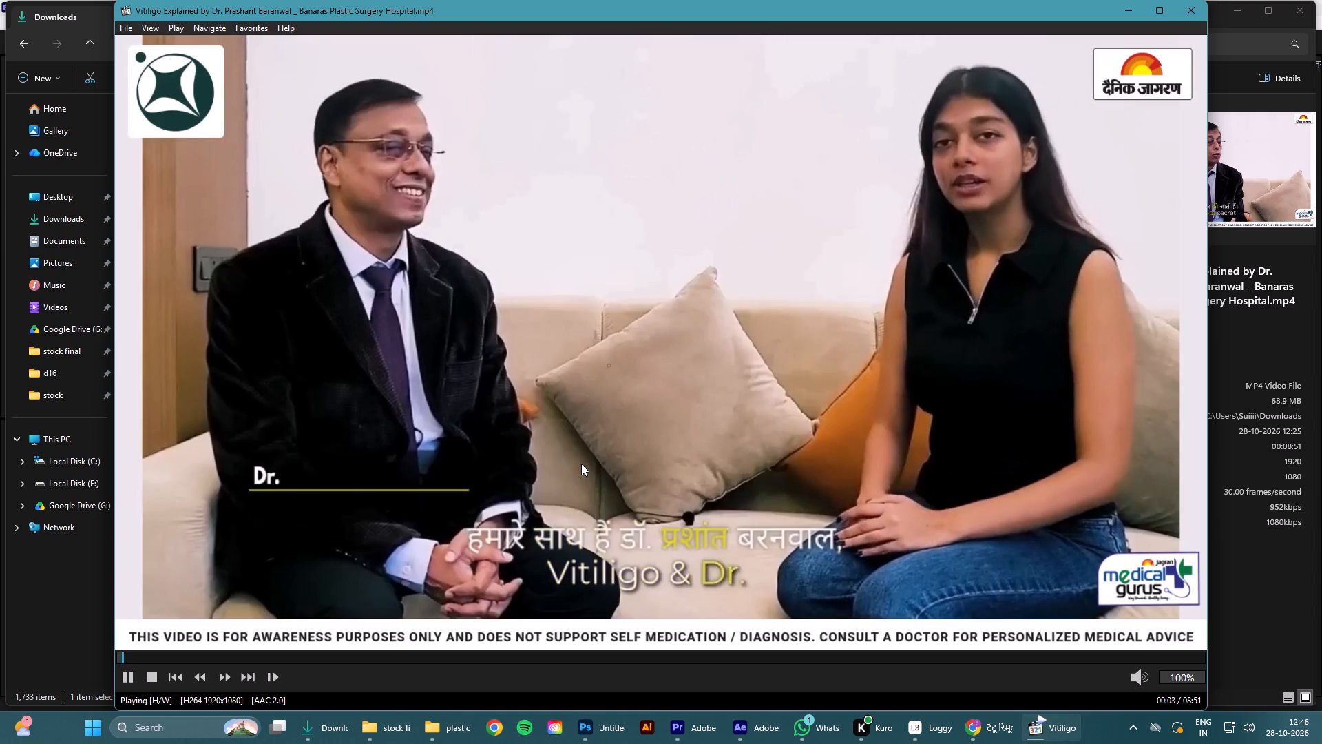
{"action": "left_click_drag", "start_coordinate": [154, 652], "coordinate": [72, 672]}
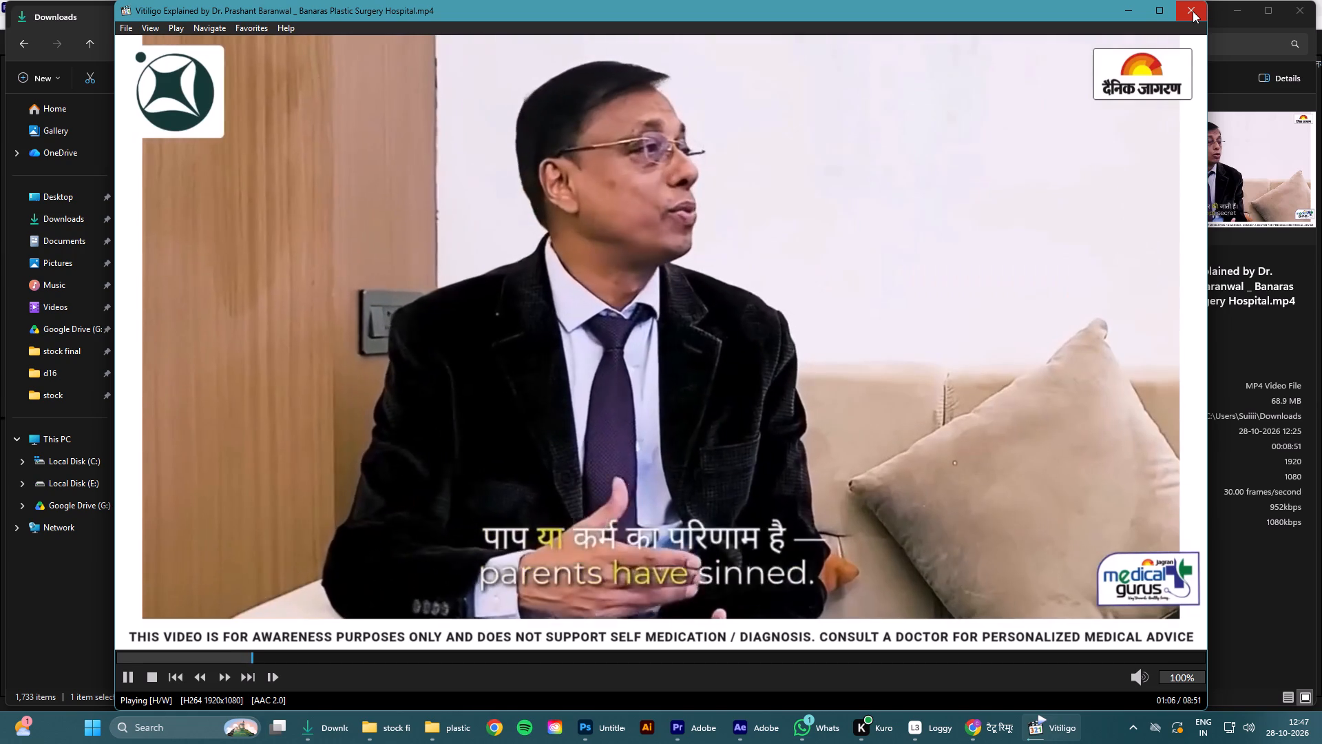
{"action": "left_click", "coordinate": [1193, 11]}
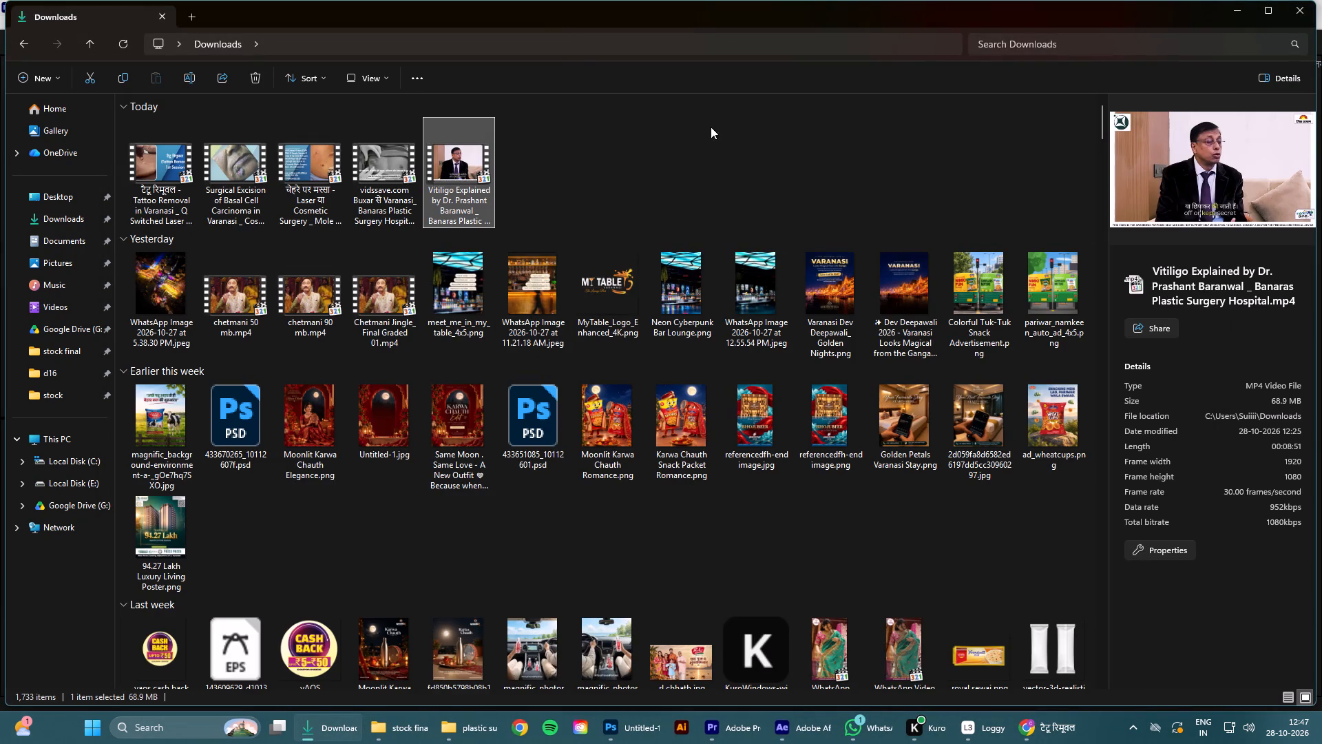
{"action": "left_click", "coordinate": [630, 157]}
Review the openings of the tattoo removal, basal cell carcinoma and mole removal videos in turn, closing the player after each.
{"action": "double_click", "coordinate": [149, 164]}
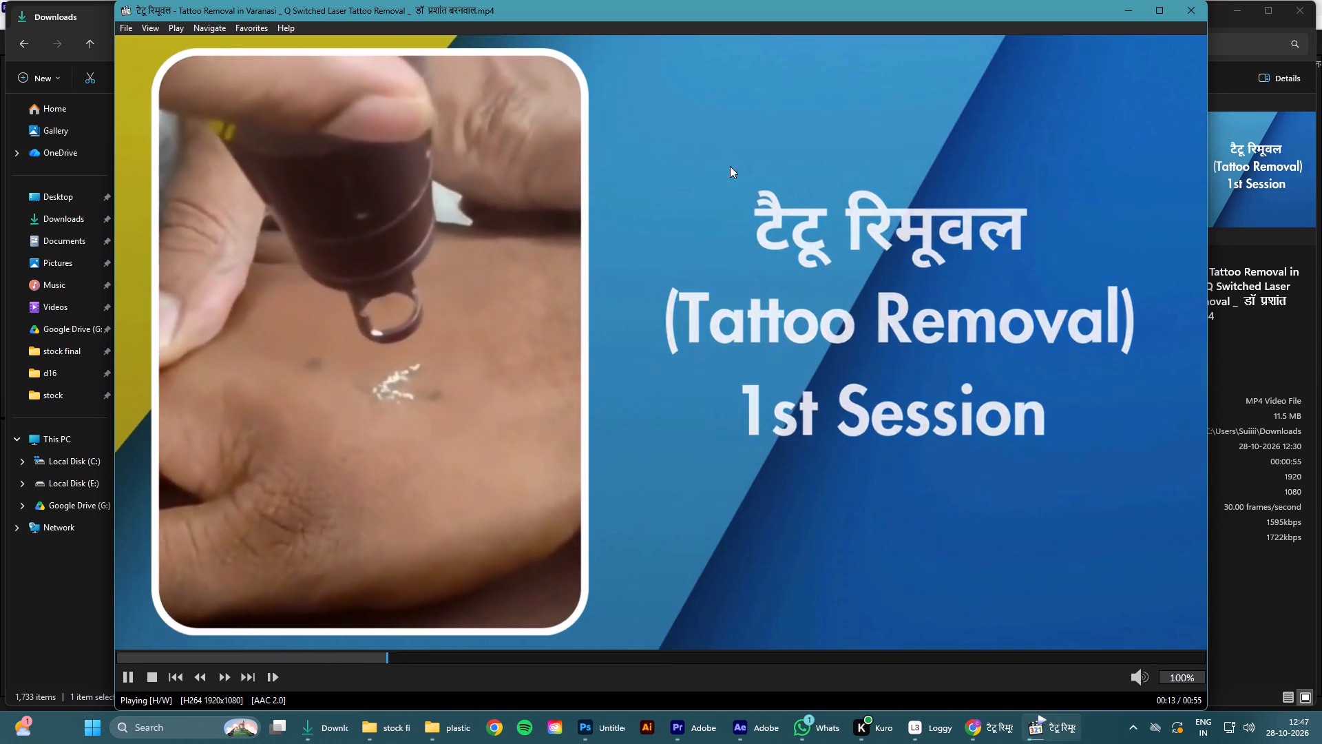
{"action": "left_click", "coordinate": [1184, 9]}
{"action": "double_click", "coordinate": [249, 172]}
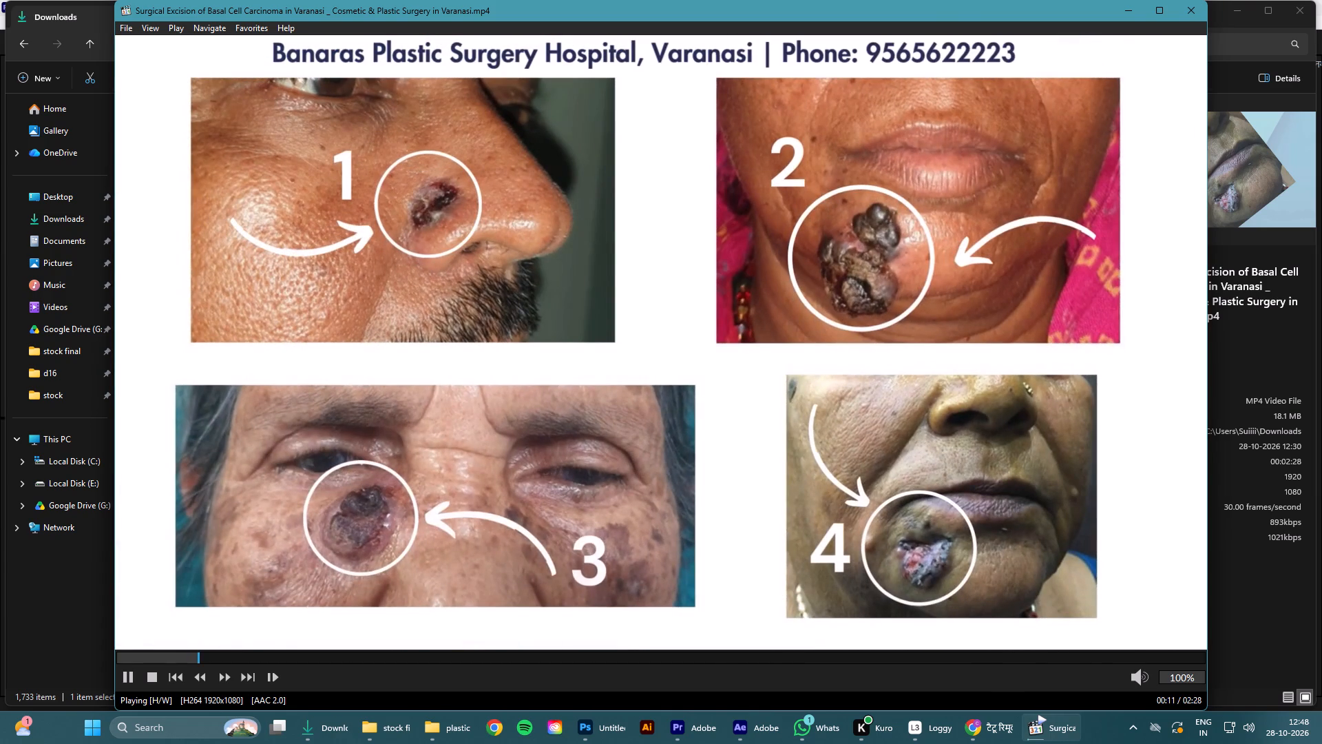
{"action": "left_click", "coordinate": [1195, 9]}
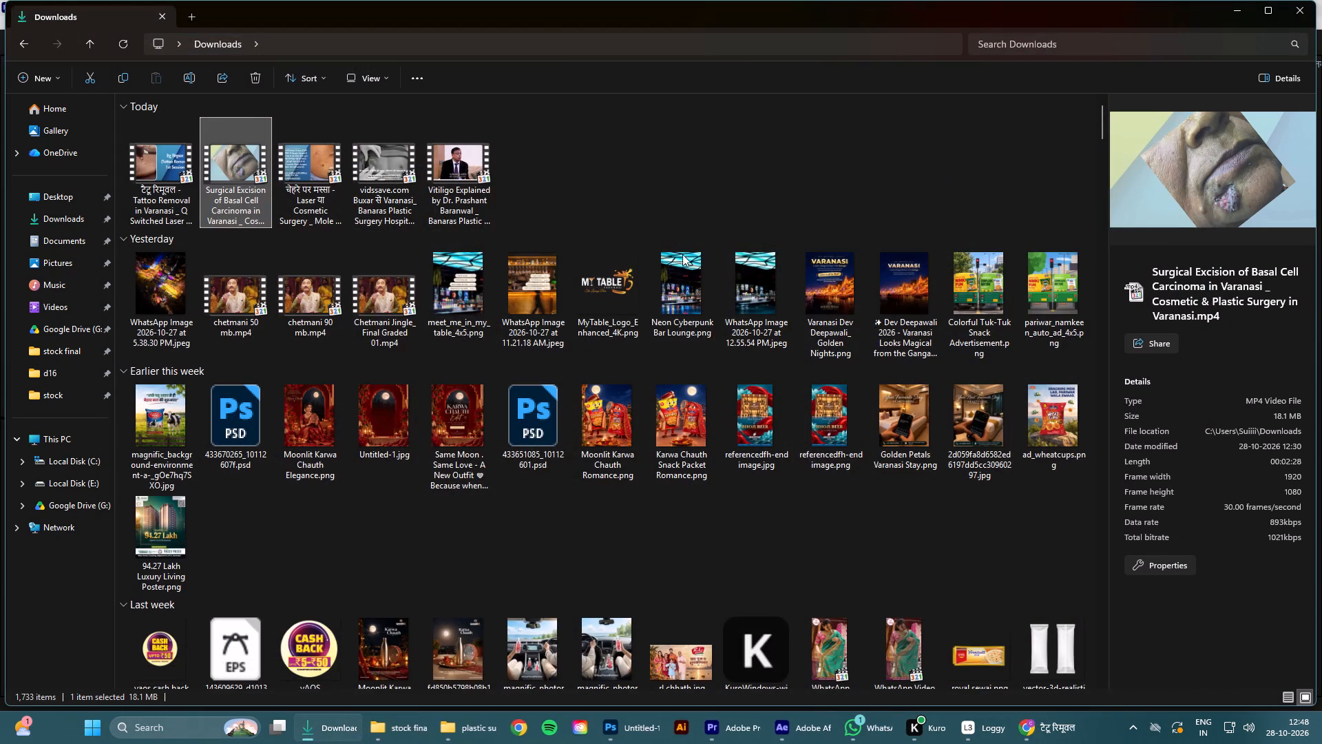
{"action": "double_click", "coordinate": [312, 167]}
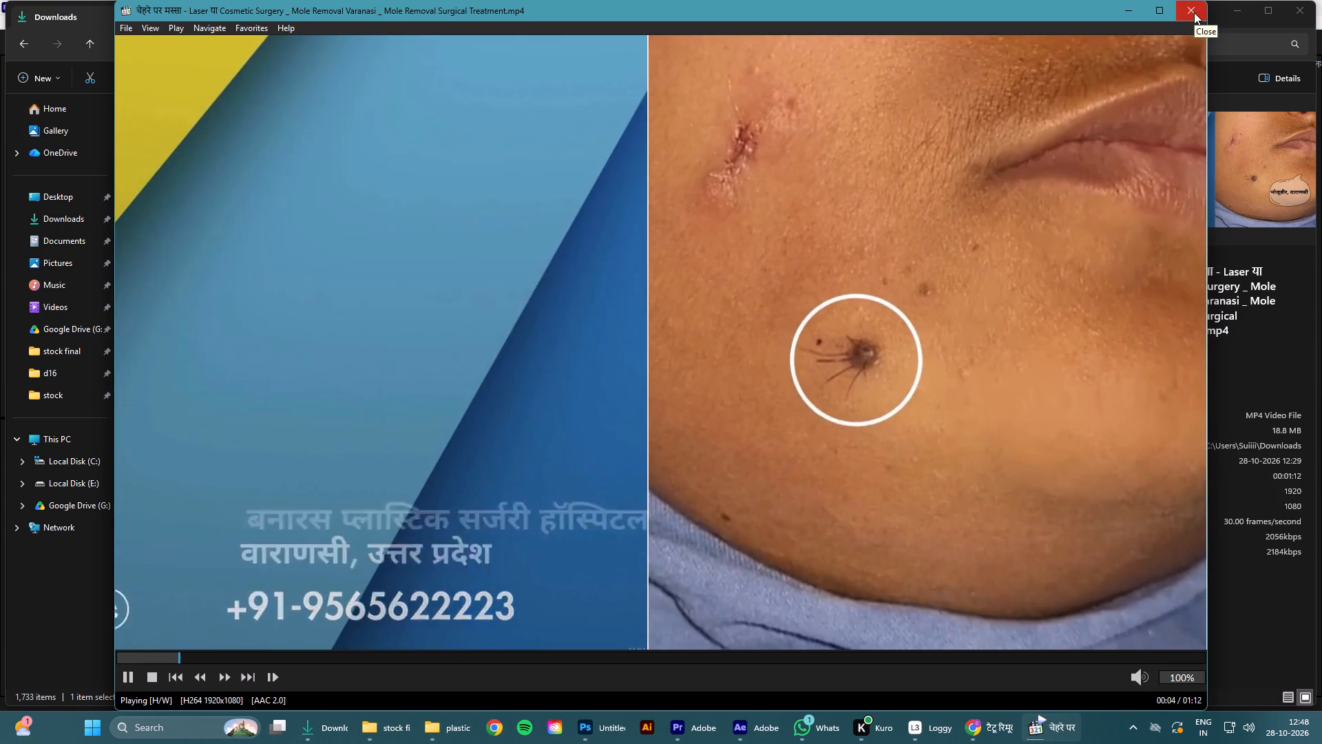
{"action": "left_click", "coordinate": [1194, 12]}
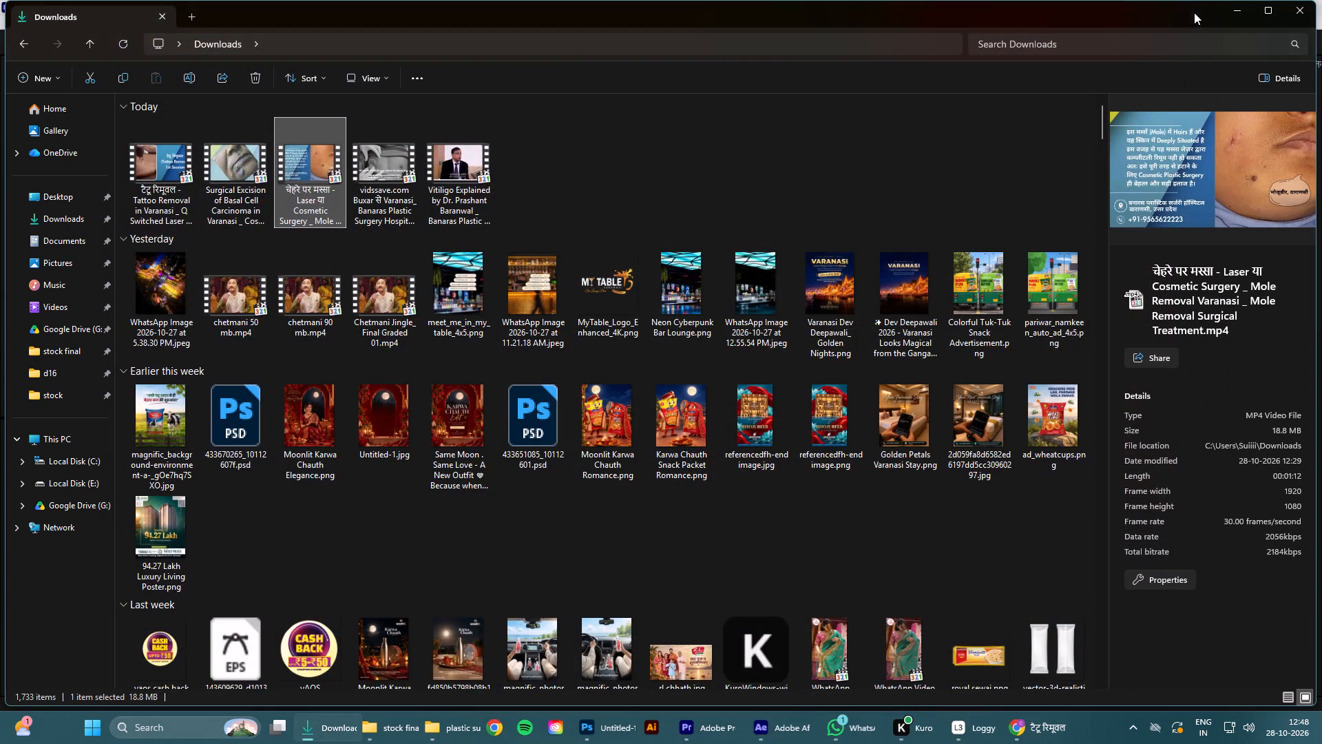
Replay the gynecomastia video's opening twice, briefly reopen the vitiligo video, and close the player.
{"action": "double_click", "coordinate": [390, 161]}
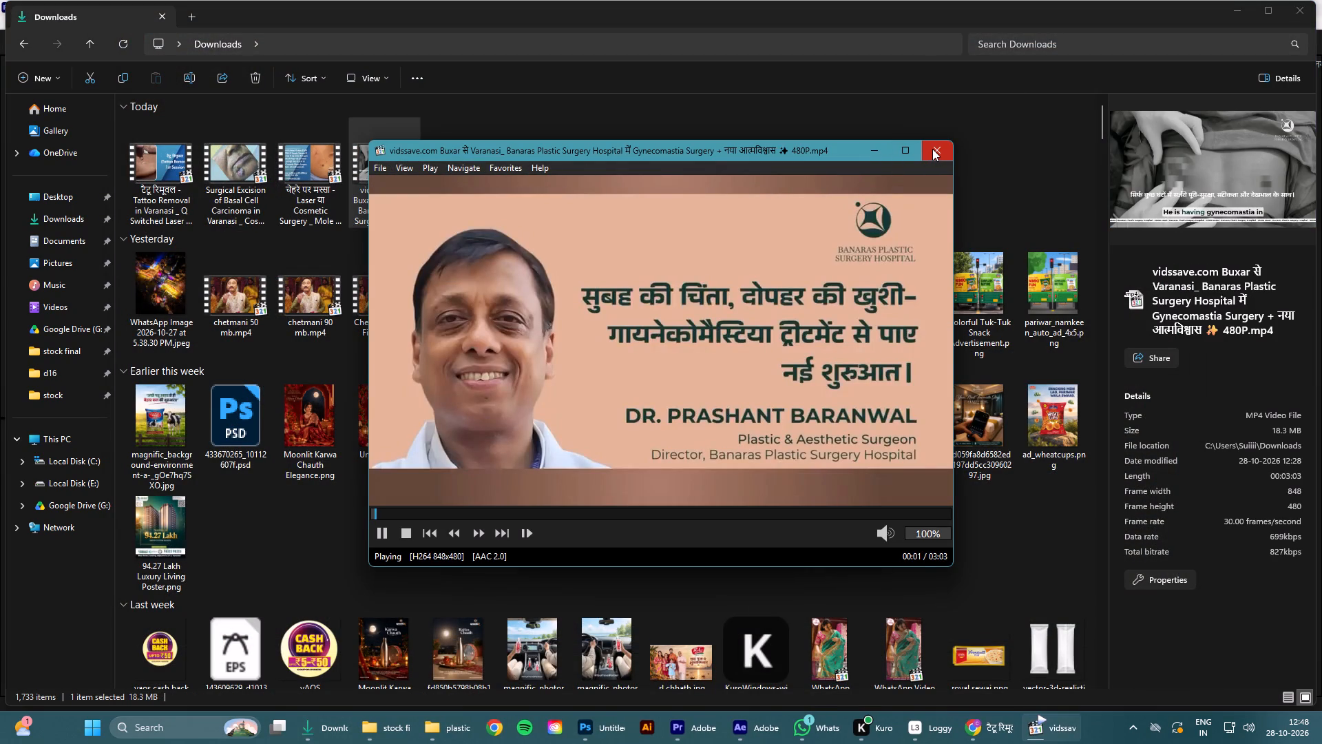
{"action": "left_click", "coordinate": [932, 149]}
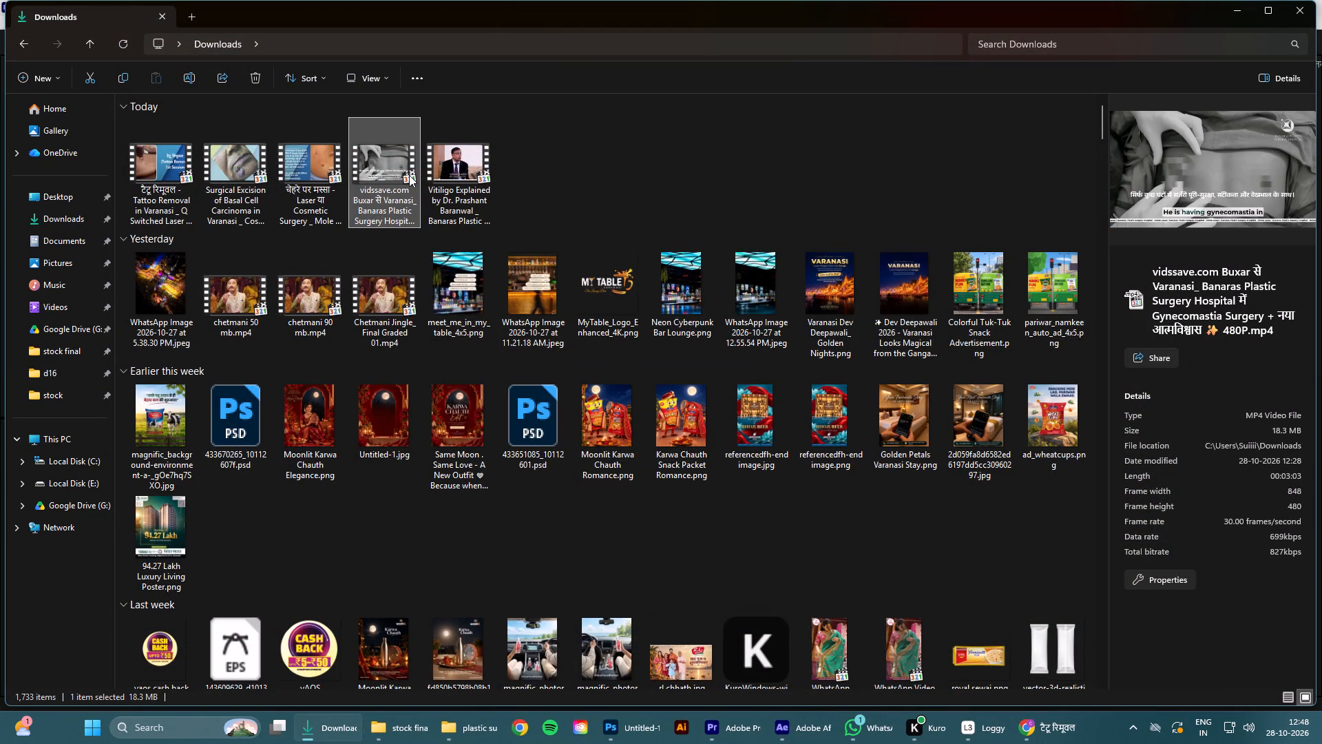
{"action": "left_click", "coordinate": [409, 175]}
{"action": "double_click", "coordinate": [401, 174]}
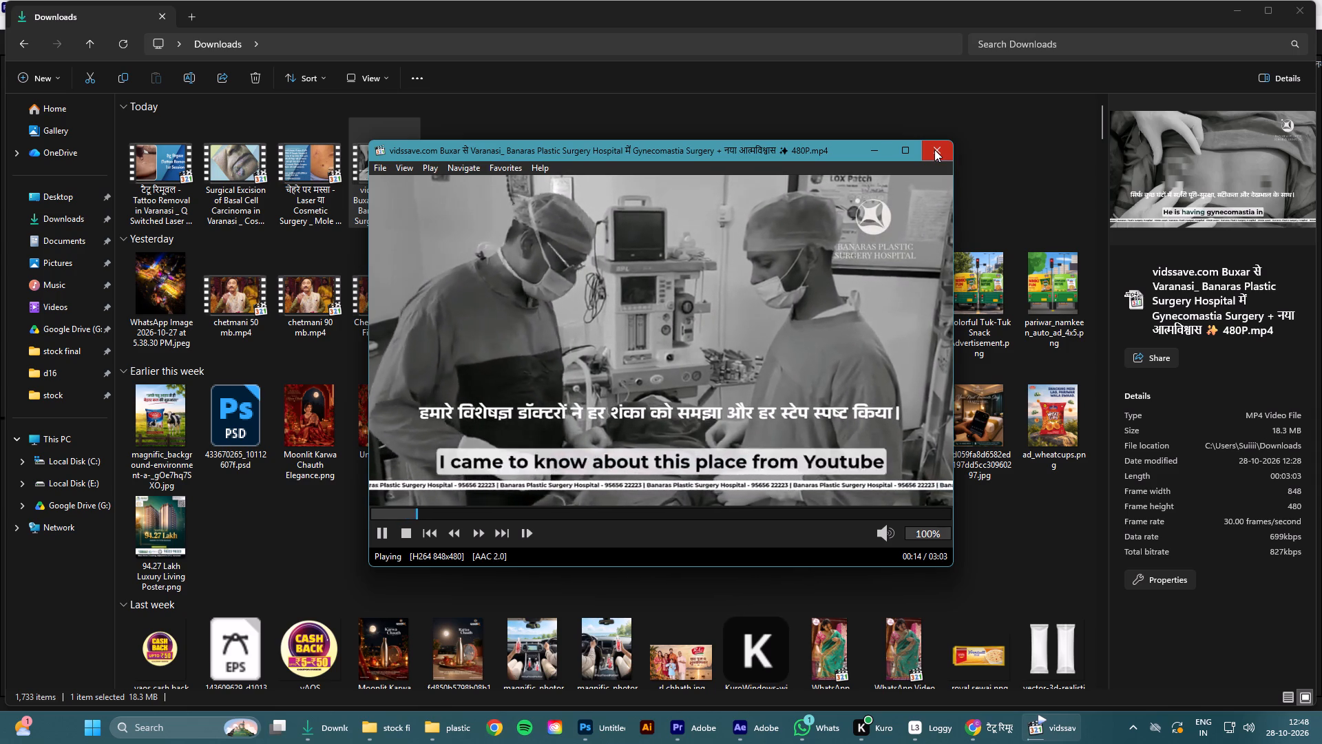
{"action": "left_click", "coordinate": [934, 149]}
{"action": "double_click", "coordinate": [465, 169]}
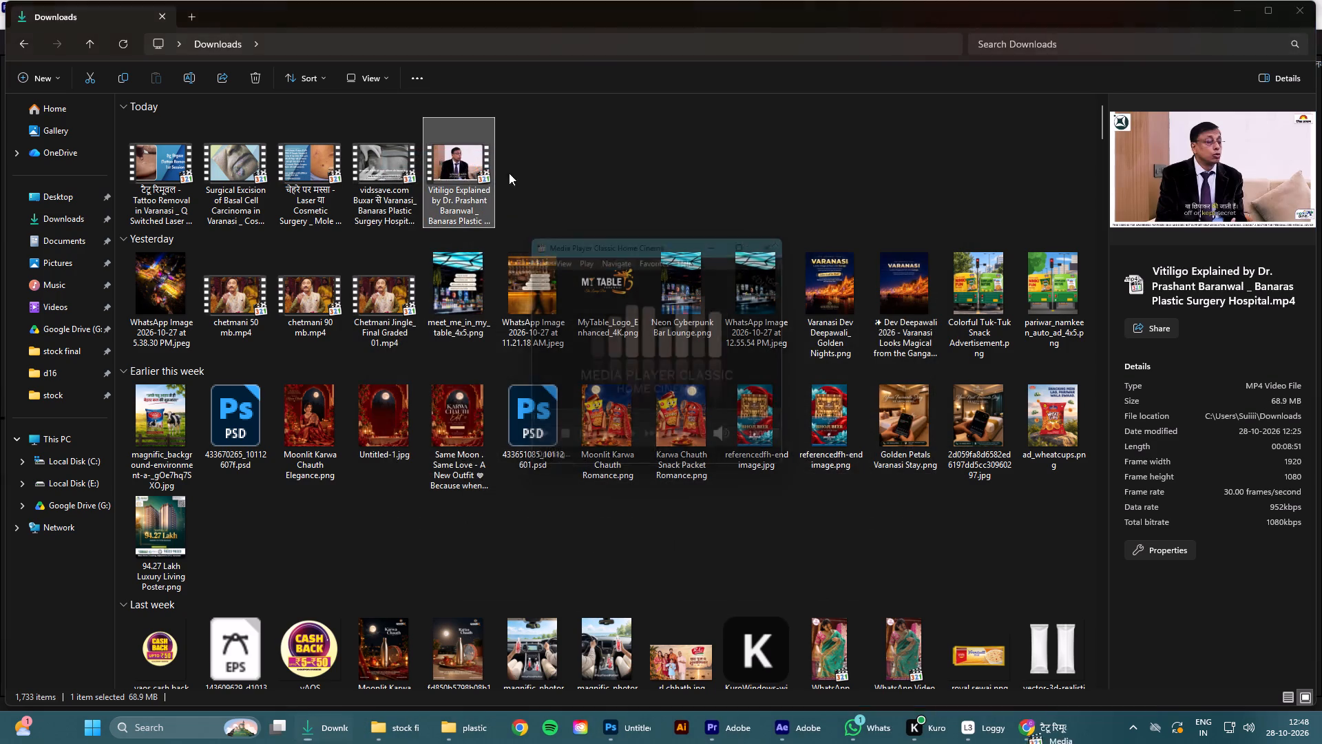
{"action": "left_click", "coordinate": [1184, 10]}
{"action": "left_click", "coordinate": [546, 145]}
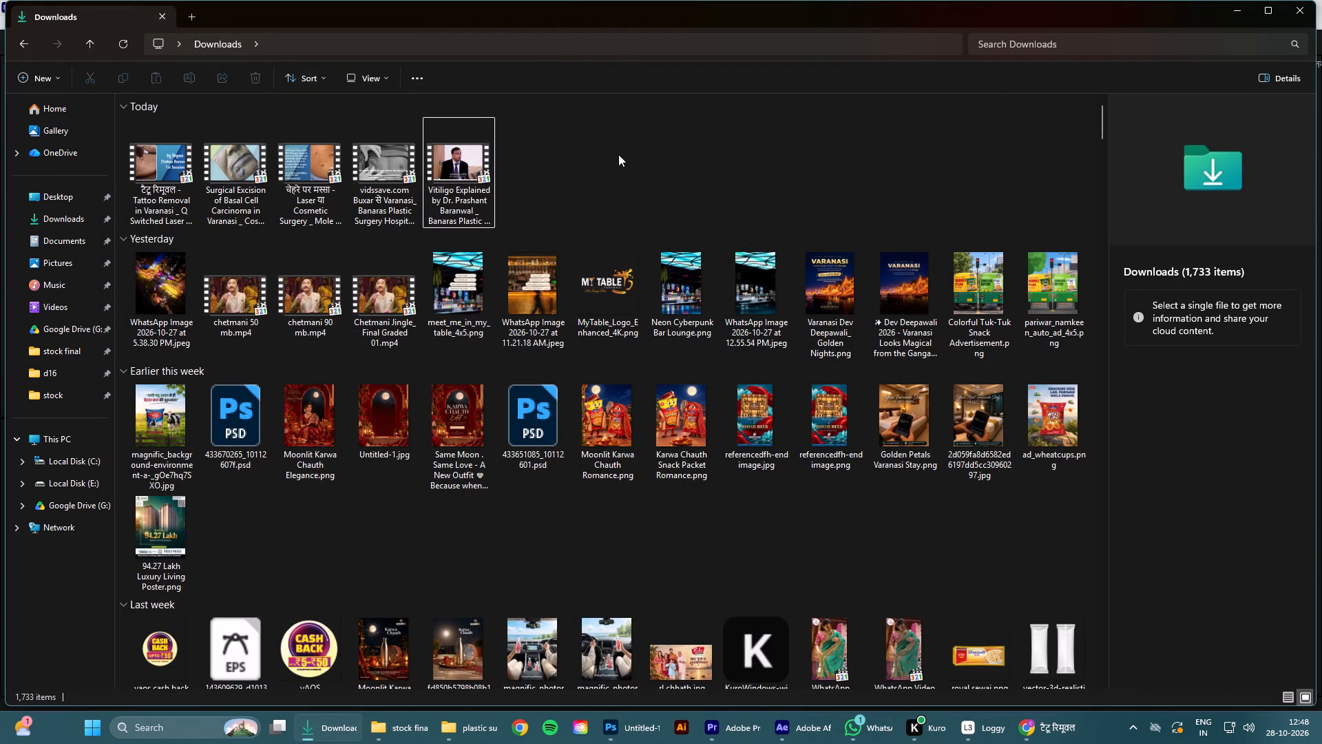
Reopen the tattoo removal video to check its opening title, and close the player.
{"action": "left_click", "coordinate": [192, 170]}
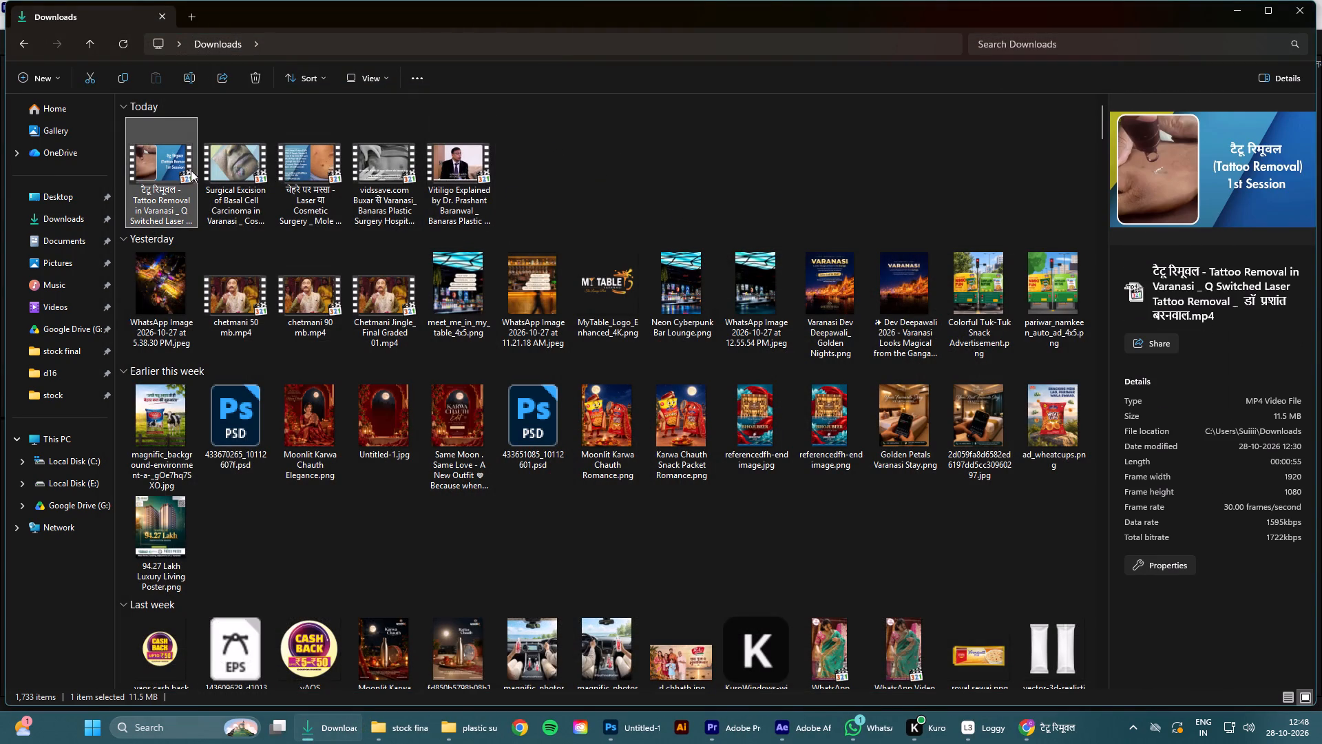
{"action": "double_click", "coordinate": [170, 169]}
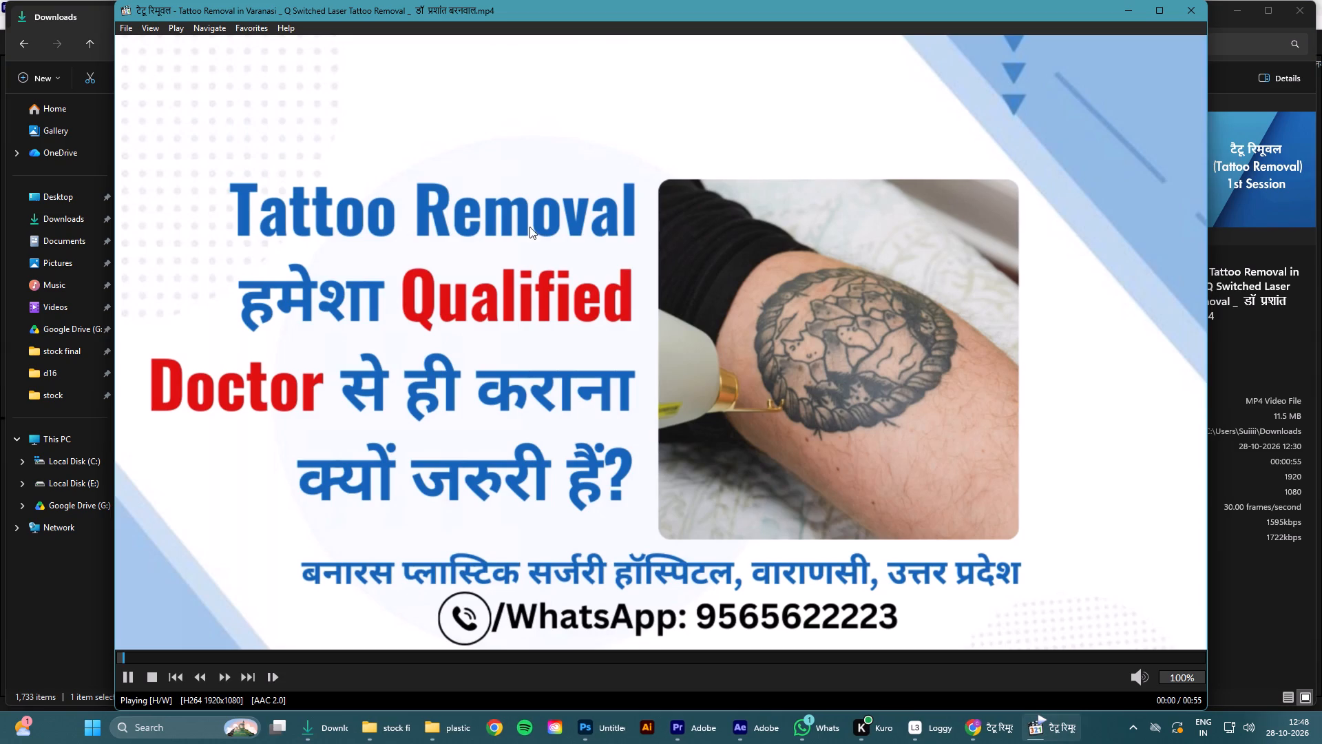
{"action": "left_click", "coordinate": [1193, 5]}
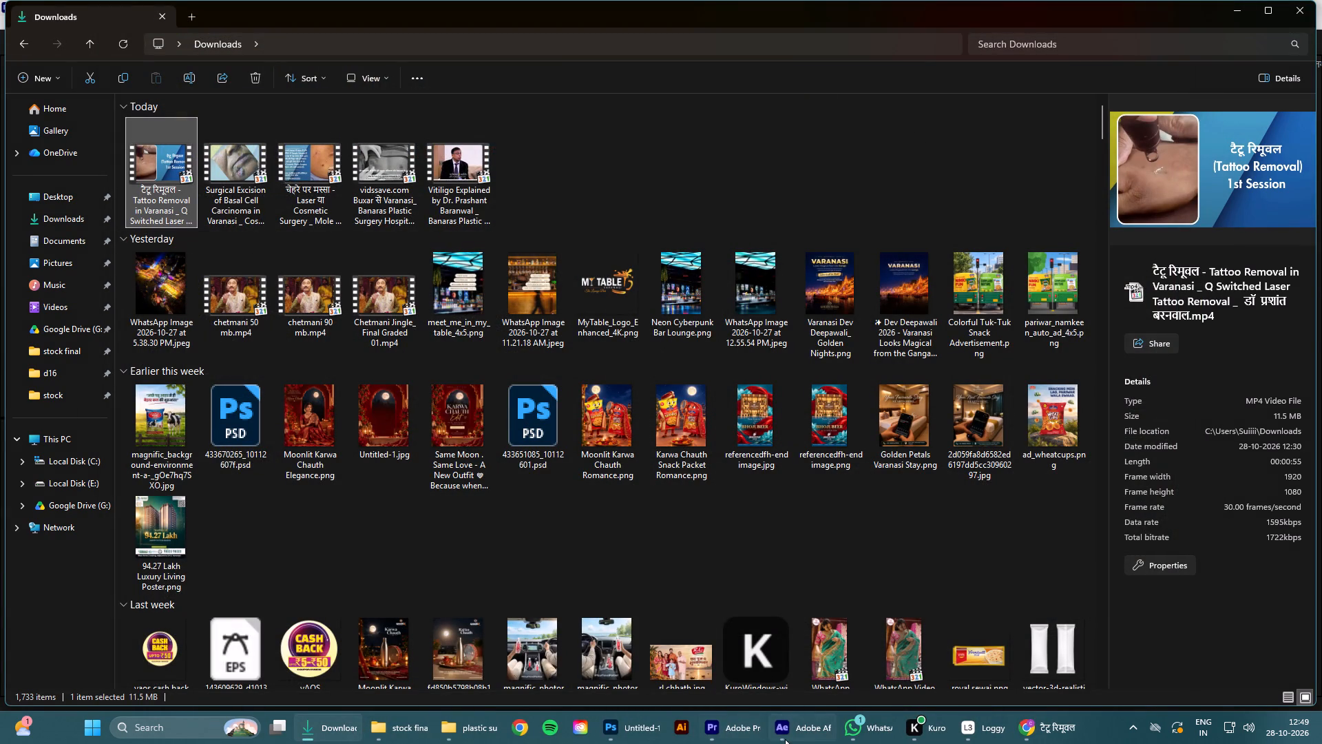
Back in Premiere, place only the tattoo removal clip at the start of the empty timeline on tracks V1 and A1.
{"action": "left_click", "coordinate": [724, 732]}
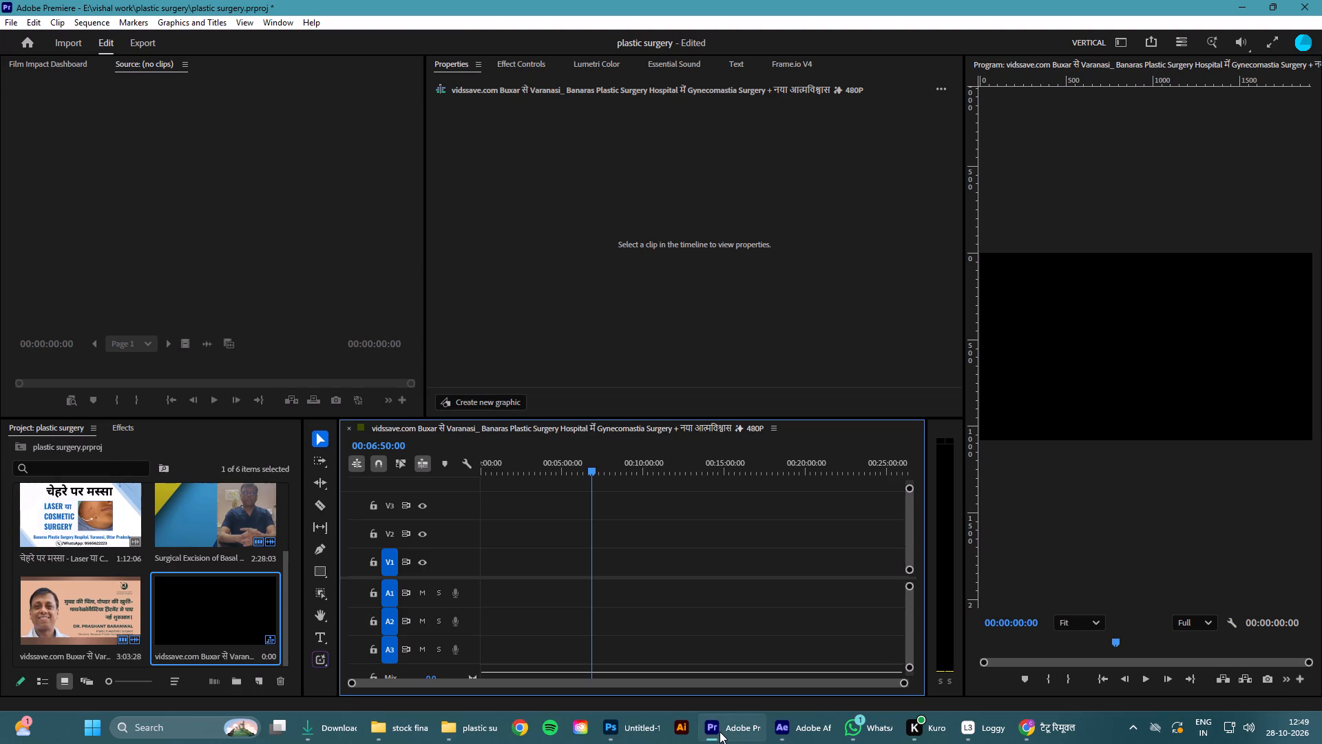
{"action": "scroll", "coordinate": [256, 578], "scroll_direction": "down", "scroll_amount": 3}
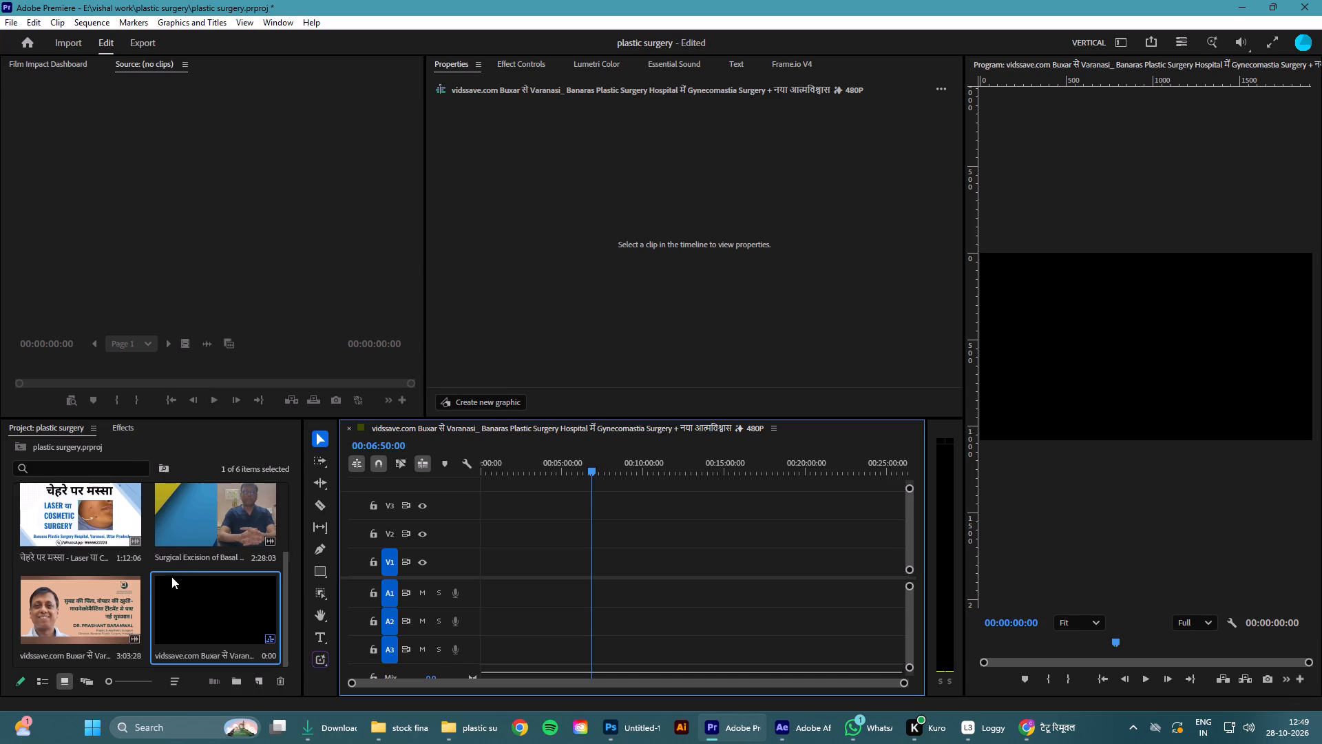
{"action": "scroll", "coordinate": [158, 571], "scroll_direction": "down", "scroll_amount": 4}
{"action": "scroll", "coordinate": [185, 580], "scroll_direction": "up", "scroll_amount": 3}
{"action": "left_click", "coordinate": [225, 528]}
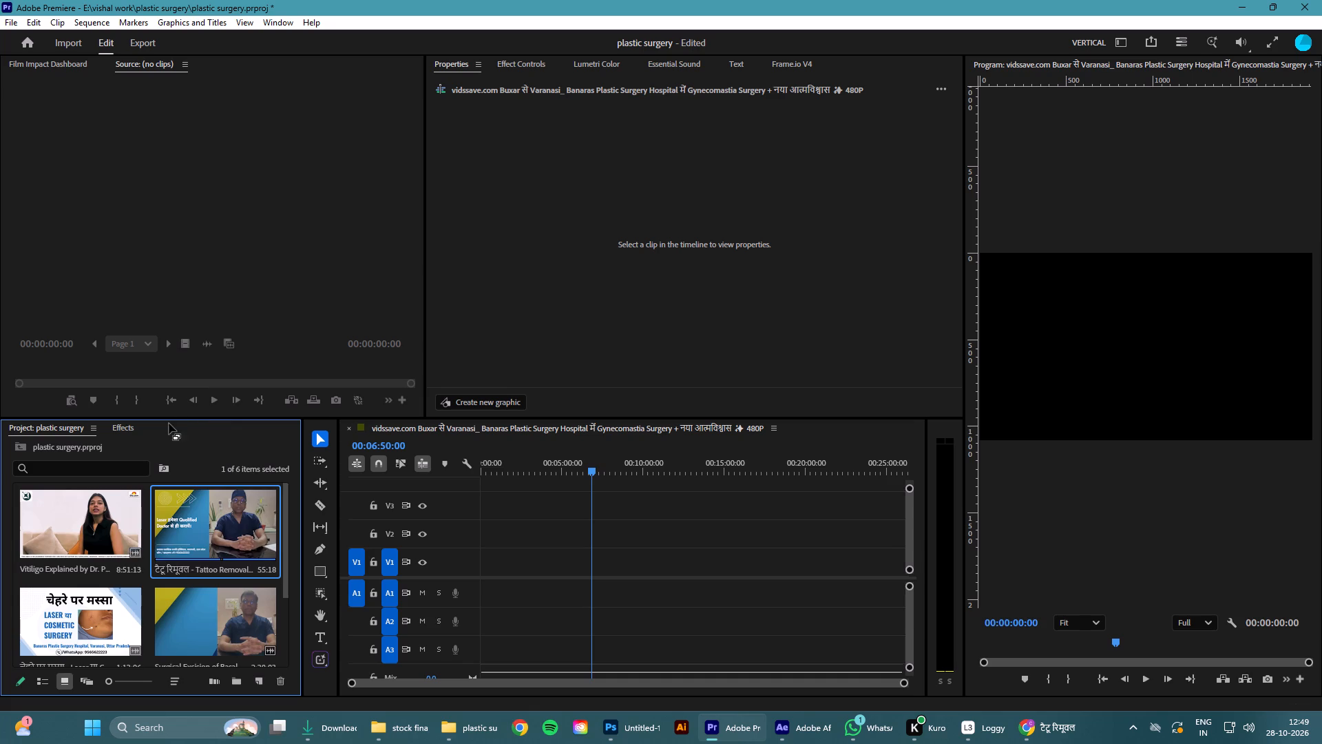
{"action": "left_click_drag", "start_coordinate": [206, 512], "coordinate": [301, 543]}
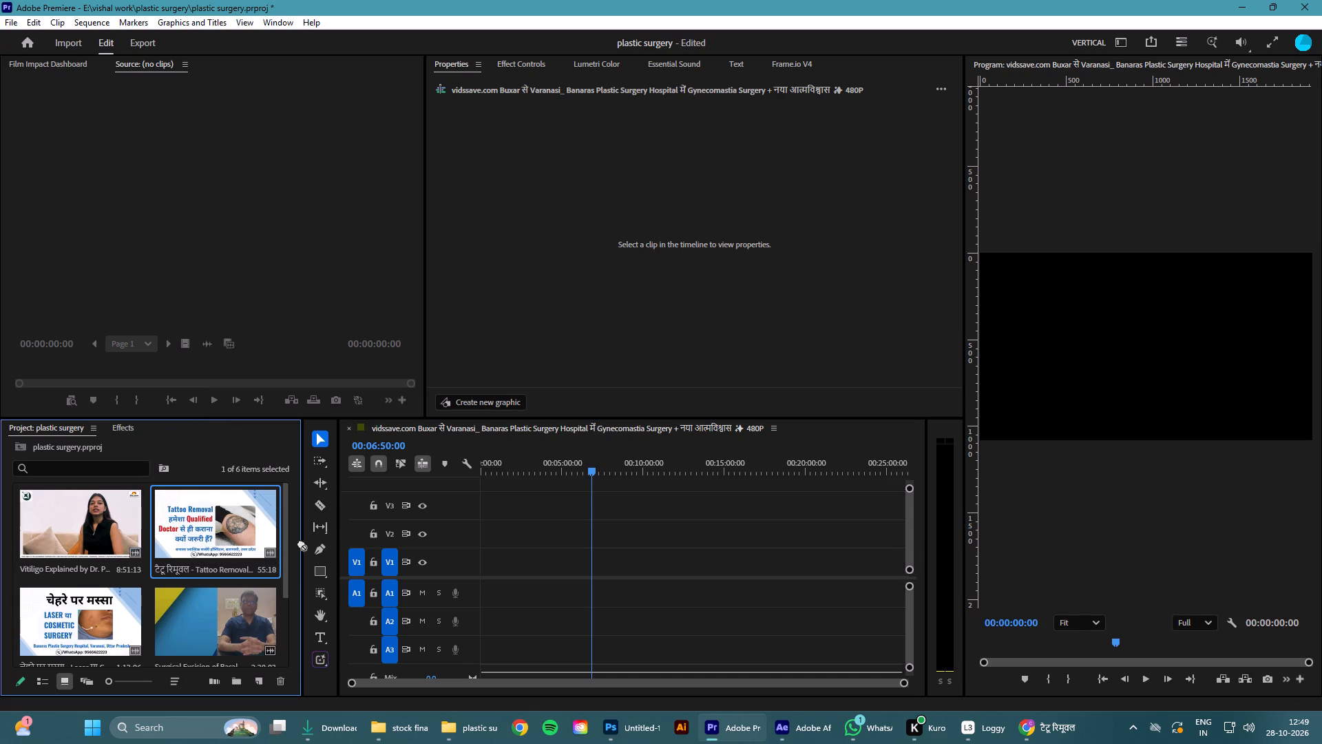
{"action": "left_click_drag", "start_coordinate": [301, 543], "coordinate": [481, 571]}
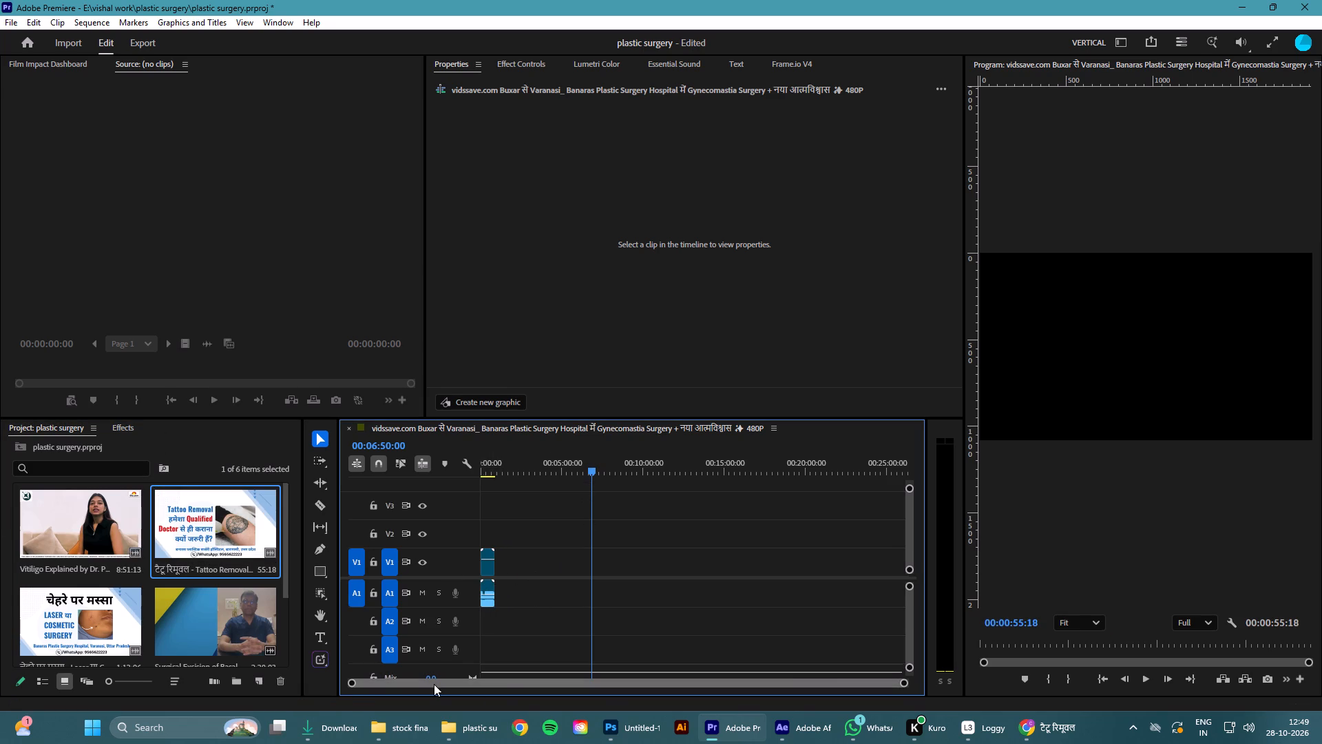
Play the tattoo removal clip from the start of the sequence to review its opening seconds.
{"action": "left_click_drag", "start_coordinate": [903, 685], "coordinate": [680, 685]}
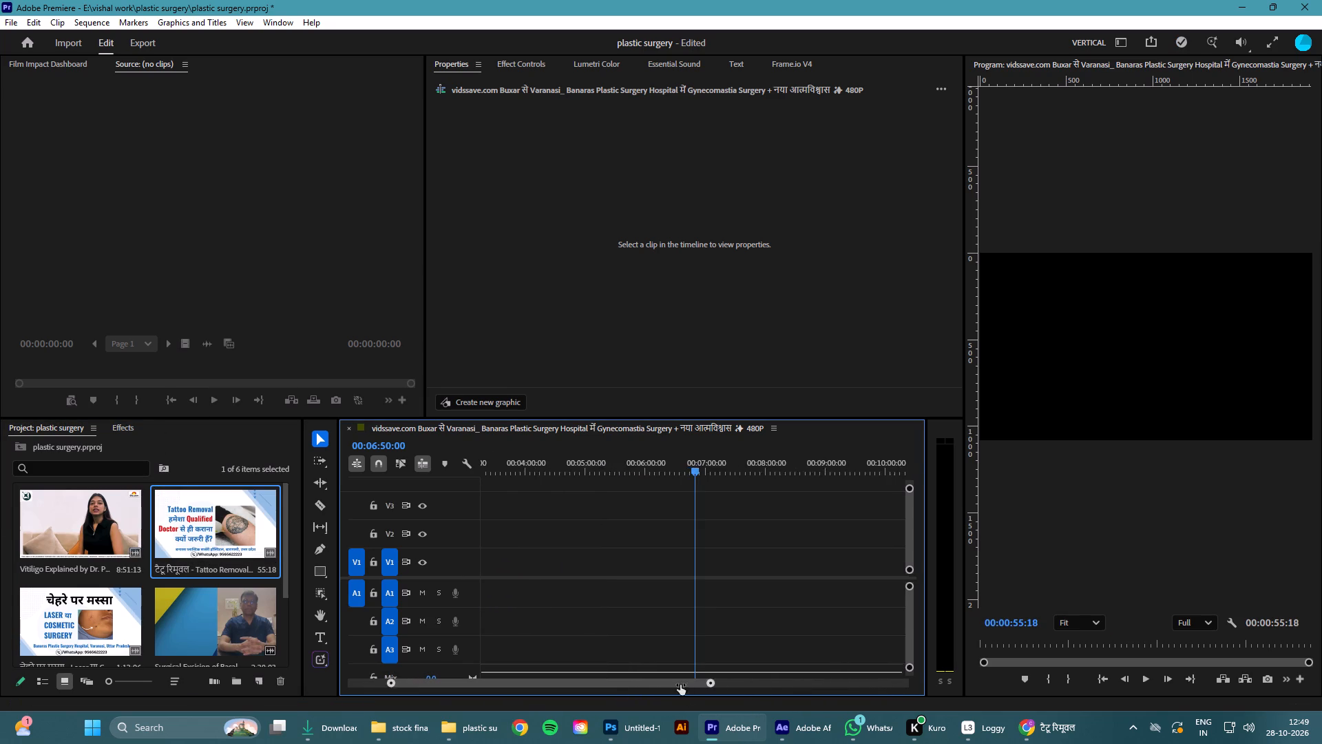
{"action": "left_click_drag", "start_coordinate": [680, 685], "coordinate": [915, 696]}
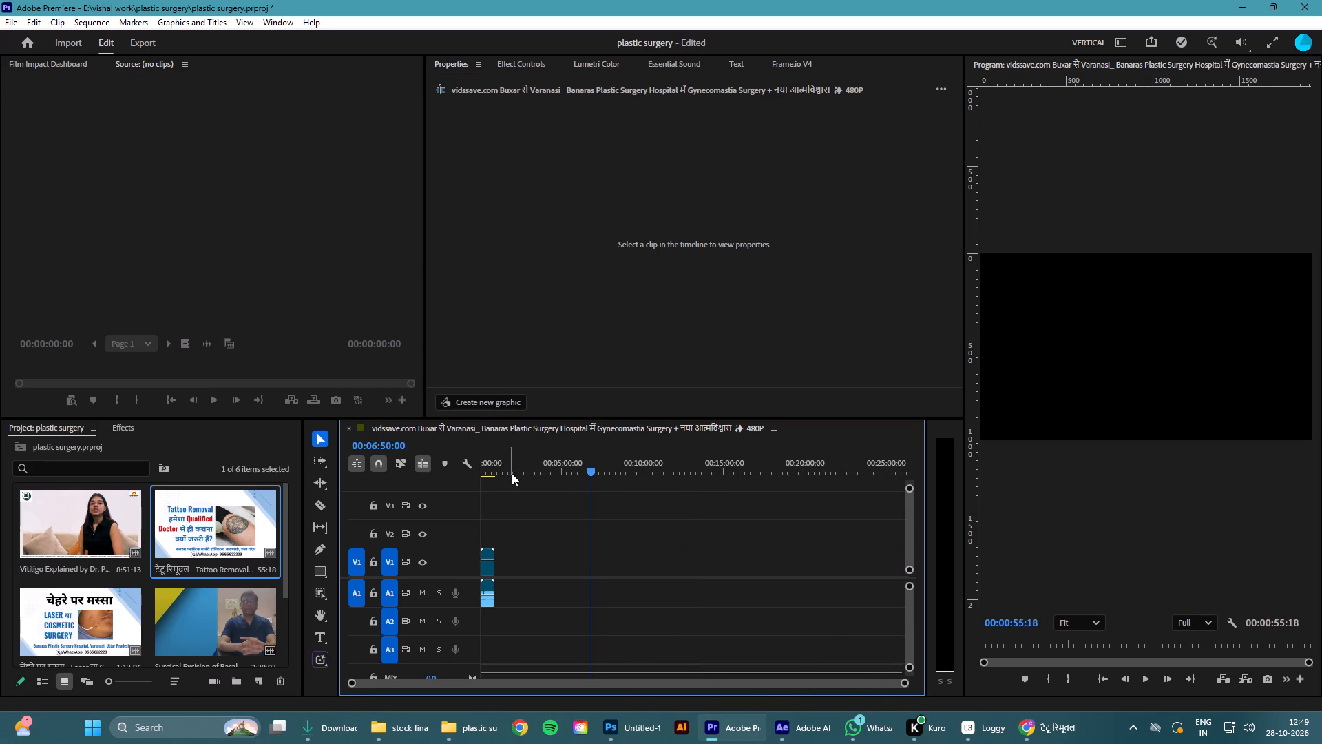
{"action": "left_click", "coordinate": [512, 473]}
{"action": "left_click_drag", "start_coordinate": [516, 473], "coordinate": [440, 489]}
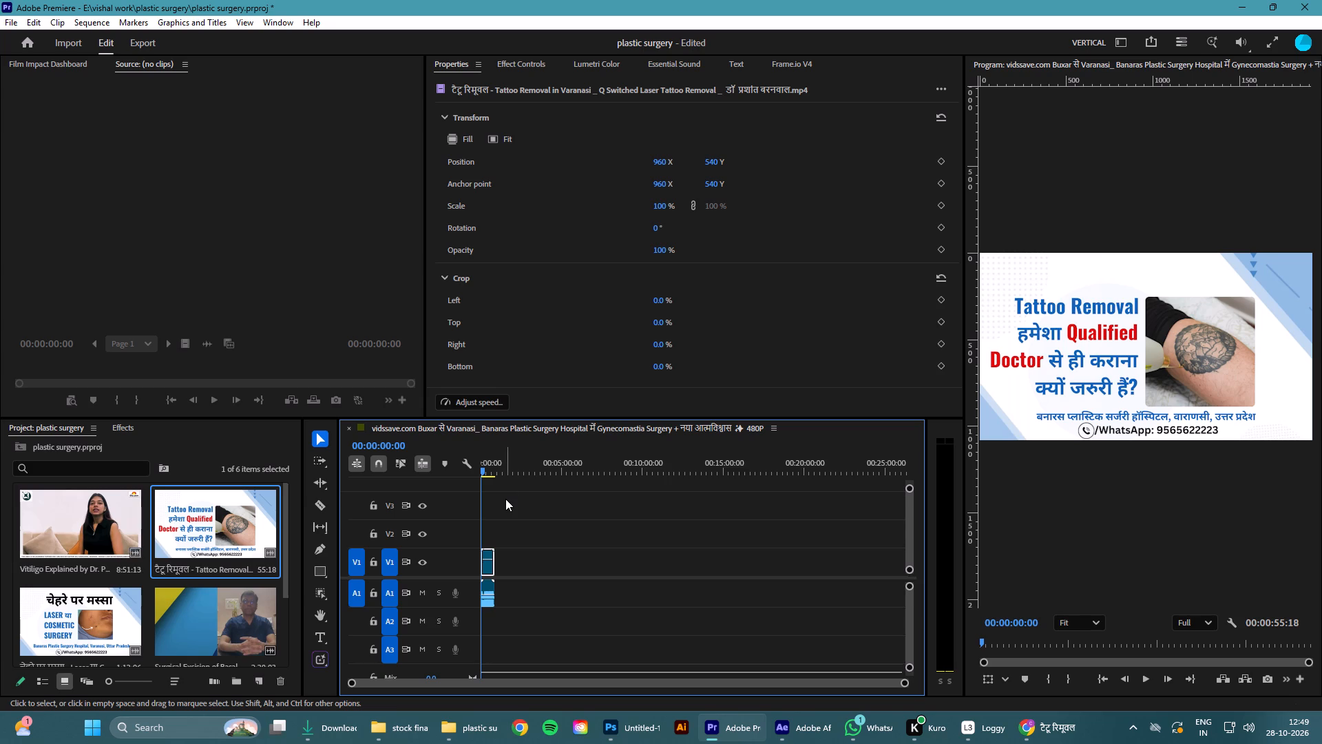
{"action": "key", "text": "space"}
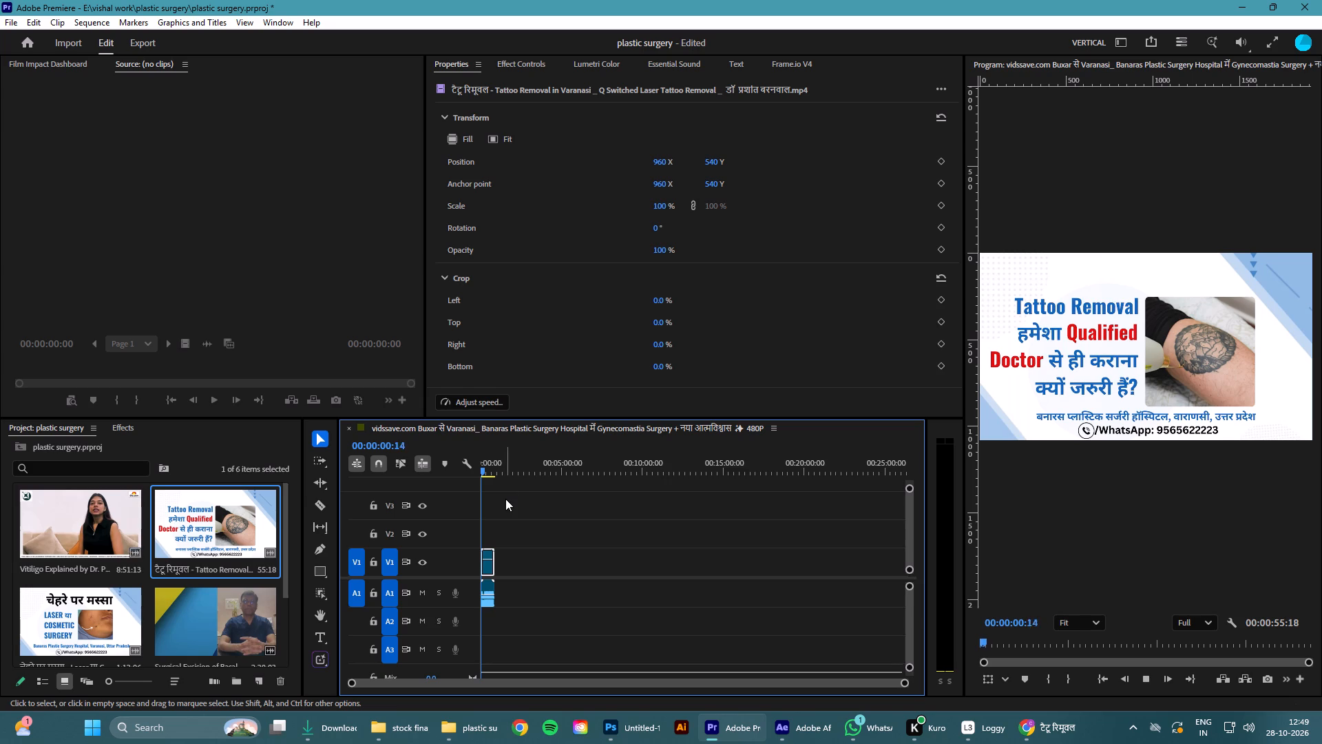
{"action": "left_click", "coordinate": [492, 472]}
{"action": "left_click_drag", "start_coordinate": [494, 471], "coordinate": [439, 473]}
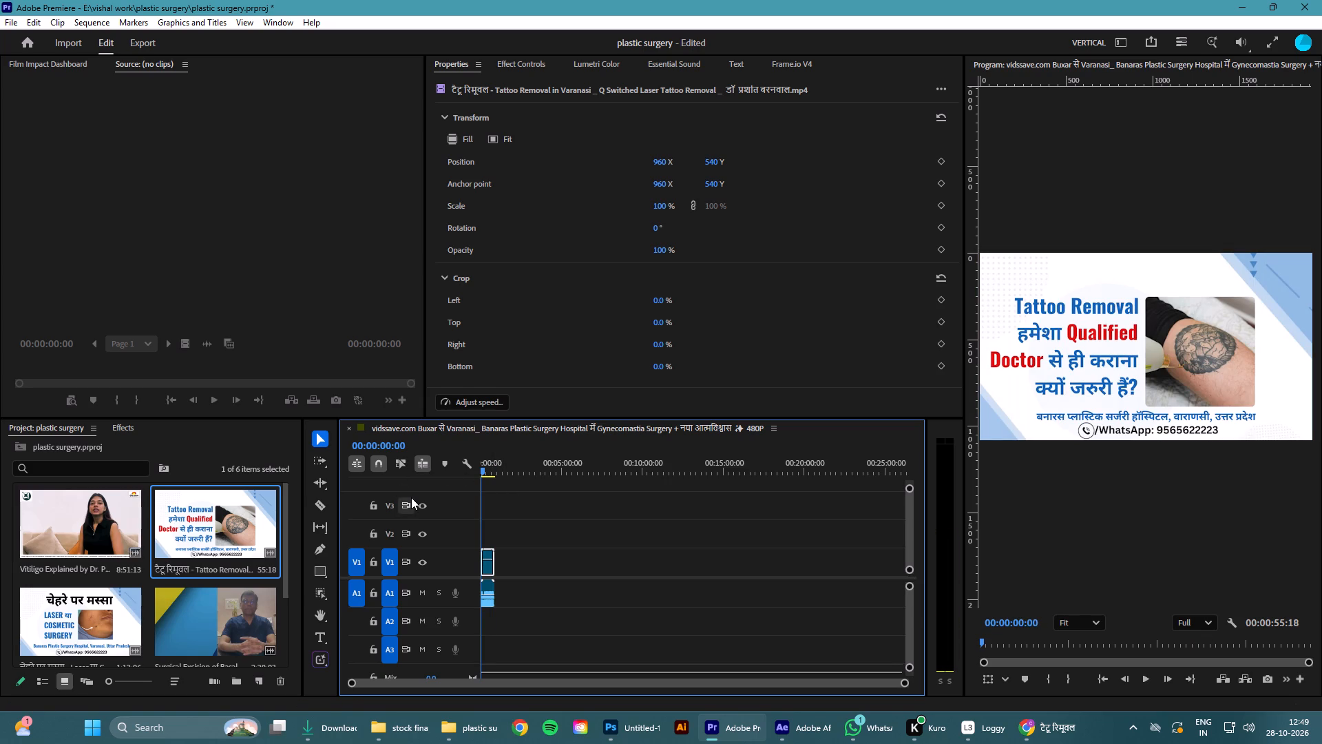
{"action": "key", "text": "space"}
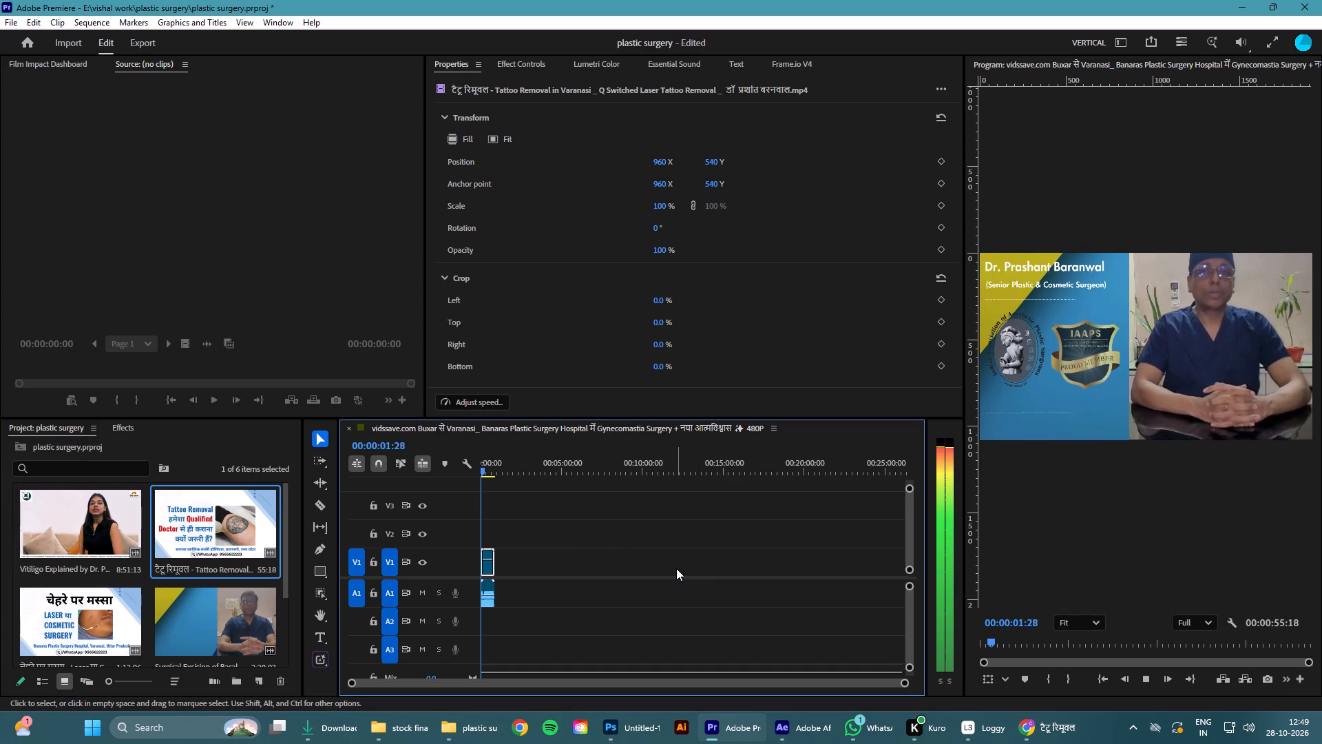
{"action": "key", "text": "space"}
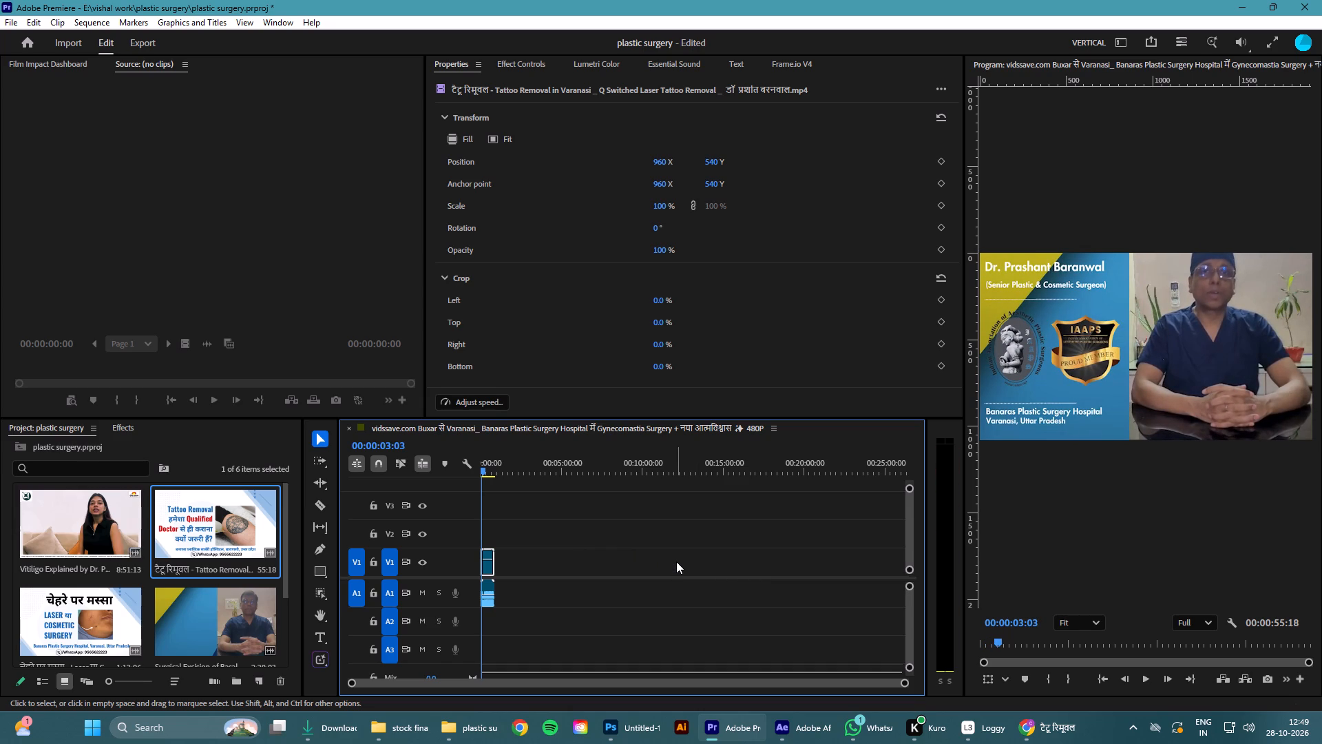
Scrub the tattoo removal clip back and return the playhead to the start of the sequence at 00:00:00:00.
{"action": "left_click", "coordinate": [491, 471]}
{"action": "left_click_drag", "start_coordinate": [493, 471], "coordinate": [439, 477]}
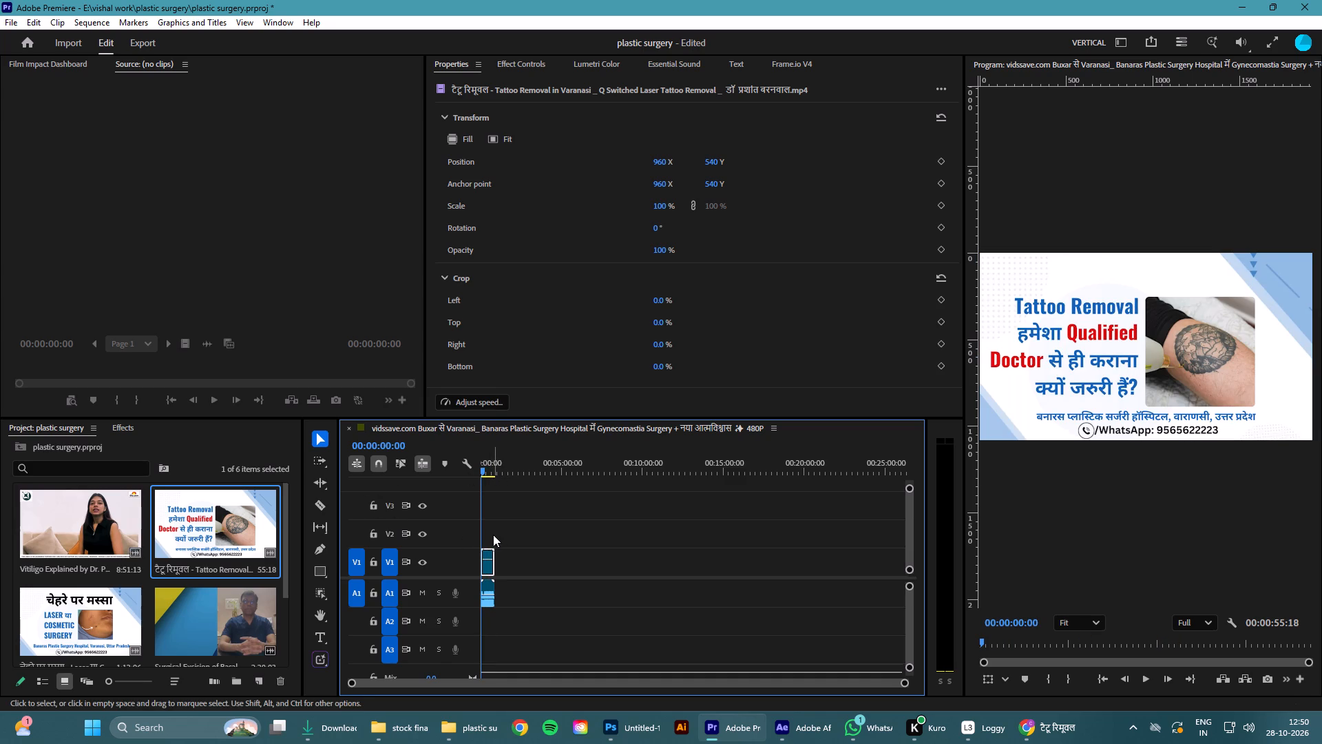
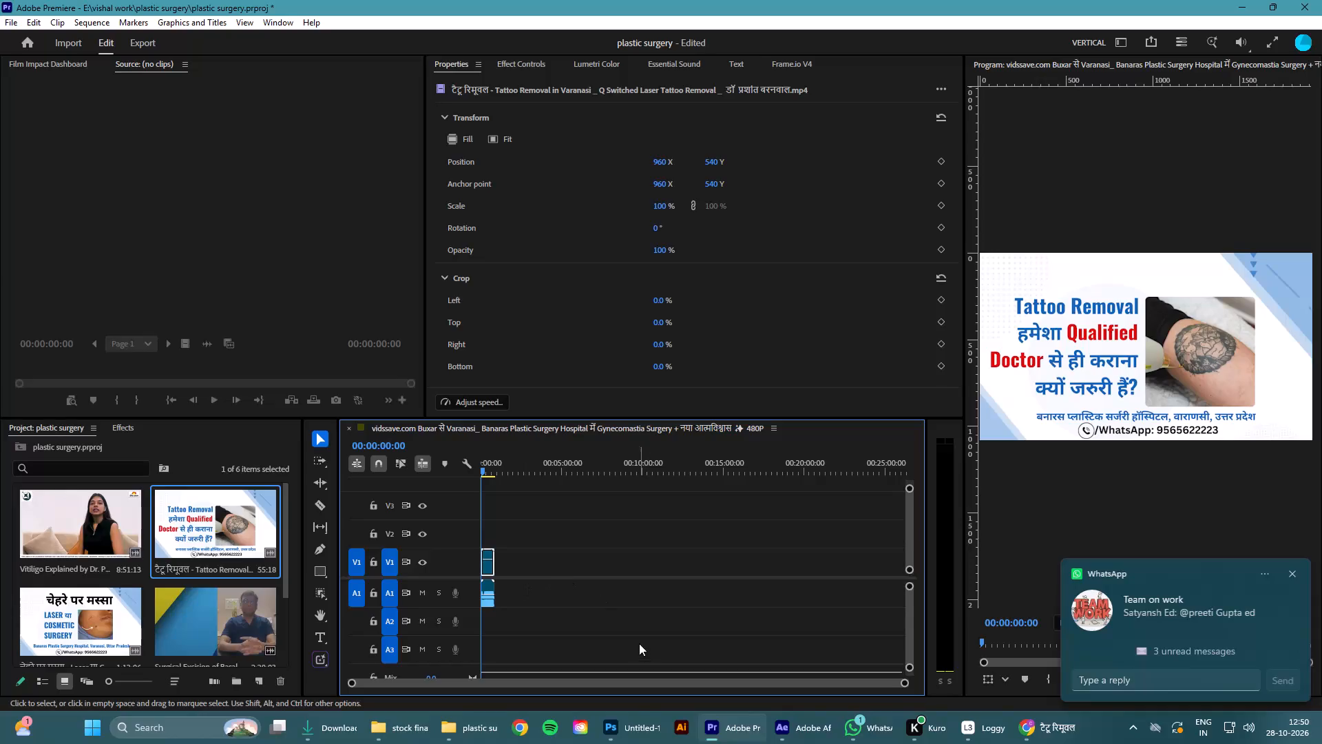
Scrub through the tattoo removal clip on the timeline and play its opening to examine its graphics and talking-head sections.
{"action": "left_click", "coordinate": [491, 469]}
{"action": "left_click_drag", "start_coordinate": [491, 469], "coordinate": [473, 477]}
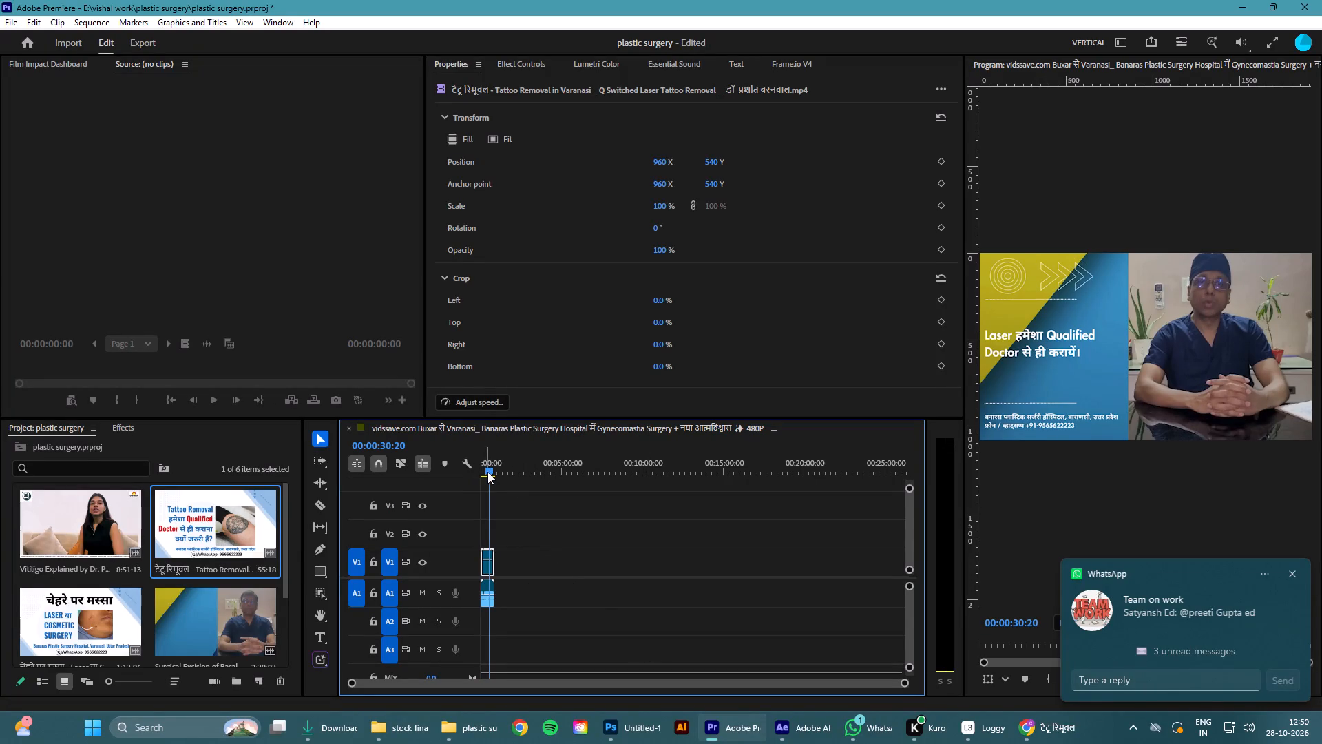
{"action": "left_click_drag", "start_coordinate": [487, 472], "coordinate": [484, 477]}
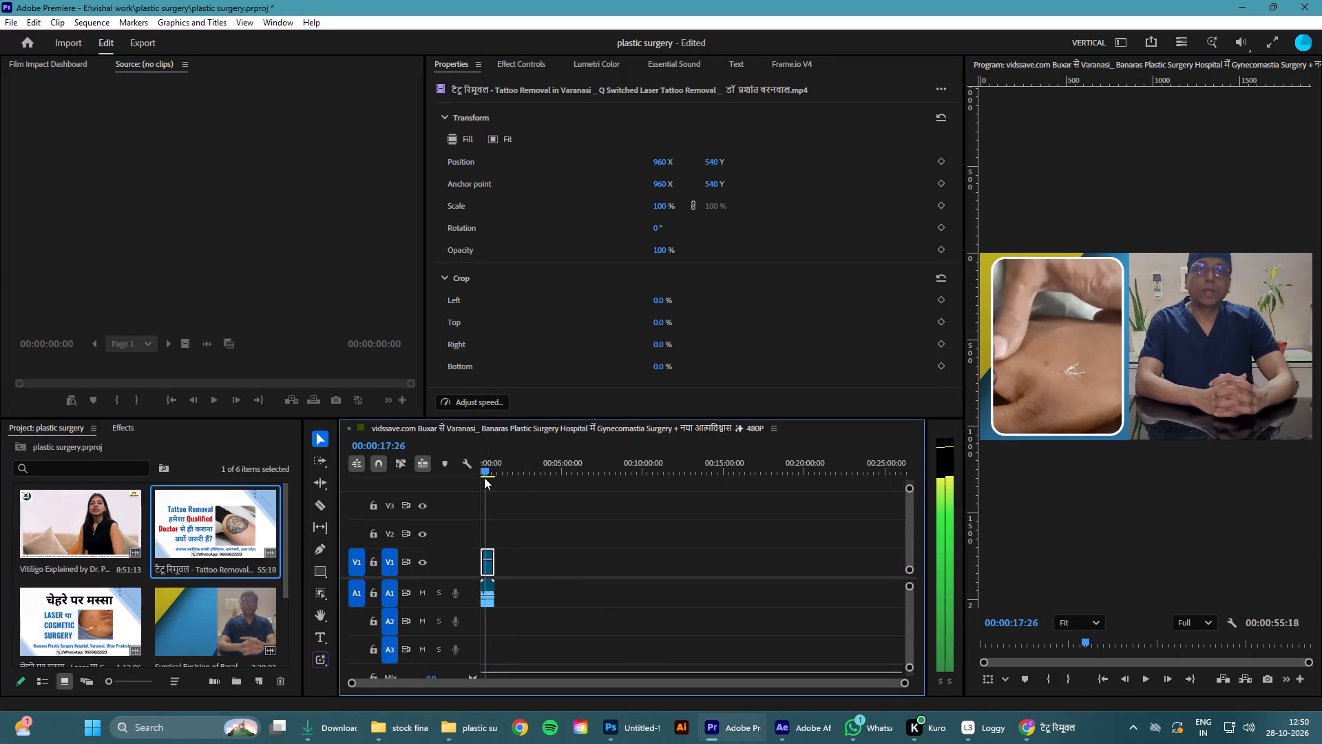
{"action": "left_click_drag", "start_coordinate": [484, 477], "coordinate": [492, 477]}
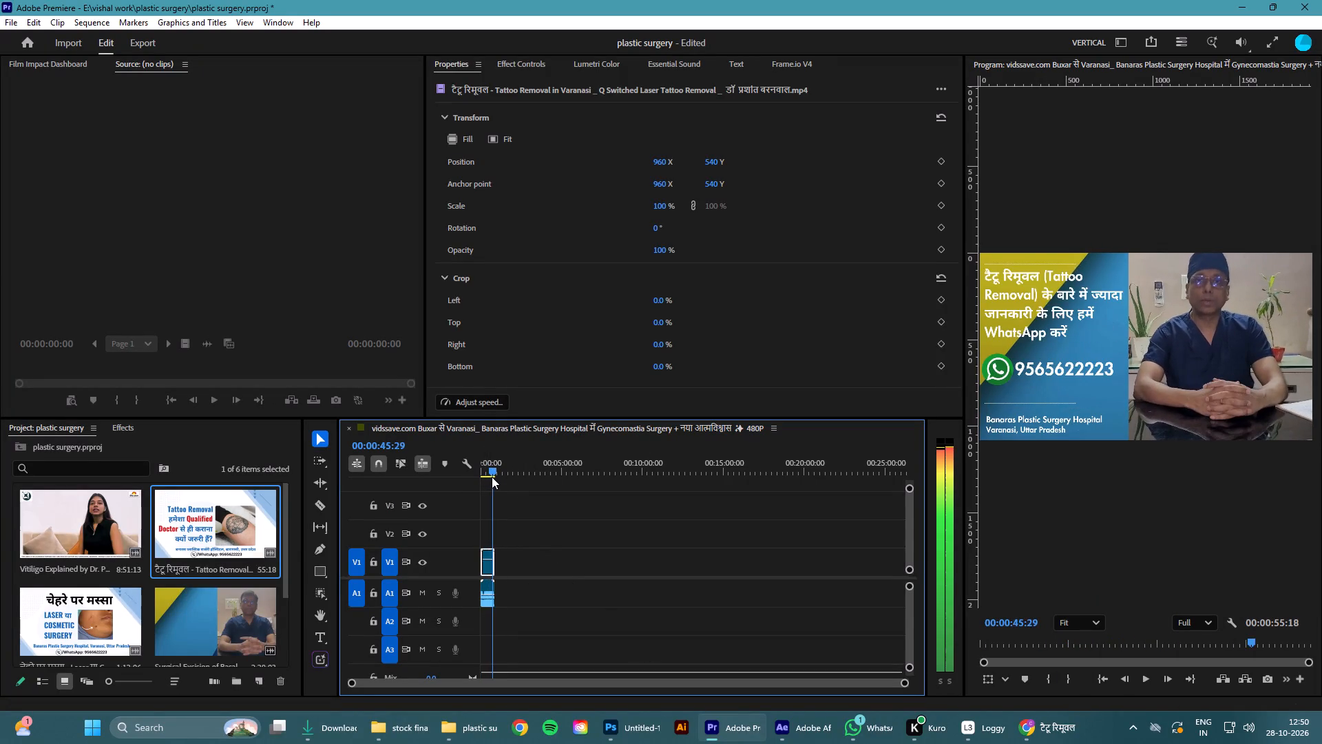
{"action": "left_click_drag", "start_coordinate": [492, 477], "coordinate": [474, 483]}
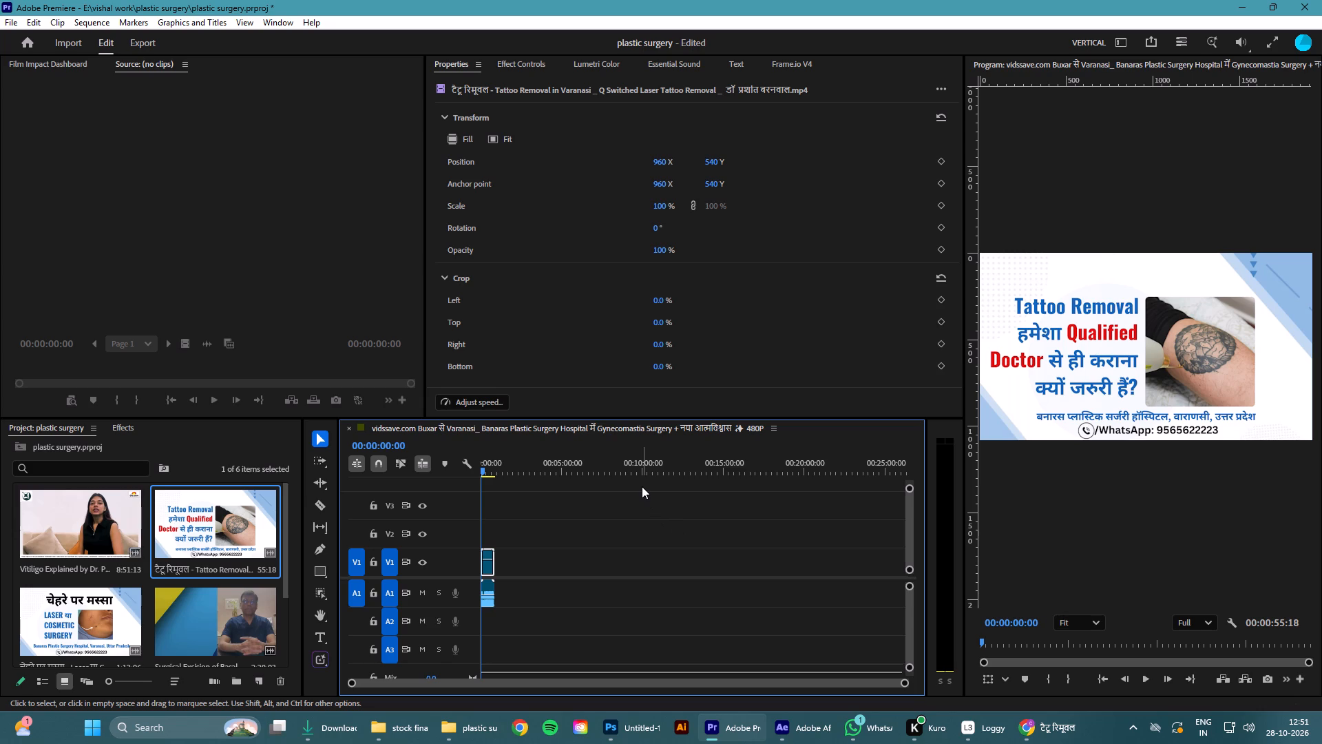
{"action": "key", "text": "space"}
{"action": "left_click", "coordinate": [488, 473]}
{"action": "left_click_drag", "start_coordinate": [488, 473], "coordinate": [415, 477]}
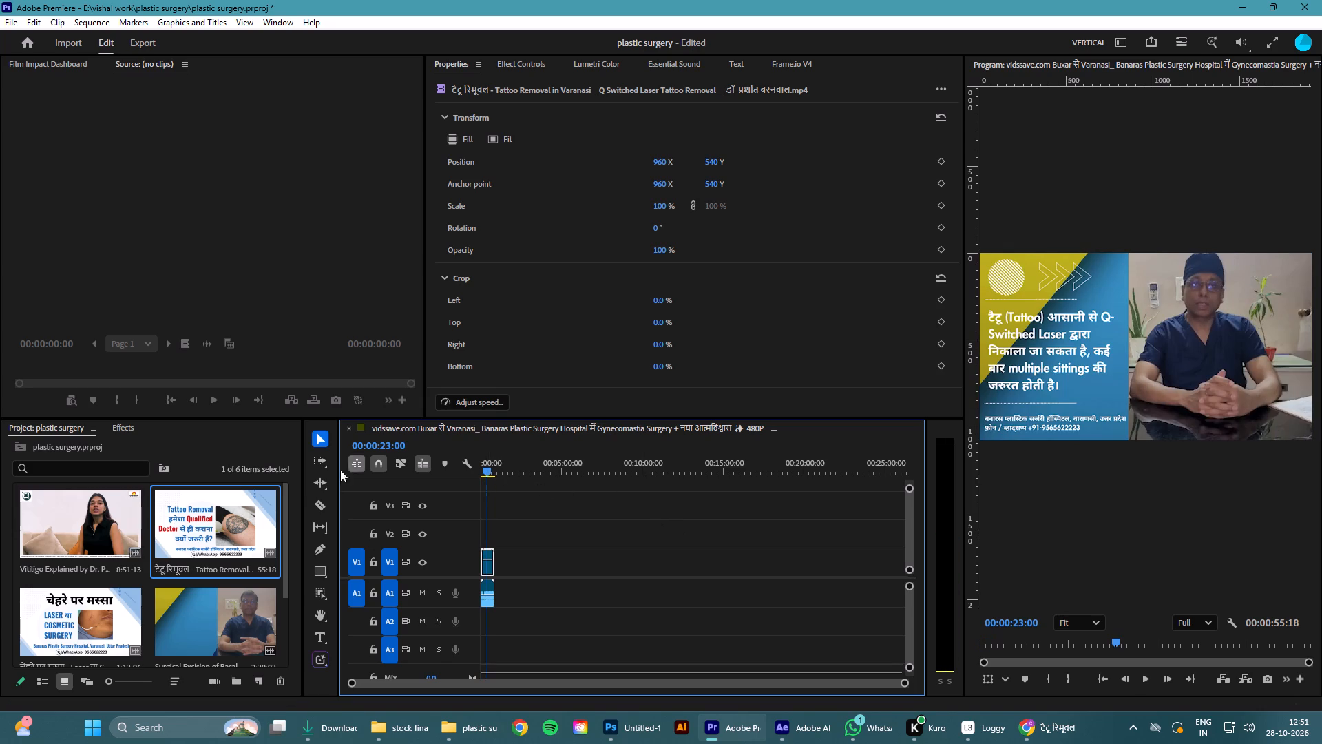
{"action": "left_click_drag", "start_coordinate": [489, 472], "coordinate": [458, 478]}
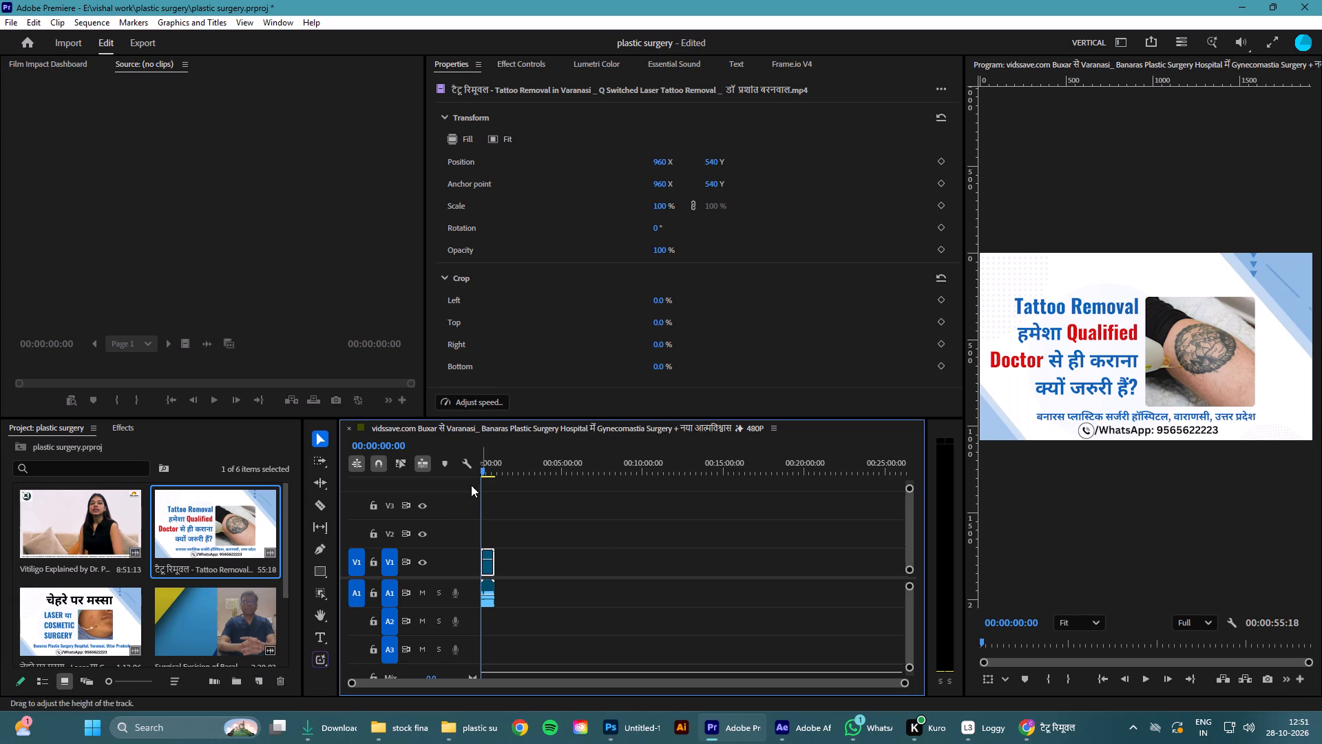
{"action": "left_click_drag", "start_coordinate": [479, 471], "coordinate": [490, 473]}
{"action": "left_click_drag", "start_coordinate": [490, 473], "coordinate": [501, 478]}
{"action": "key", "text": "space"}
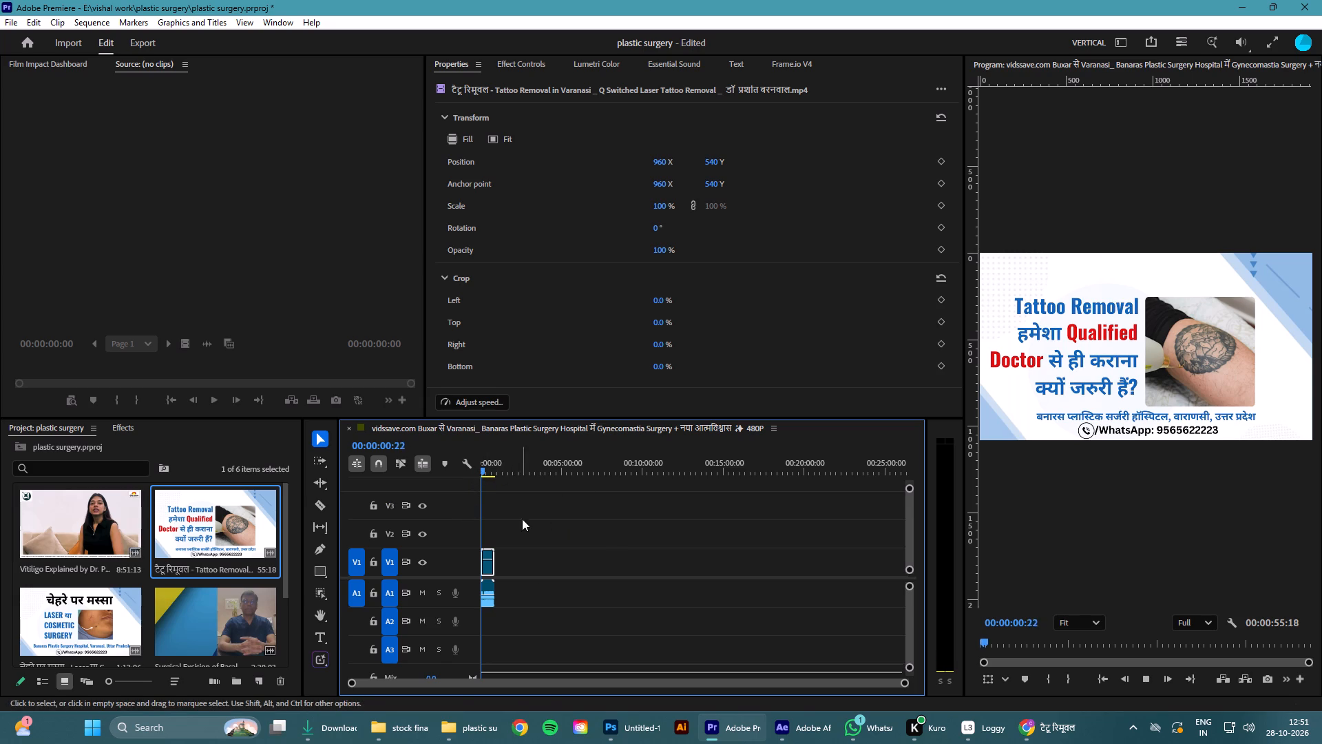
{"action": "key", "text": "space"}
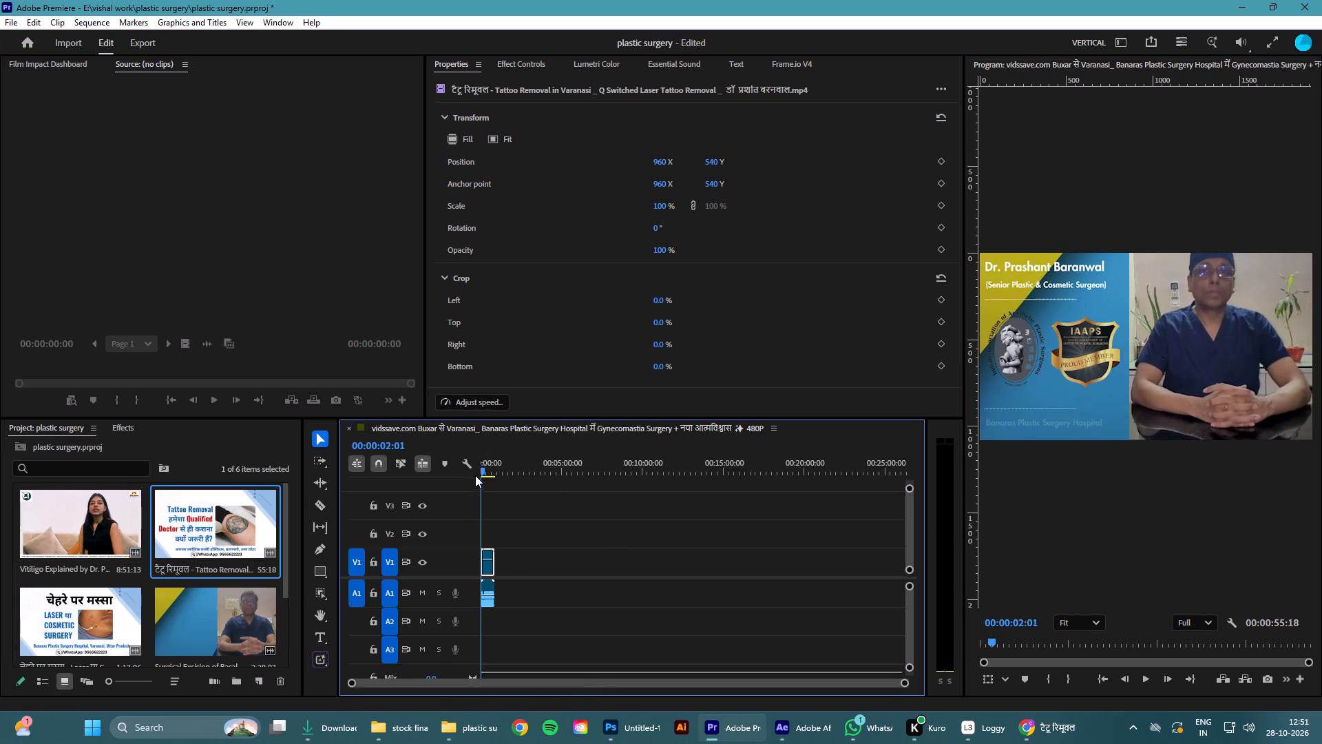
Enlarge the tattoo removal clip in the timeline view and play it from the sequence start through the doctor's introduction.
{"action": "left_click_drag", "start_coordinate": [482, 472], "coordinate": [463, 475]}
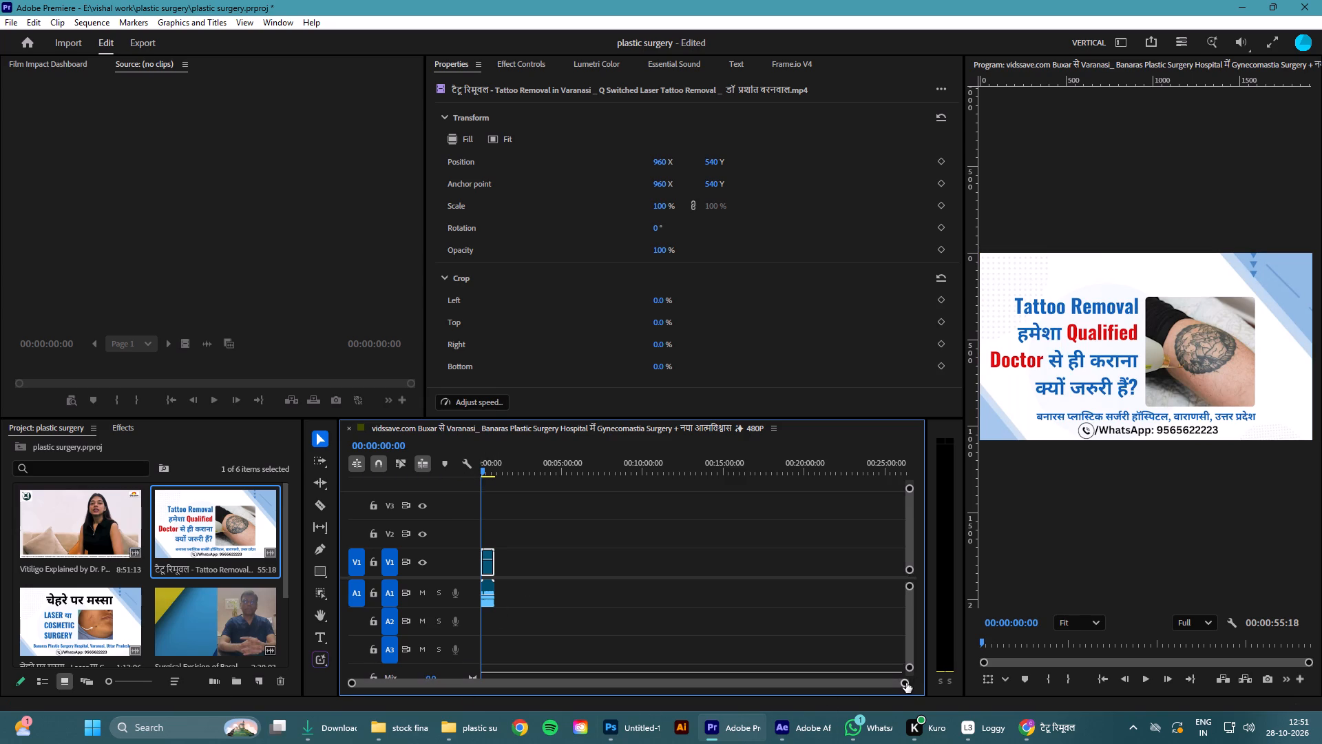
{"action": "left_click_drag", "start_coordinate": [903, 683], "coordinate": [496, 671]}
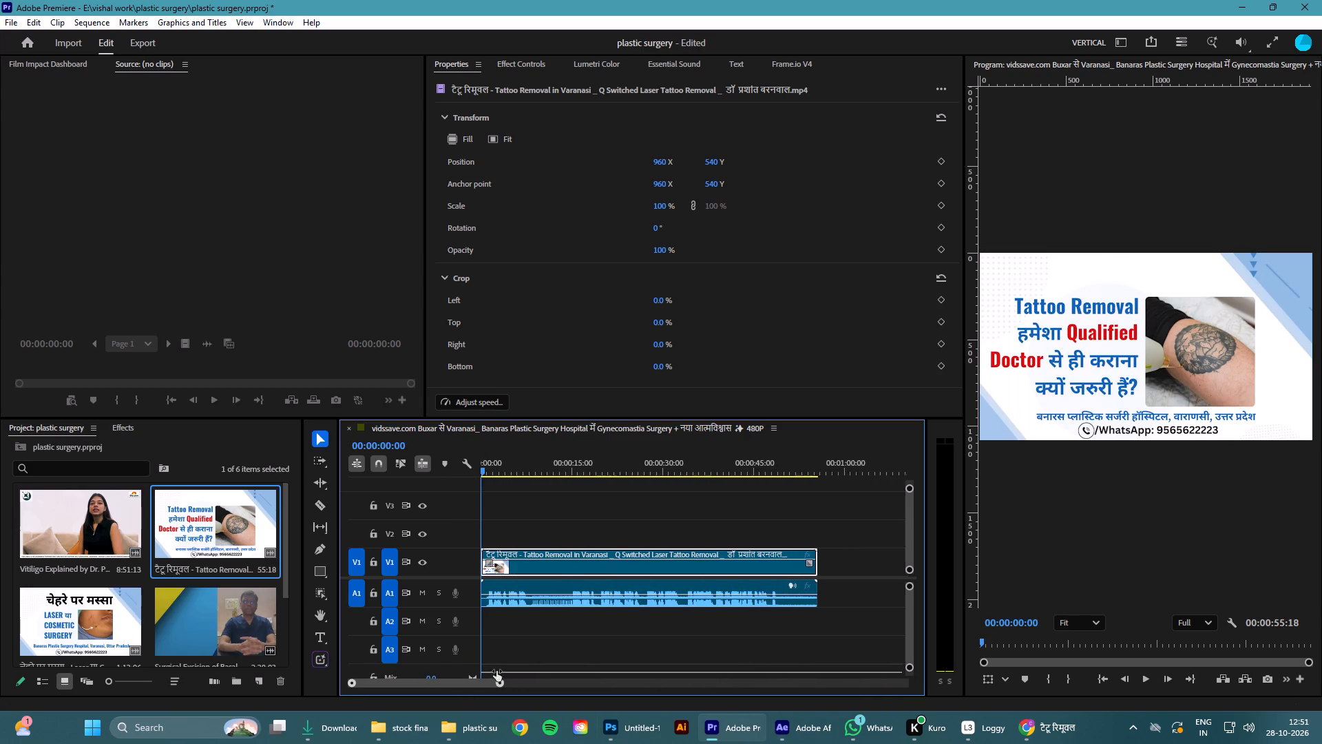
{"action": "left_click_drag", "start_coordinate": [496, 671], "coordinate": [508, 681]}
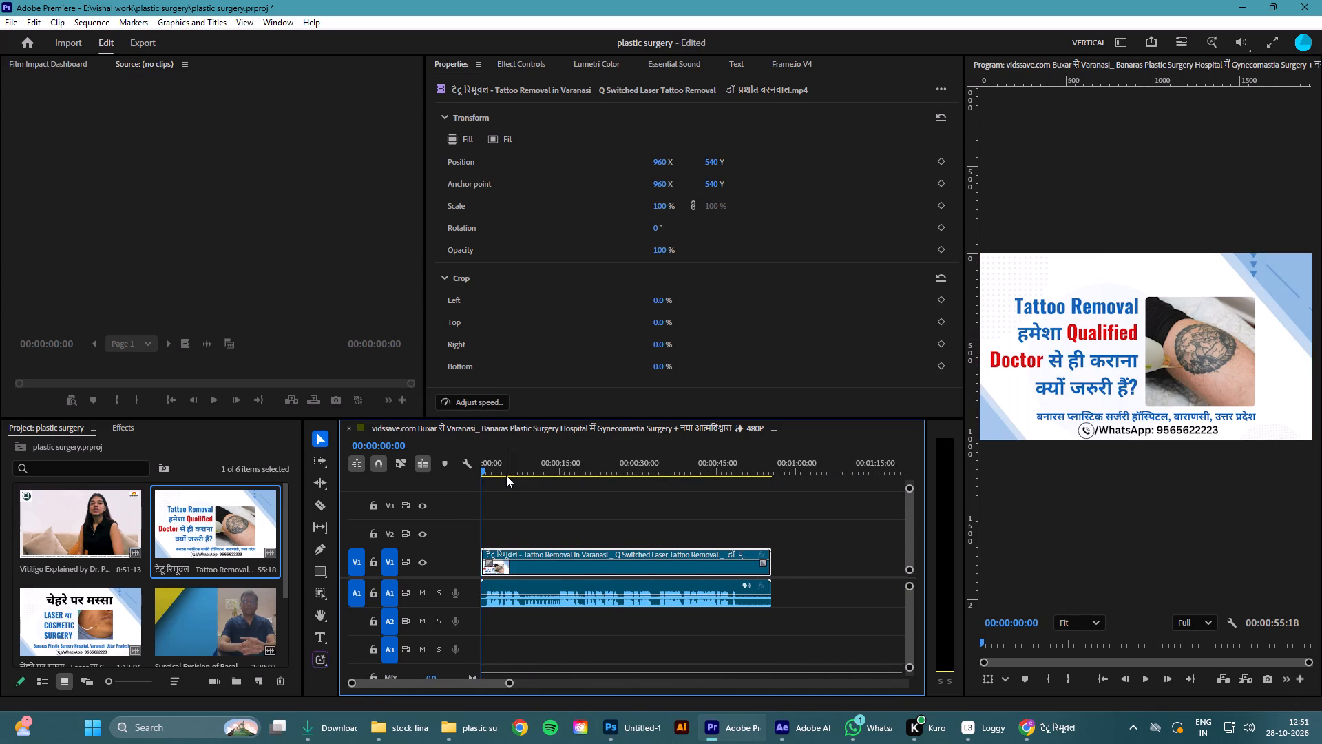
{"action": "left_click_drag", "start_coordinate": [484, 473], "coordinate": [428, 477]}
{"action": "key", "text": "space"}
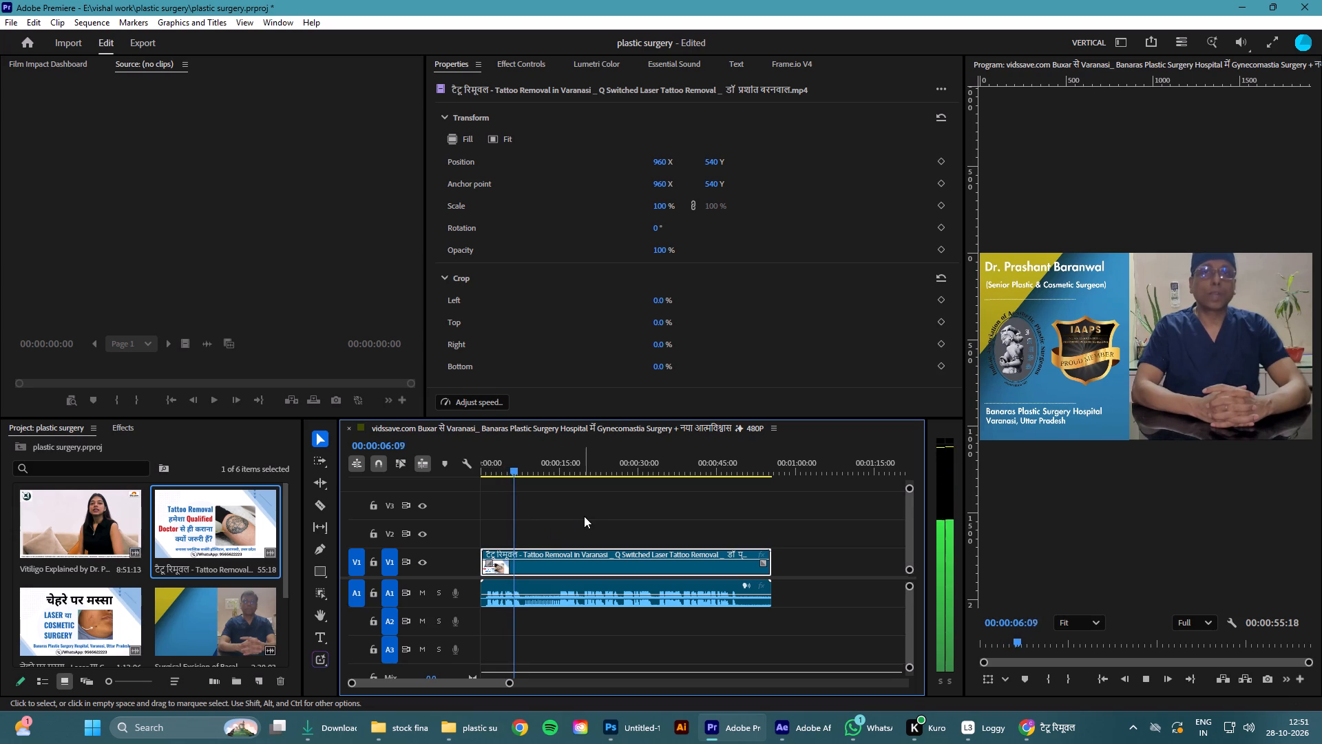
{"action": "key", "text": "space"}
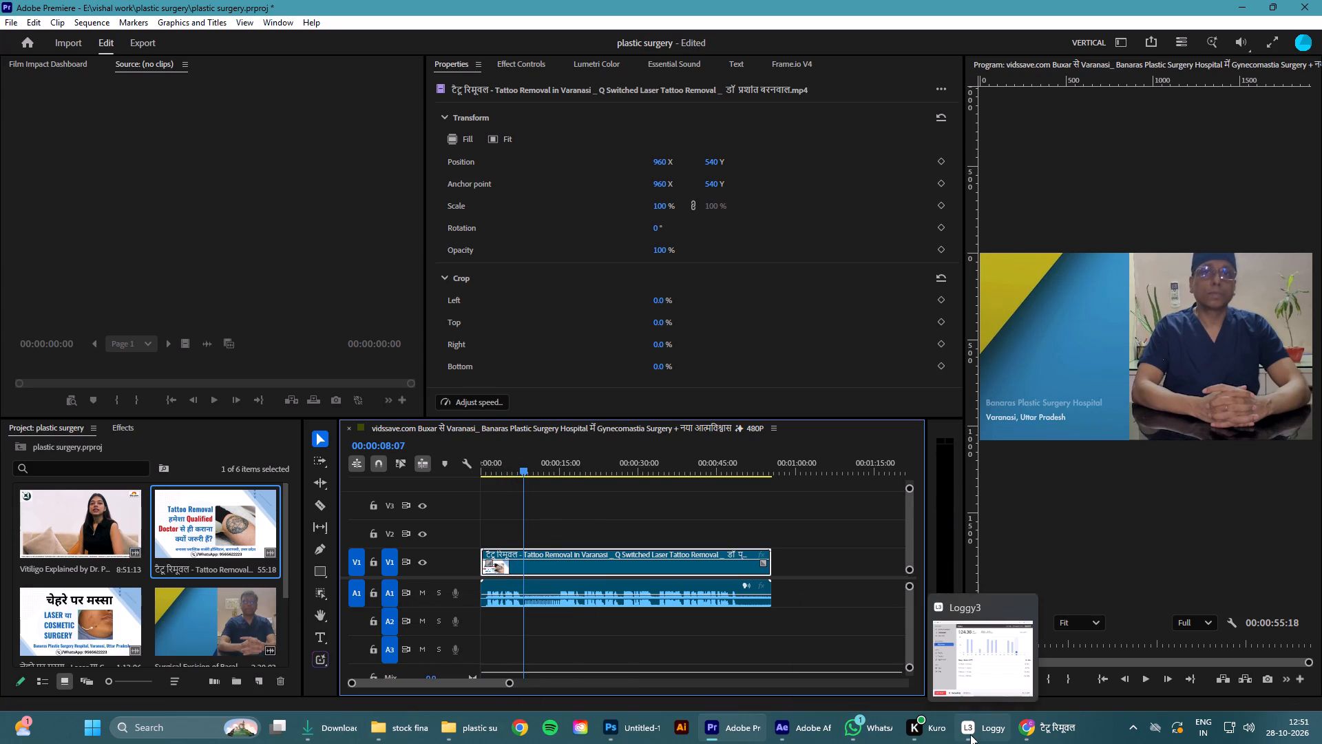
Switch to the Downloads folder, review the ending of the vitiligo video, then close the player and return to Premiere.
{"action": "left_click", "coordinate": [310, 719]}
{"action": "double_click", "coordinate": [454, 155]}
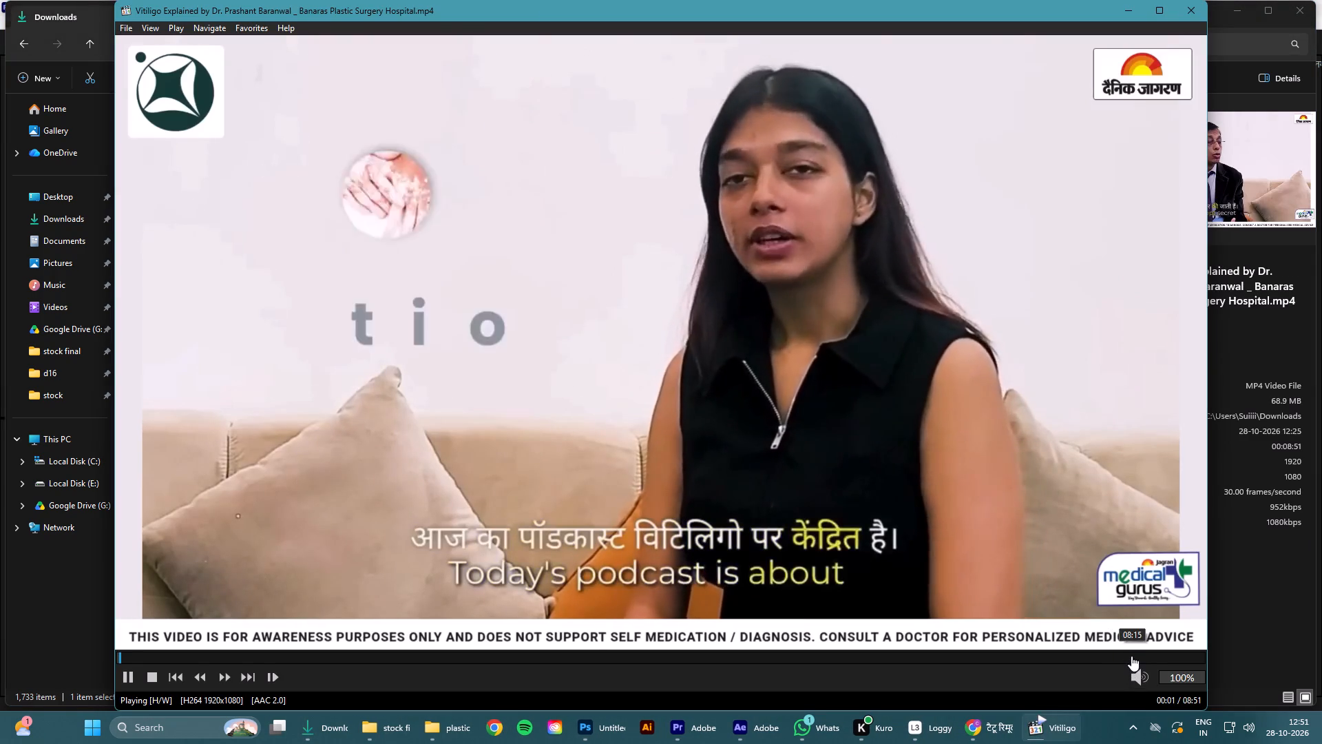
{"action": "left_click", "coordinate": [1131, 655]}
{"action": "left_click", "coordinate": [1173, 659]}
{"action": "left_click", "coordinate": [1193, 659]}
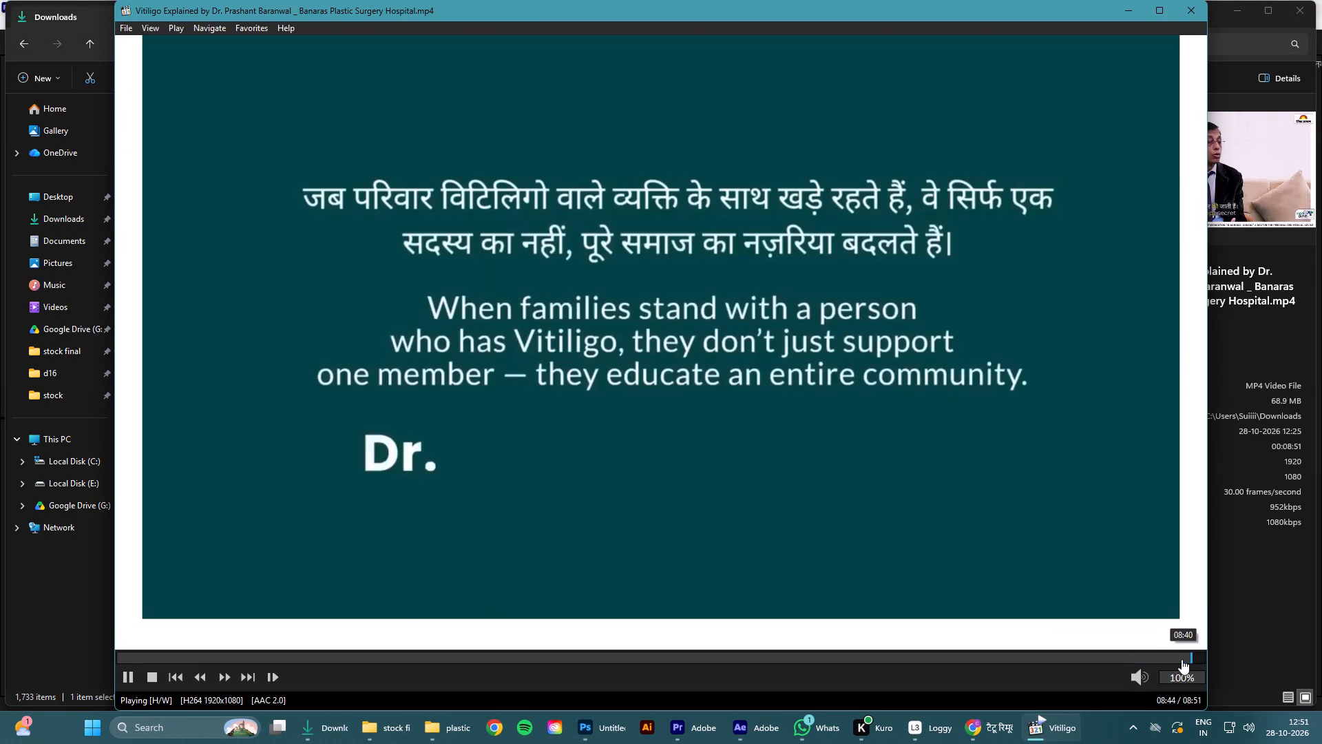
{"action": "left_click", "coordinate": [1177, 659]}
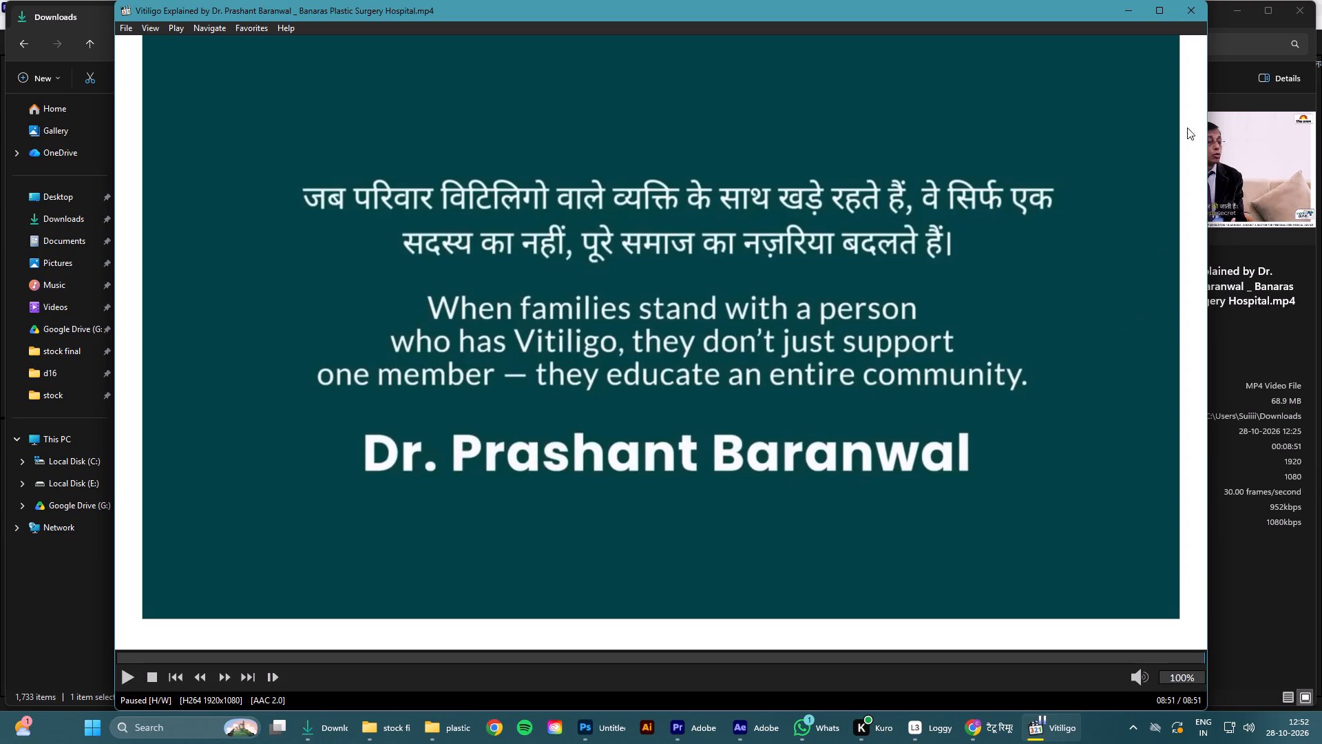
{"action": "left_click", "coordinate": [1193, 11]}
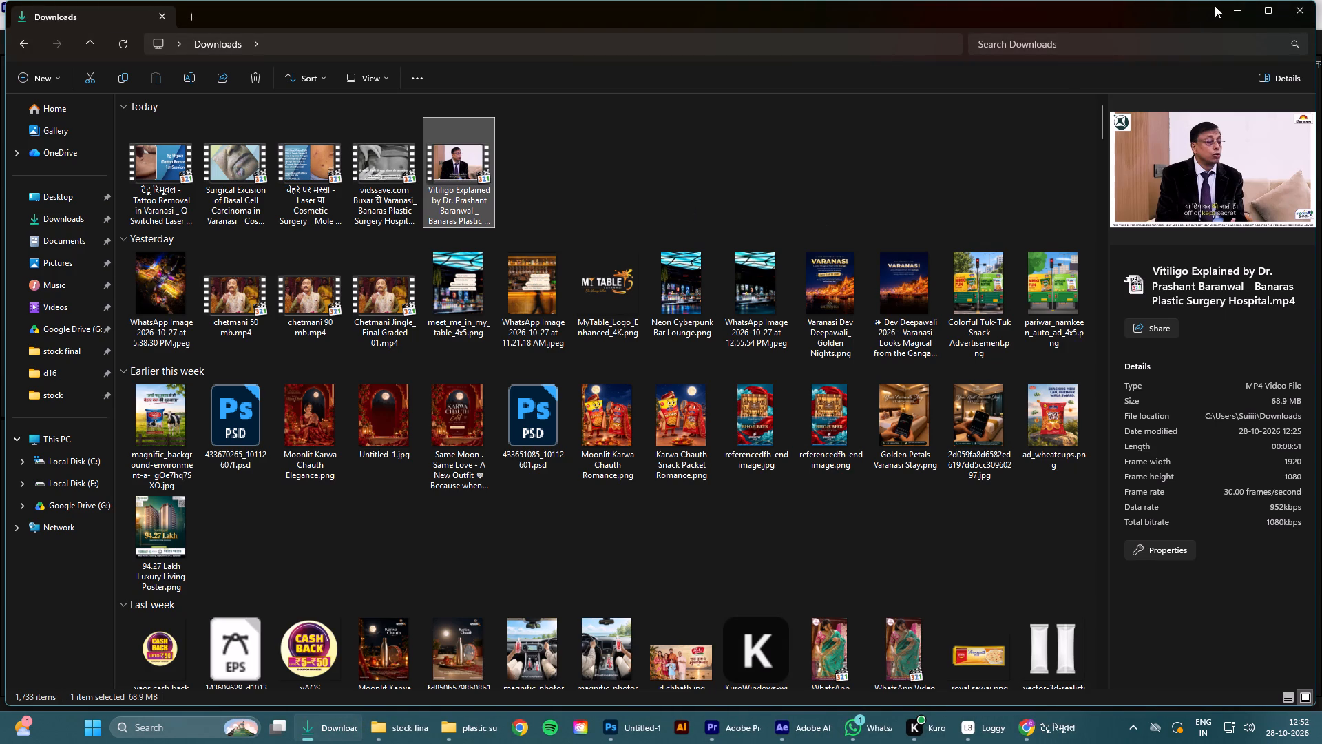
{"action": "left_click", "coordinate": [1248, 14]}
Replay the tattoo removal clip from the start of the sequence to review the title card and doctor introduction.
{"action": "left_click_drag", "start_coordinate": [524, 471], "coordinate": [522, 472]}
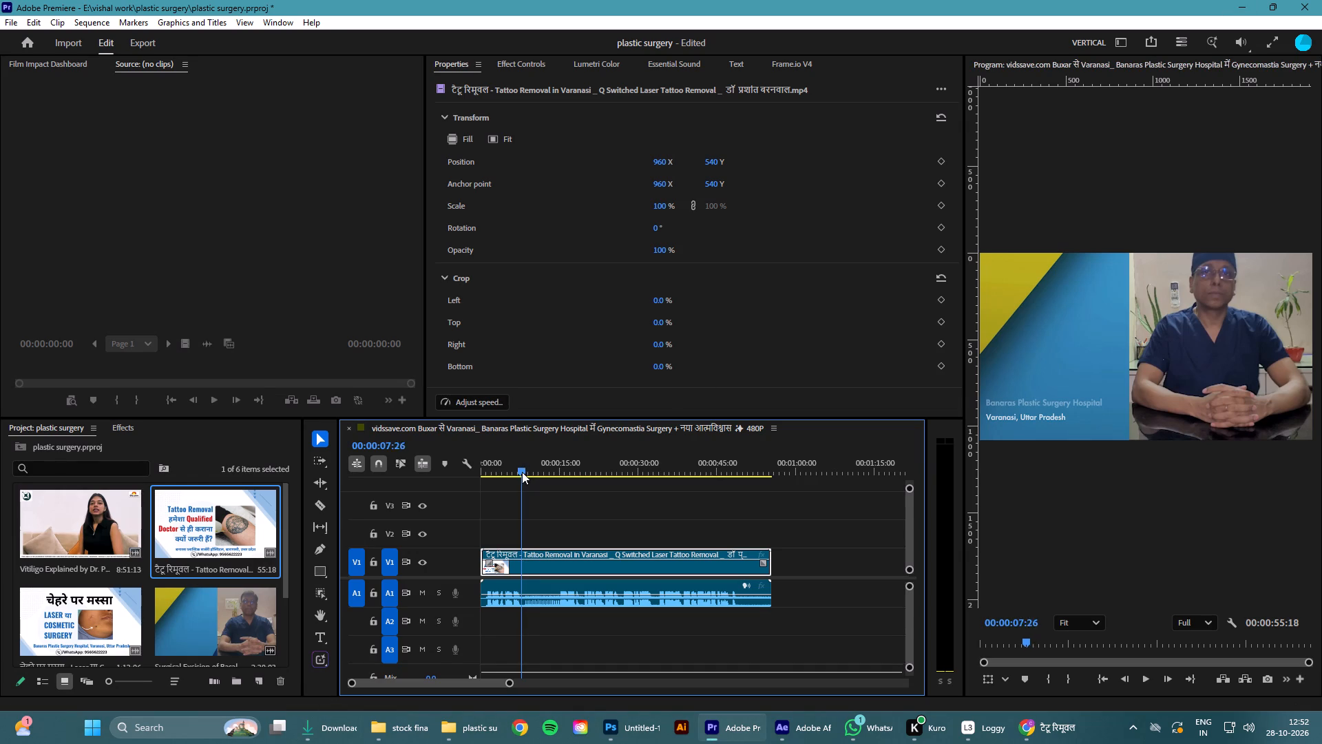
{"action": "left_click_drag", "start_coordinate": [522, 472], "coordinate": [478, 477]}
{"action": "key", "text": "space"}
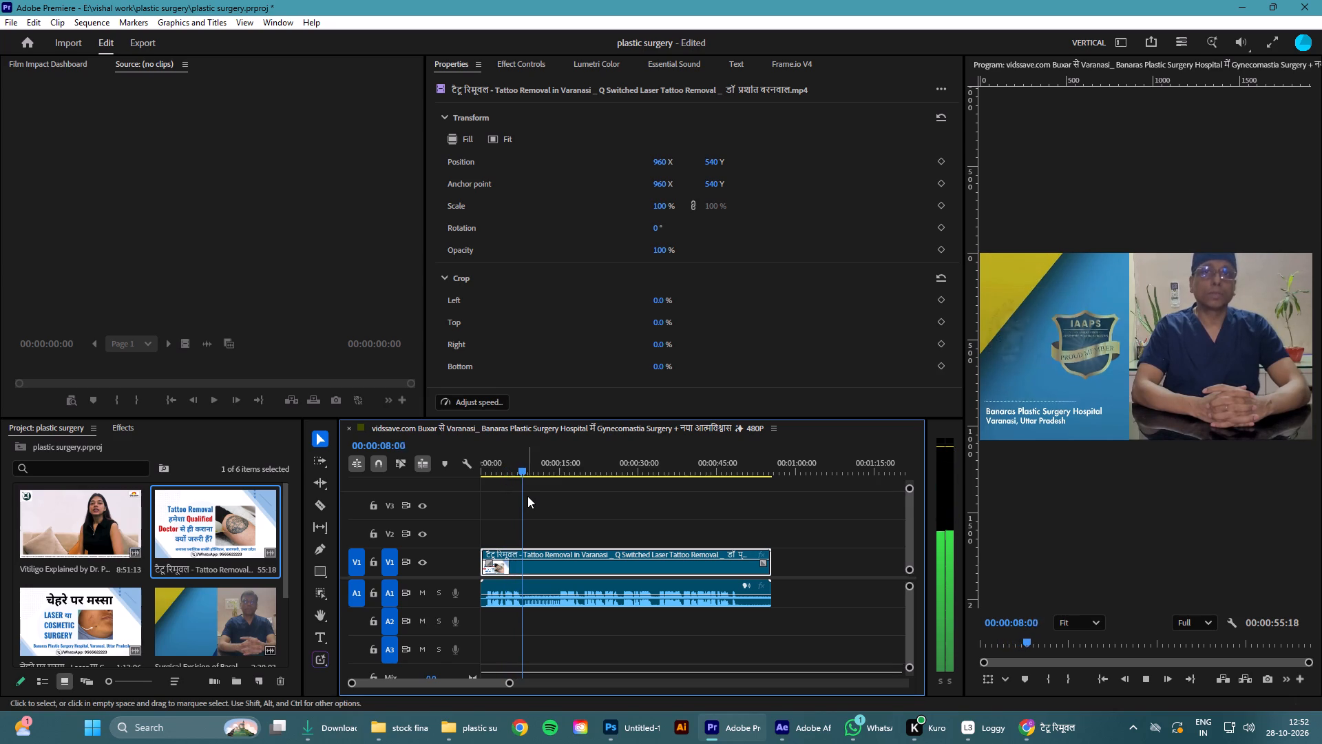
Replay the opening seconds of the tattoo removal clip to locate the change from the doctor's introduction to the treatment title.
{"action": "key", "text": "space"}
{"action": "left_click_drag", "start_coordinate": [527, 473], "coordinate": [526, 473]}
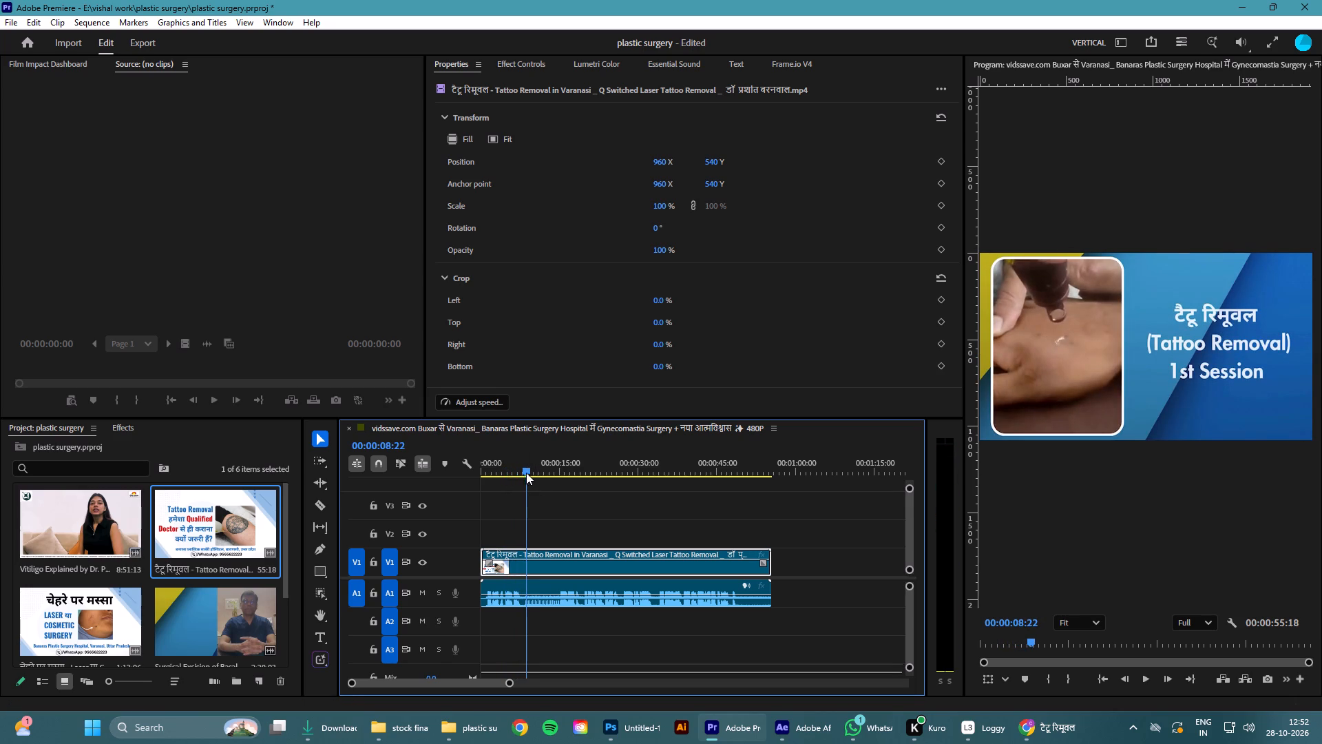
{"action": "left_click_drag", "start_coordinate": [526, 473], "coordinate": [512, 479]}
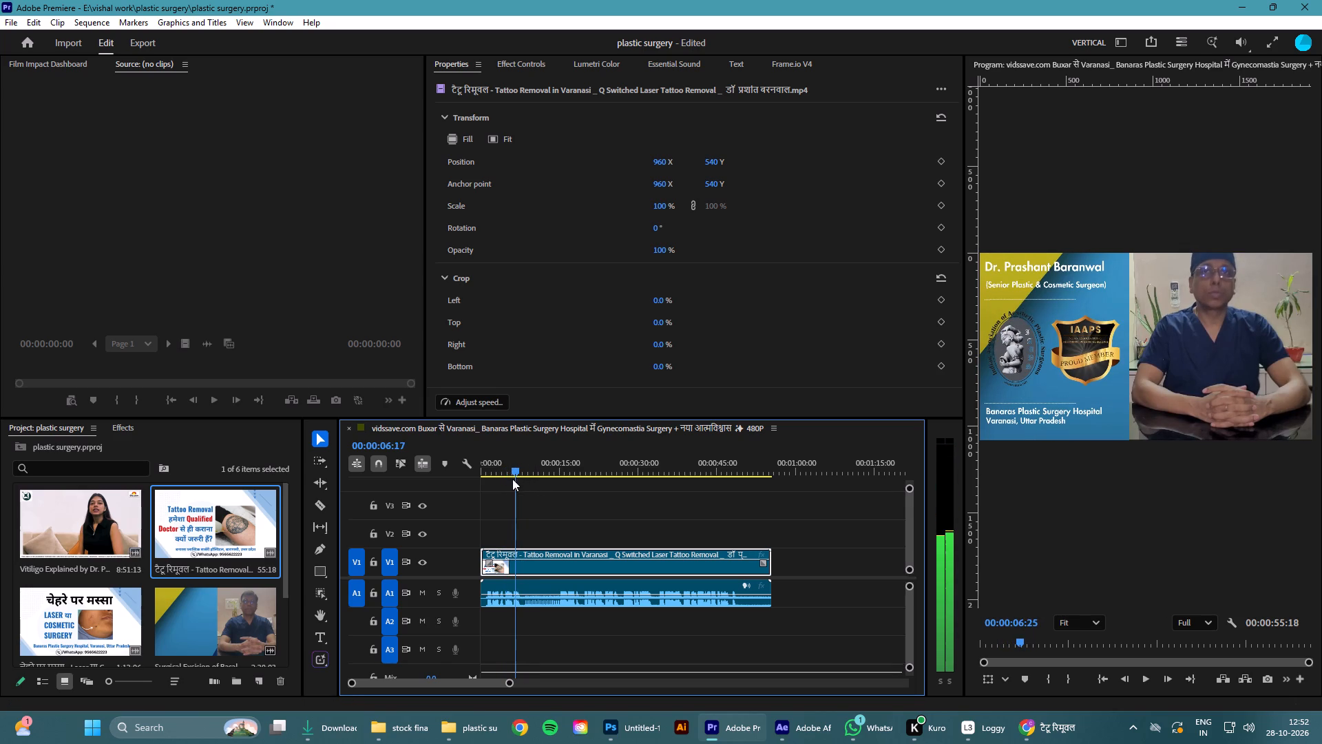
{"action": "left_click_drag", "start_coordinate": [512, 479], "coordinate": [476, 482]}
{"action": "key", "text": "space"}
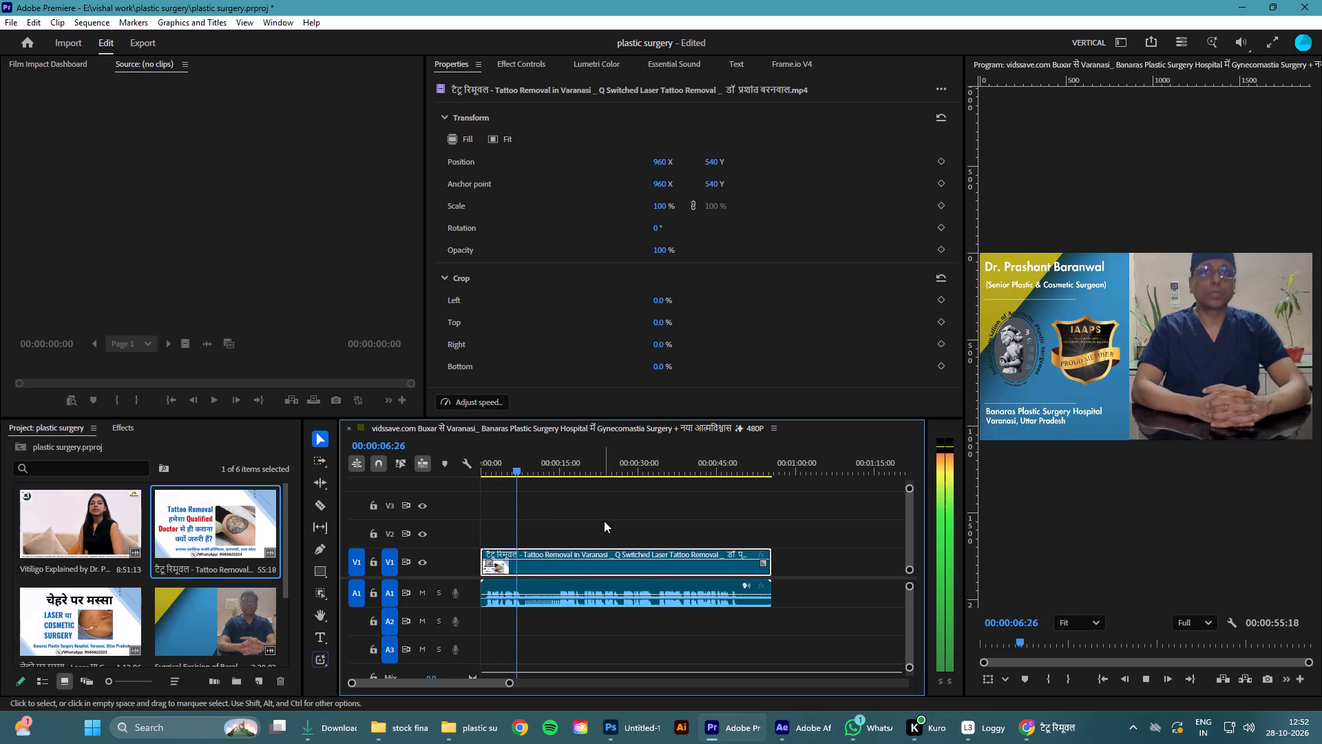
{"action": "key", "text": "space"}
{"action": "key", "text": "space"}
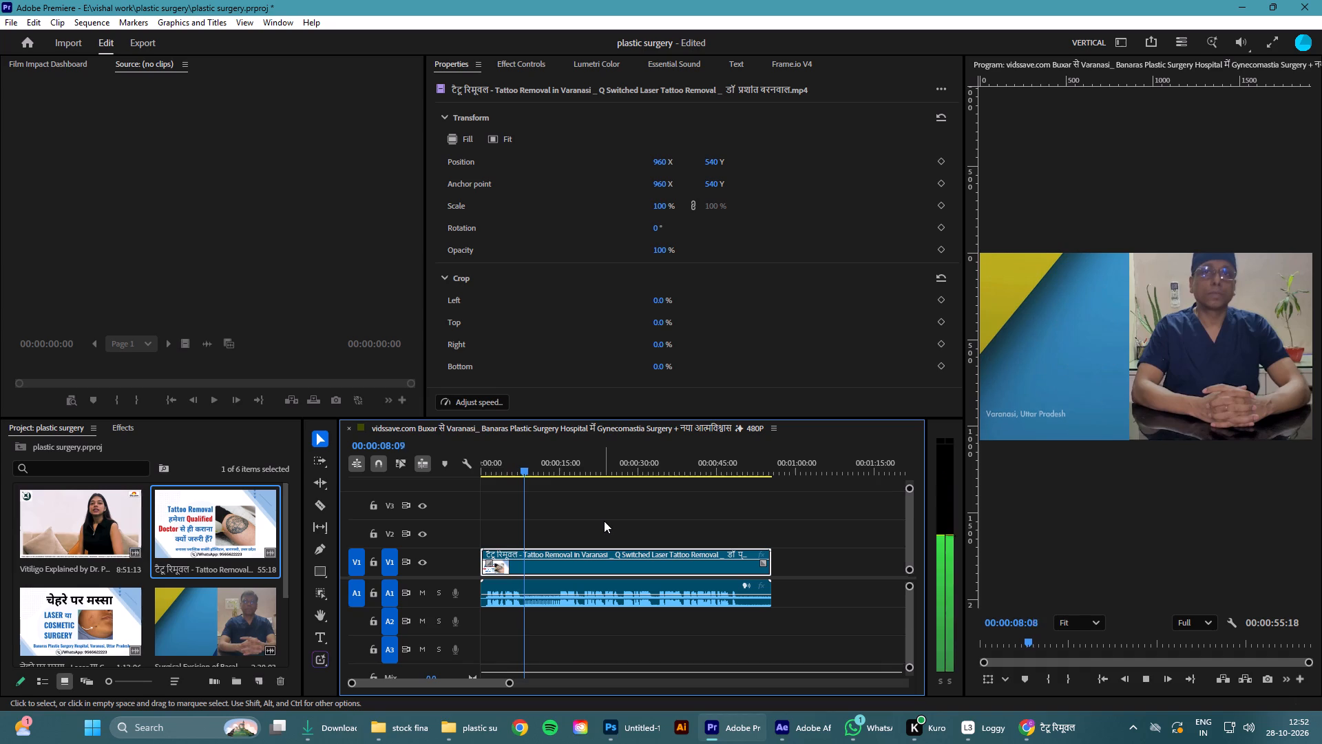
{"action": "key", "text": "space"}
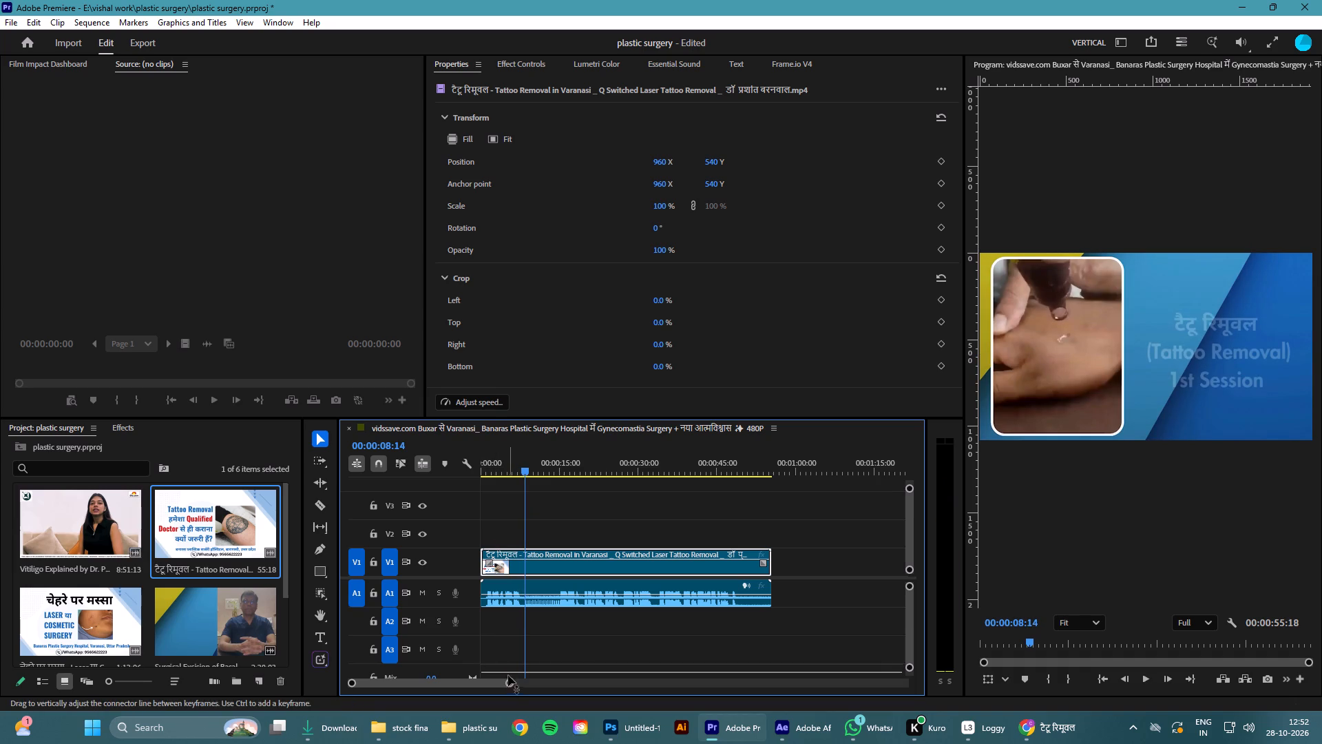
Split the tattoo removal video on V1 at 00:00:08:12, just before the first-session title shot begins.
{"action": "left_click_drag", "start_coordinate": [514, 686], "coordinate": [505, 683]}
{"action": "left_click_drag", "start_coordinate": [509, 681], "coordinate": [426, 678]}
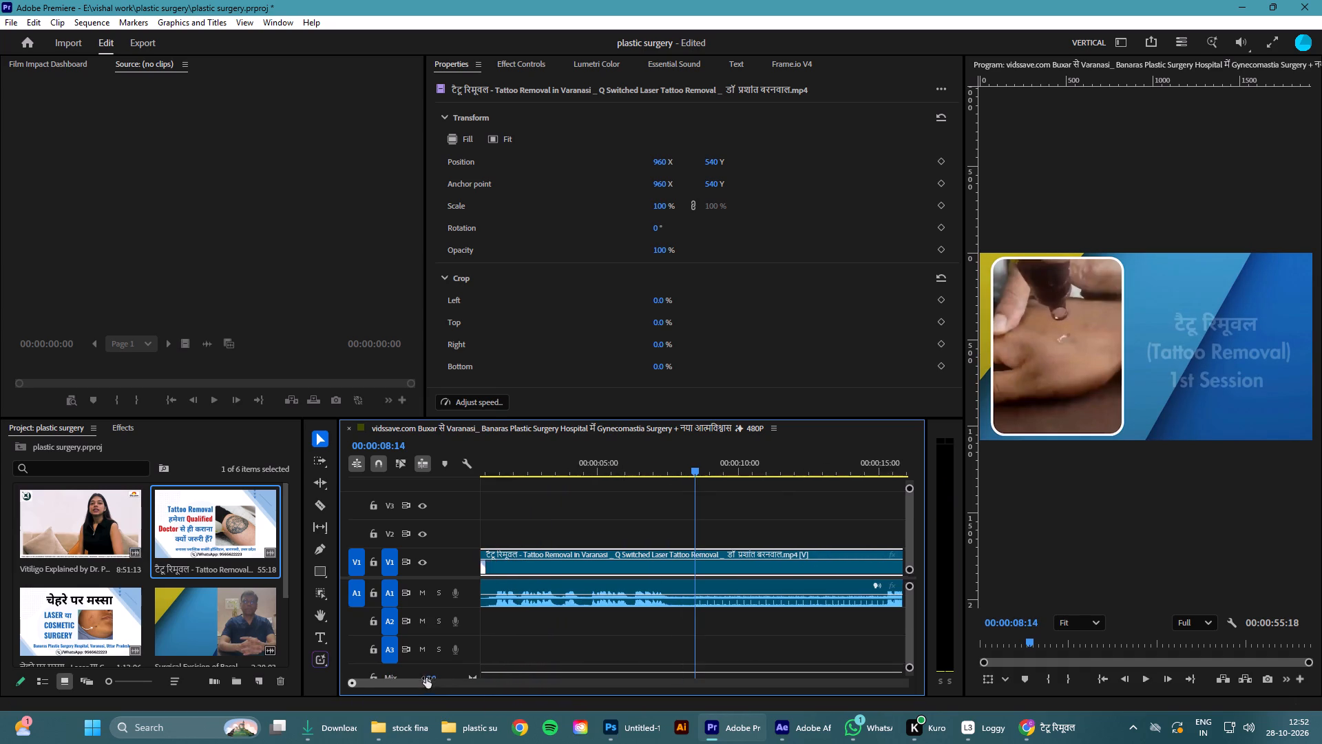
{"action": "left_click_drag", "start_coordinate": [426, 678], "coordinate": [430, 676]}
{"action": "left_click", "coordinate": [692, 468]}
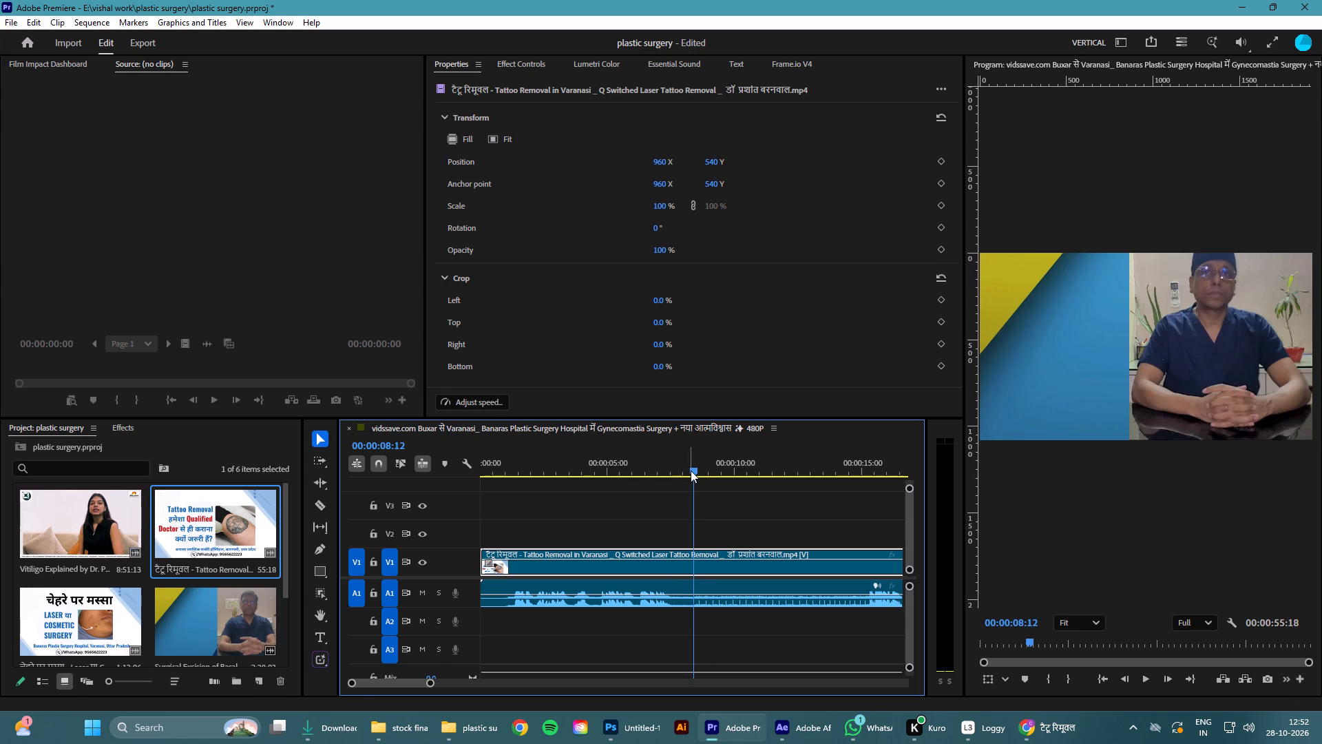
{"action": "left_click", "coordinate": [706, 566]}
{"action": "left_click", "coordinate": [321, 506]}
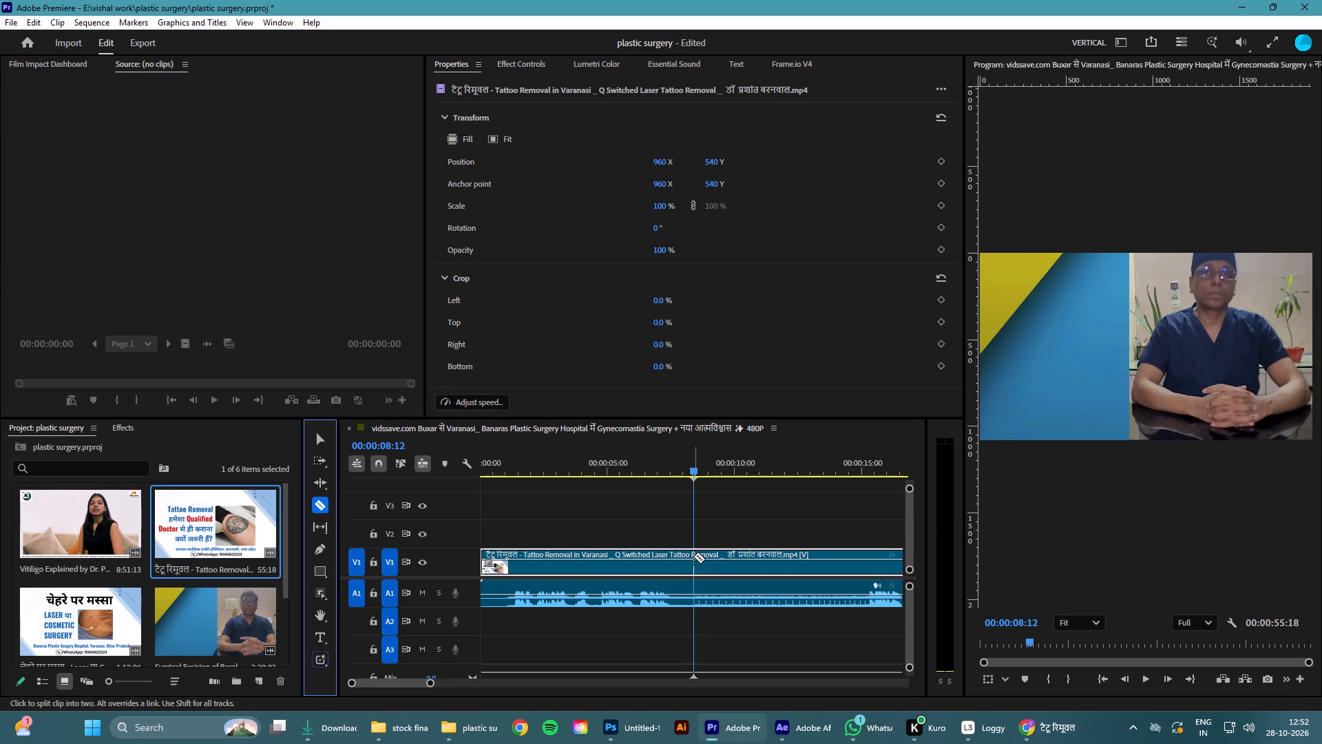
{"action": "left_click", "coordinate": [693, 555]}
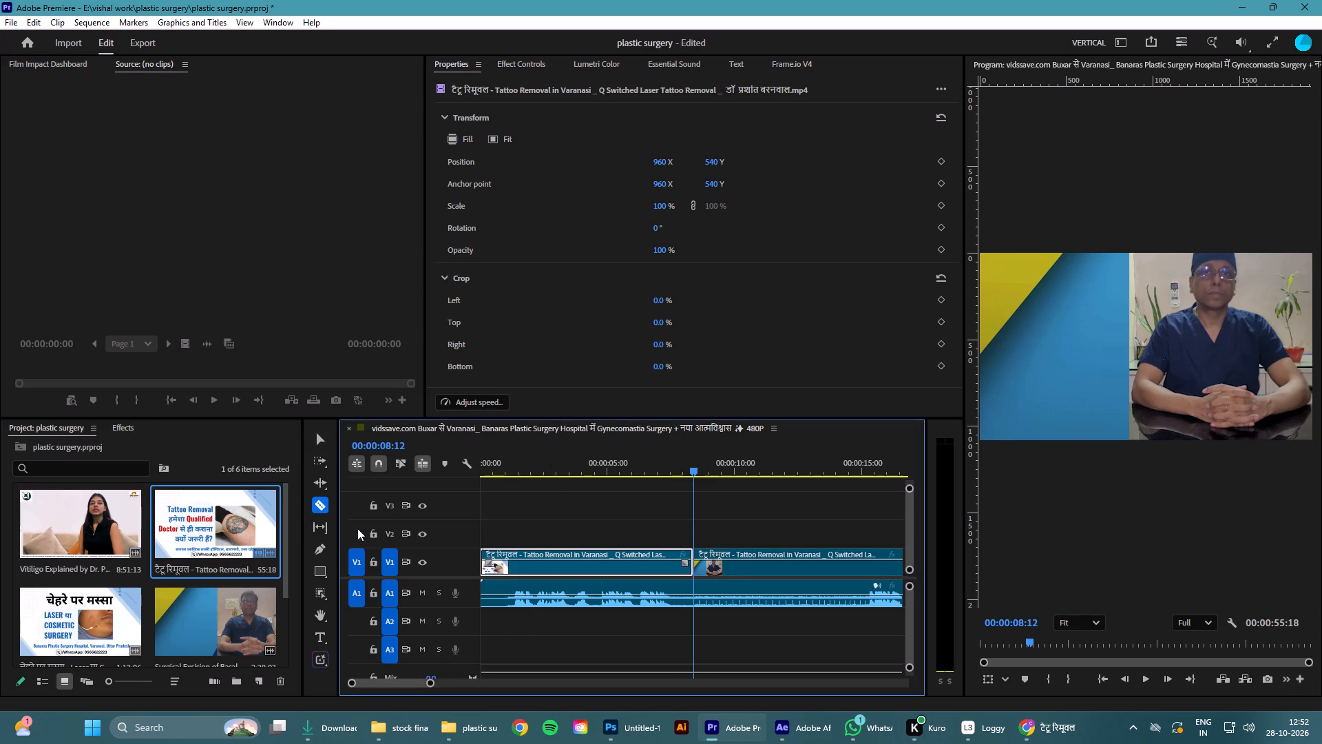
{"action": "left_click", "coordinate": [321, 443]}
{"action": "left_click", "coordinate": [577, 520]}
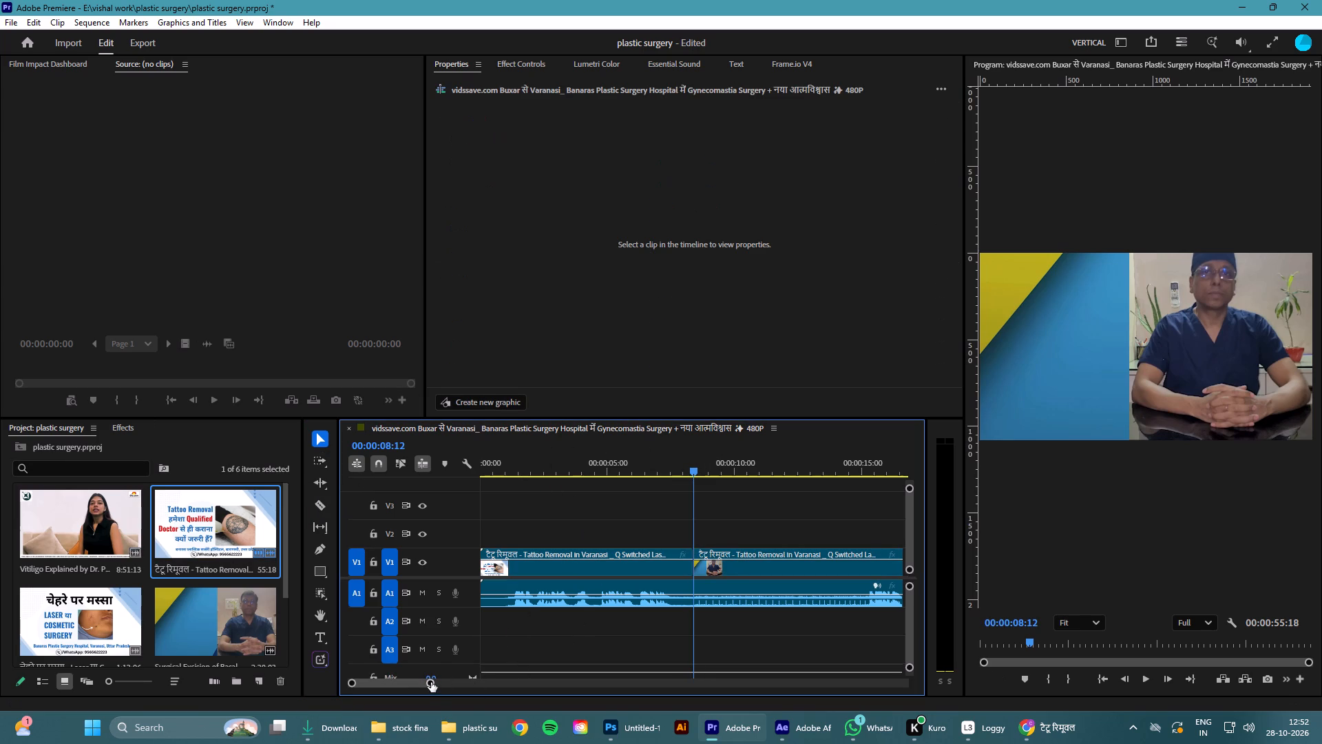
Play the footage across the new cut up to about 15 seconds, and return the playhead to the cut.
{"action": "left_click_drag", "start_coordinate": [431, 682], "coordinate": [460, 690]}
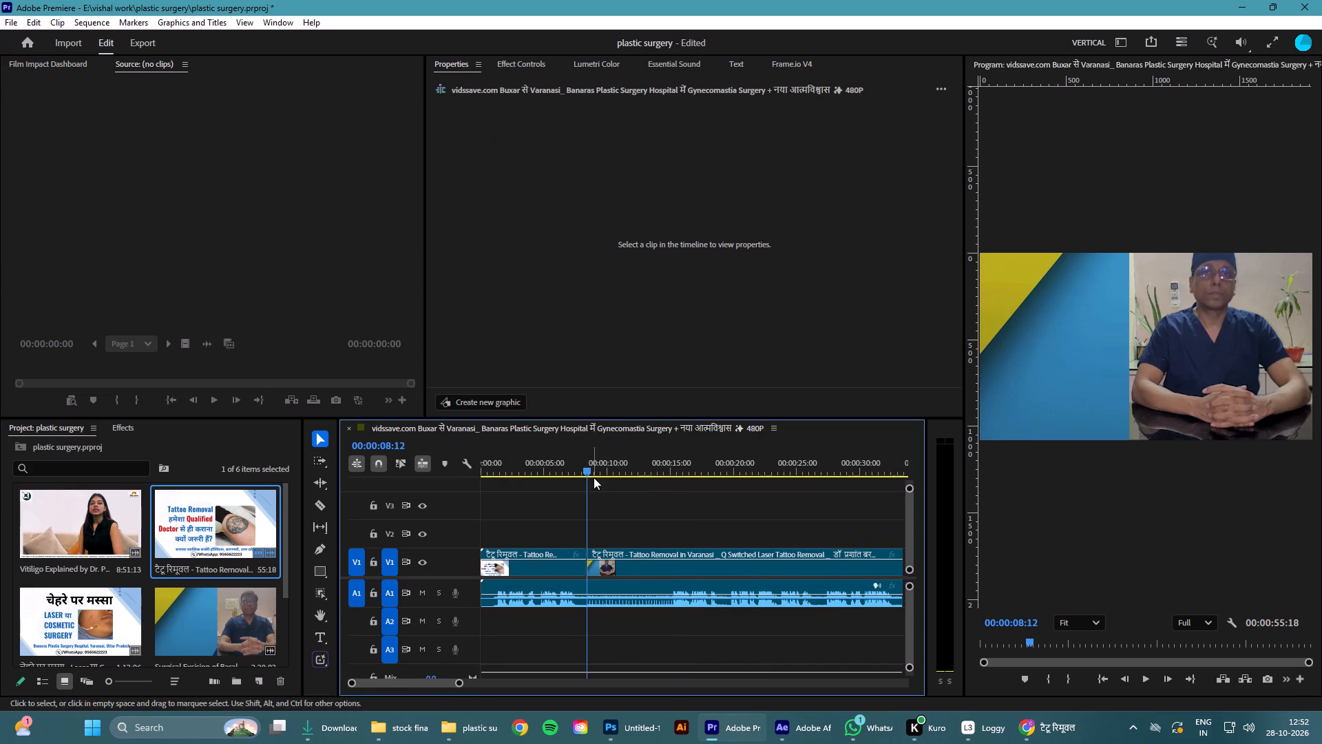
{"action": "left_click_drag", "start_coordinate": [586, 471], "coordinate": [565, 460]}
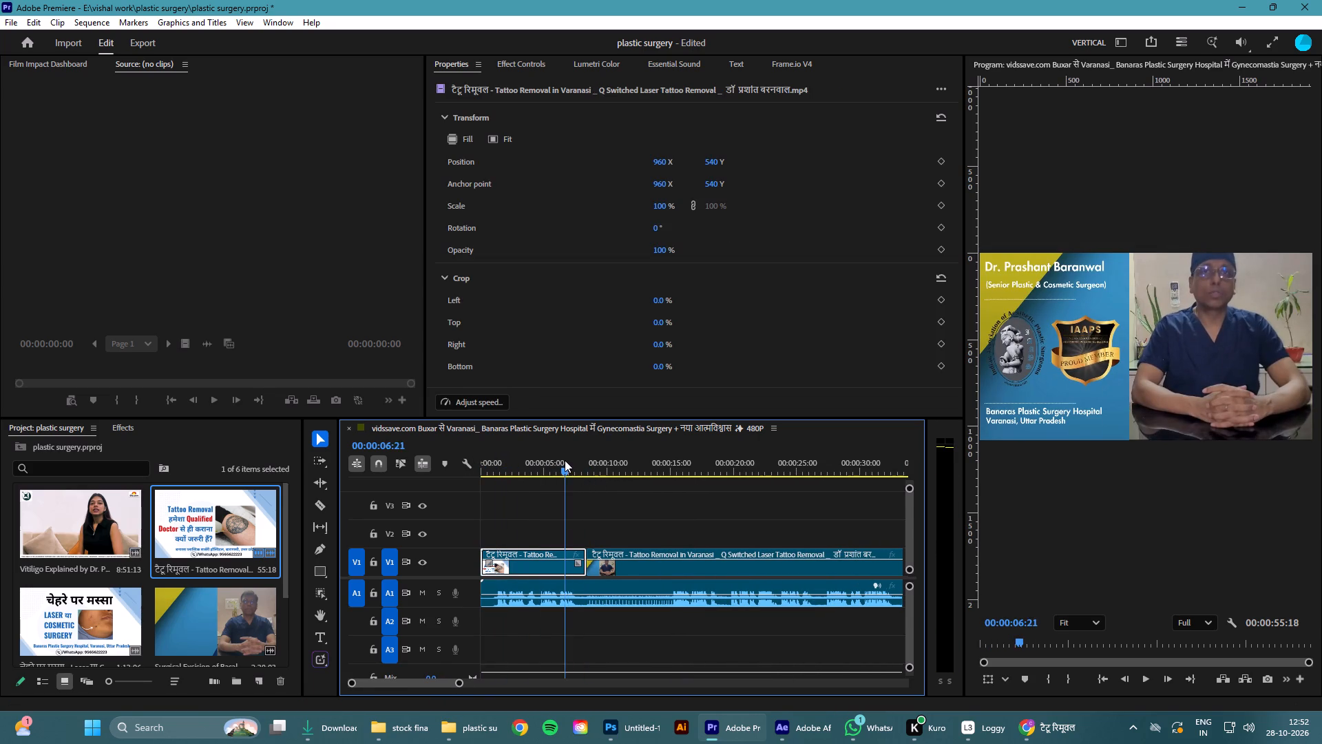
{"action": "left_click_drag", "start_coordinate": [565, 460], "coordinate": [585, 462]}
{"action": "key", "text": "space"}
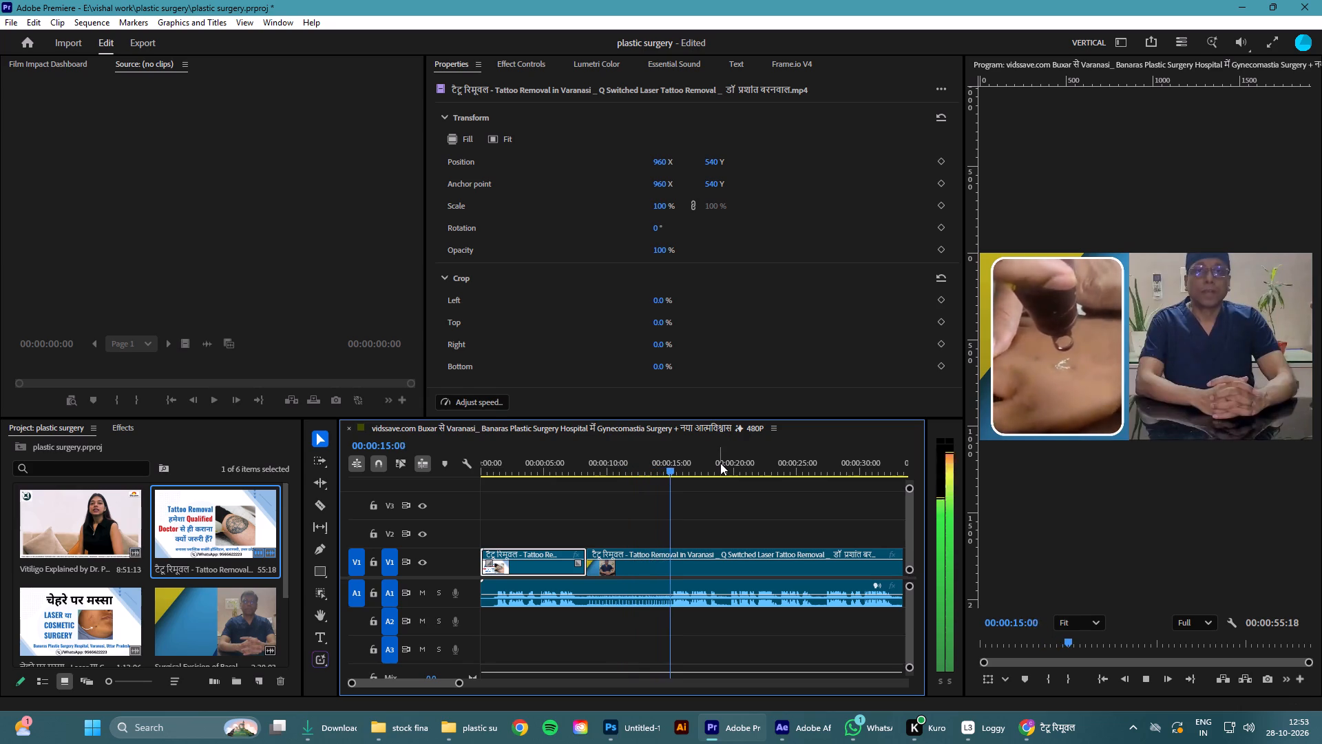
{"action": "key", "text": "space"}
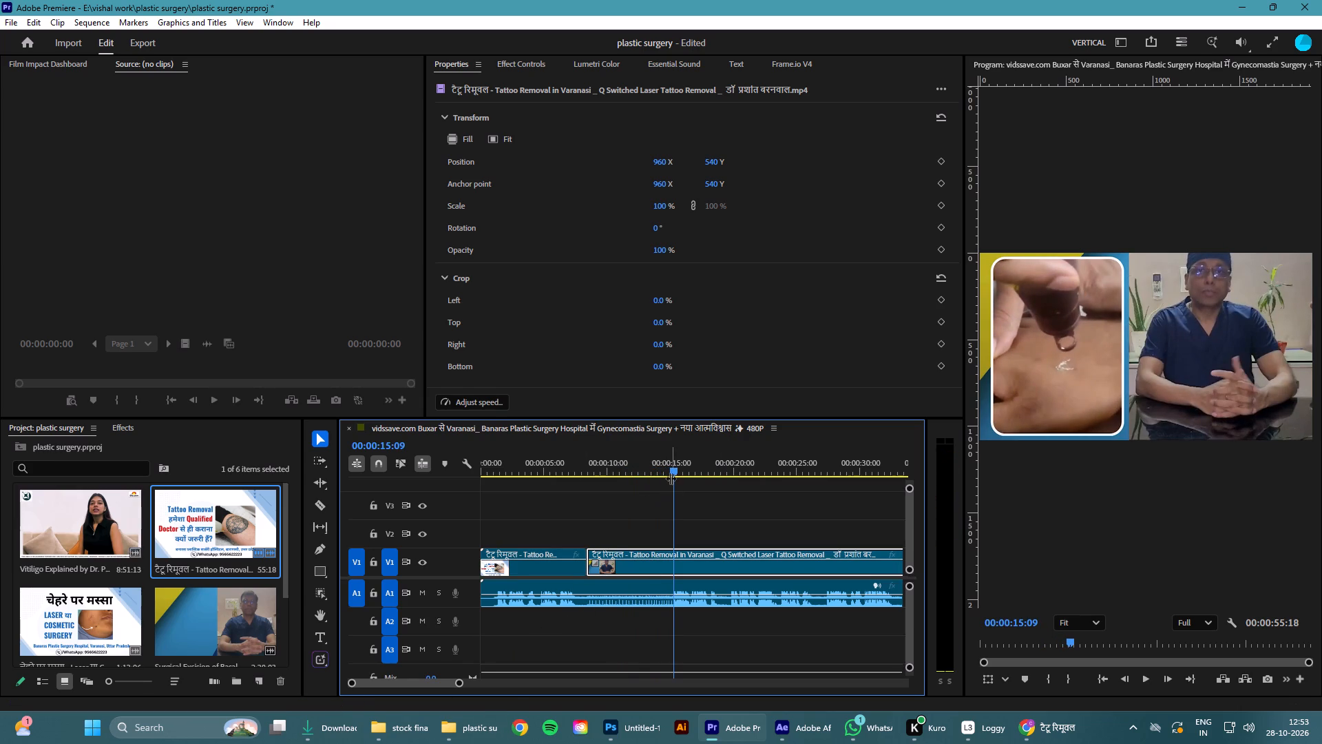
{"action": "left_click_drag", "start_coordinate": [673, 476], "coordinate": [587, 490]}
{"action": "left_click_drag", "start_coordinate": [674, 476], "coordinate": [619, 483]}
{"action": "left_click_drag", "start_coordinate": [619, 483], "coordinate": [620, 483]}
{"action": "left_click_drag", "start_coordinate": [675, 468], "coordinate": [589, 495]}
Search the effects for "light le" and apply the VR Light Leaks transition at the cut between the two V1 segments.
{"action": "left_click", "coordinate": [587, 560]}
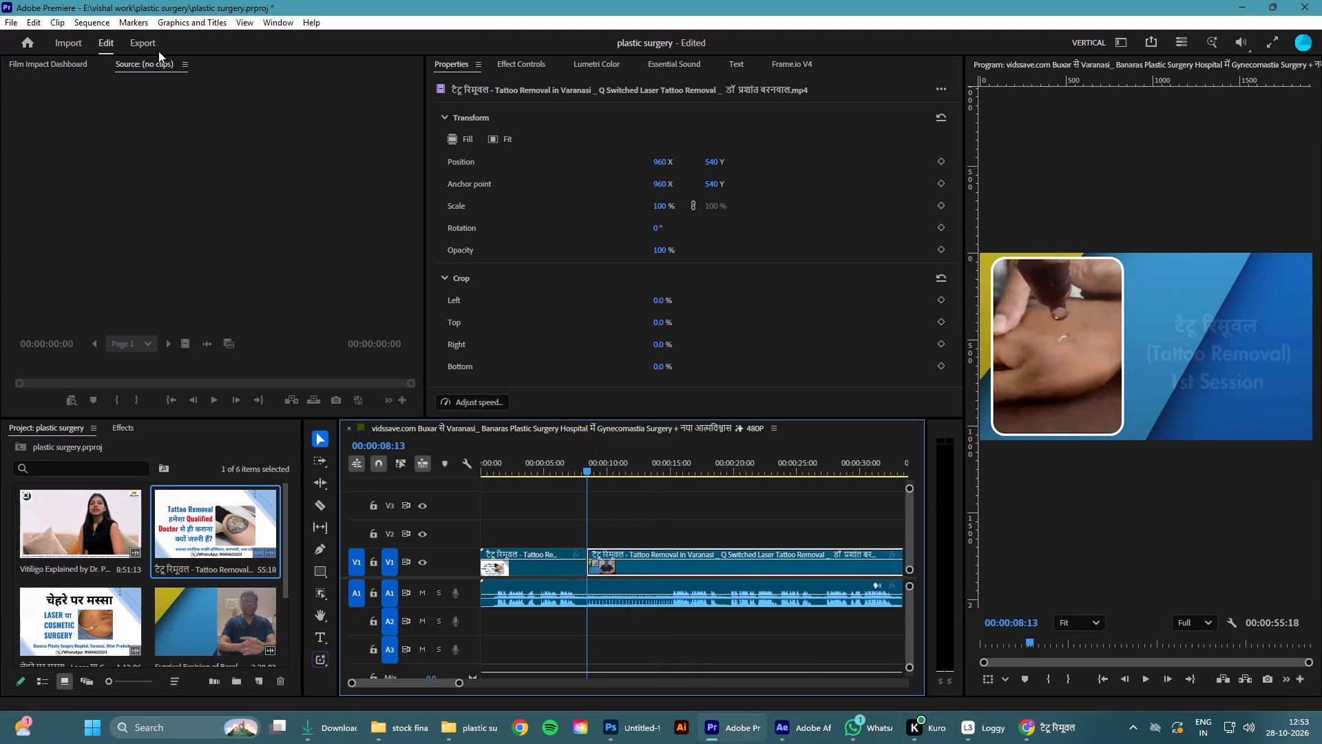
{"action": "left_click", "coordinate": [510, 65]}
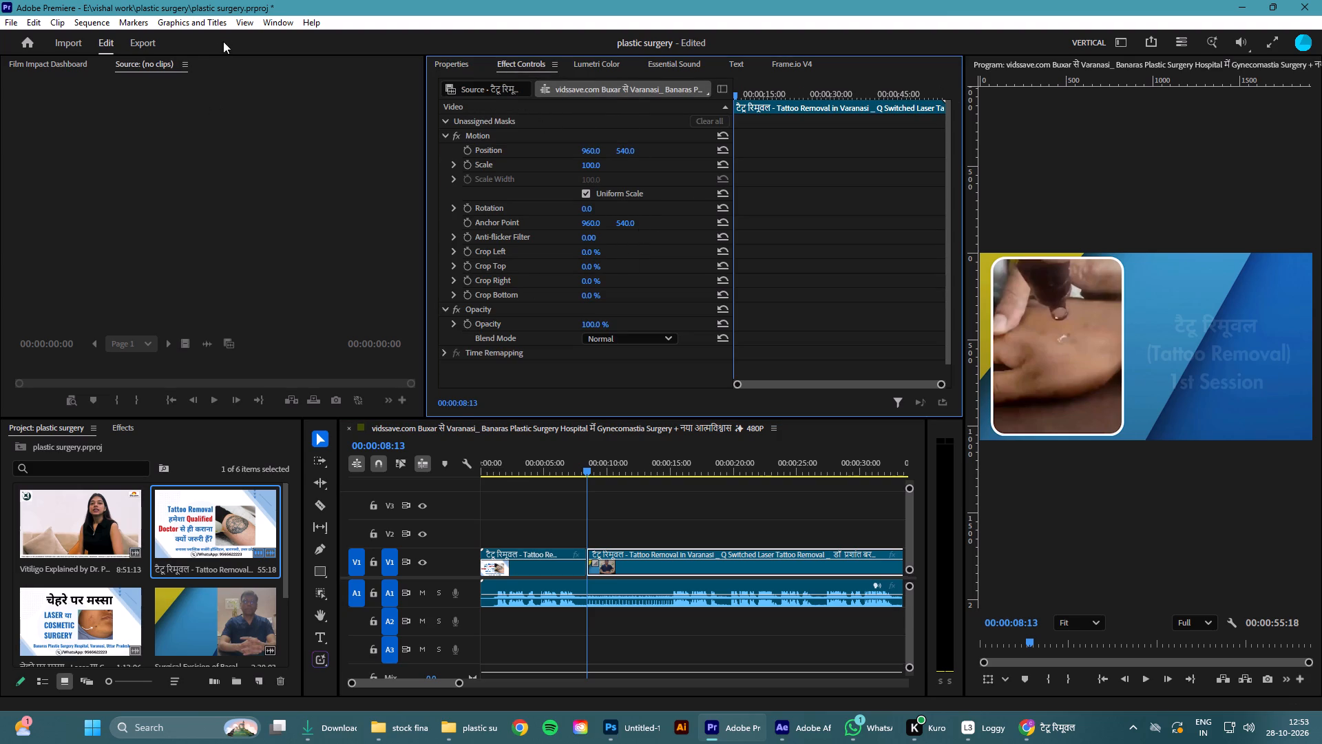
{"action": "left_click", "coordinate": [274, 19]}
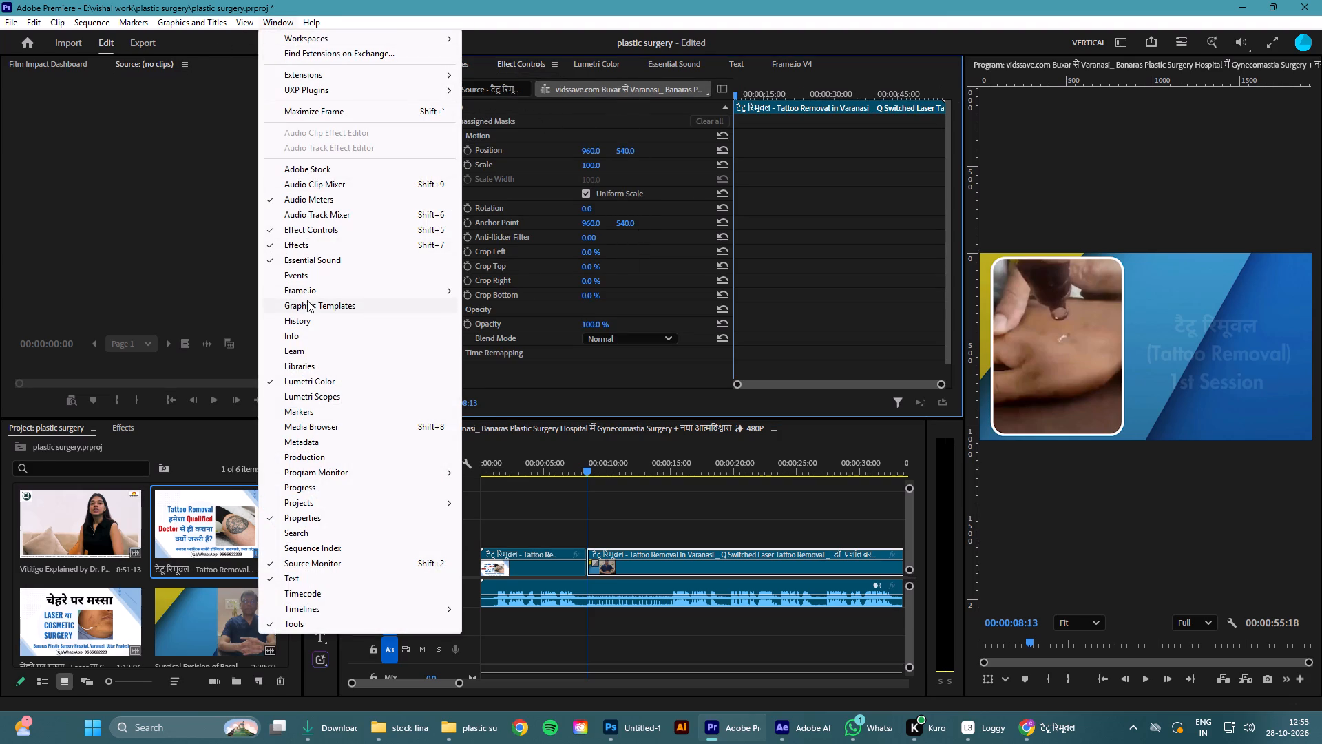
{"action": "left_click", "coordinate": [300, 242]}
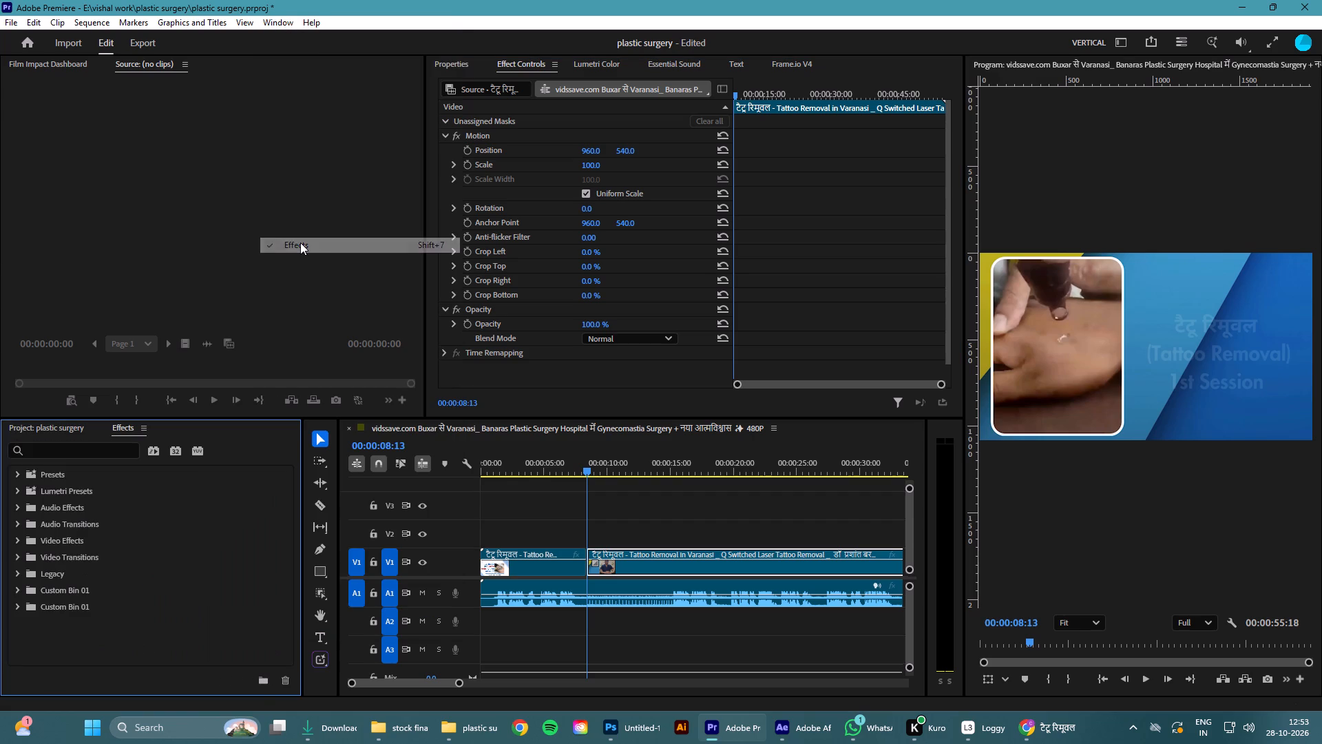
{"action": "double_click", "coordinate": [56, 441]}
{"action": "left_click", "coordinate": [56, 453]}
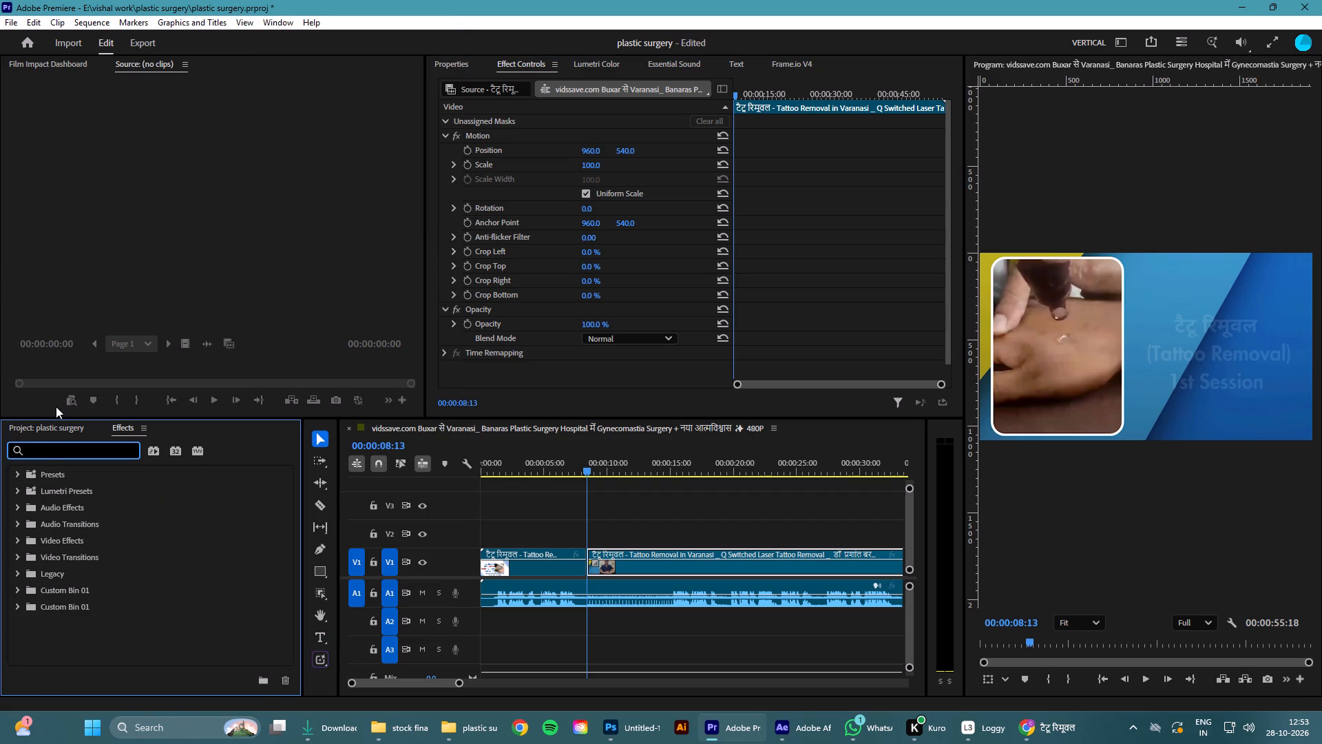
{"action": "key", "text": "k"}
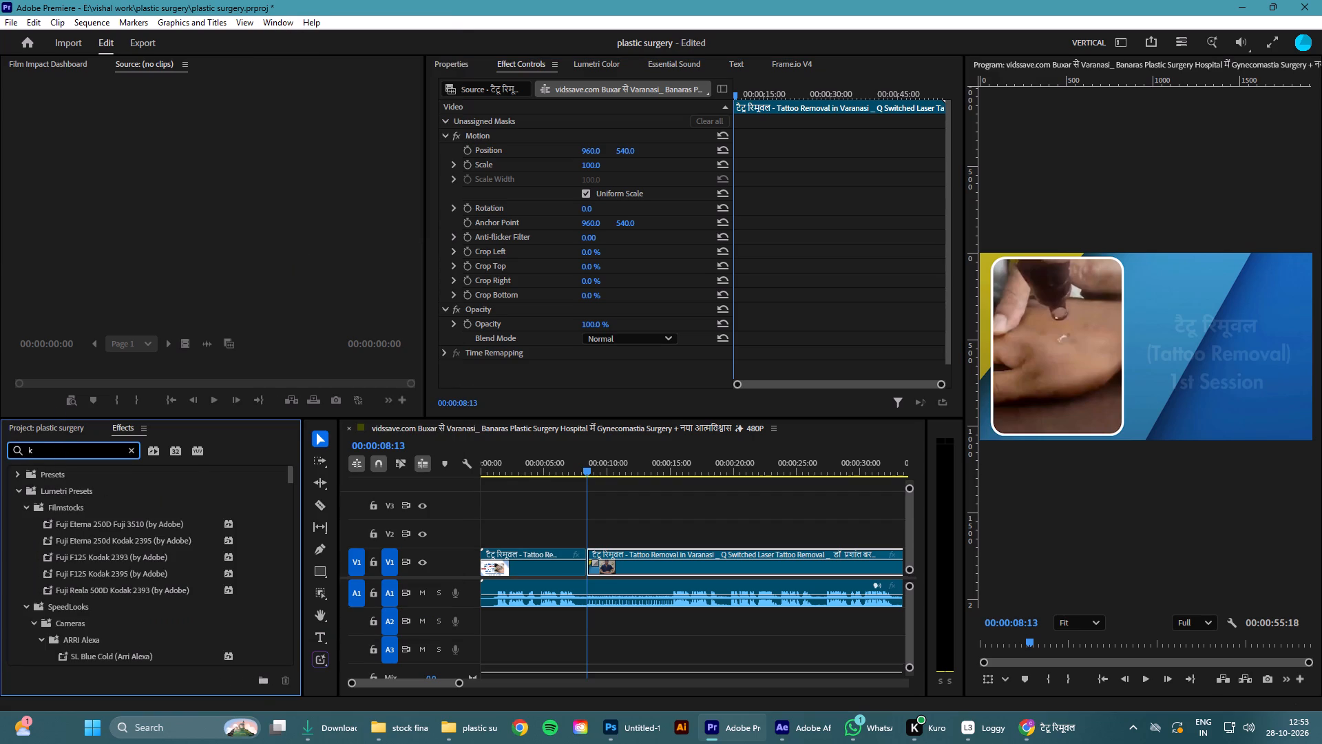
{"action": "key", "text": "BackSpace"}
{"action": "type", "text": "light"}
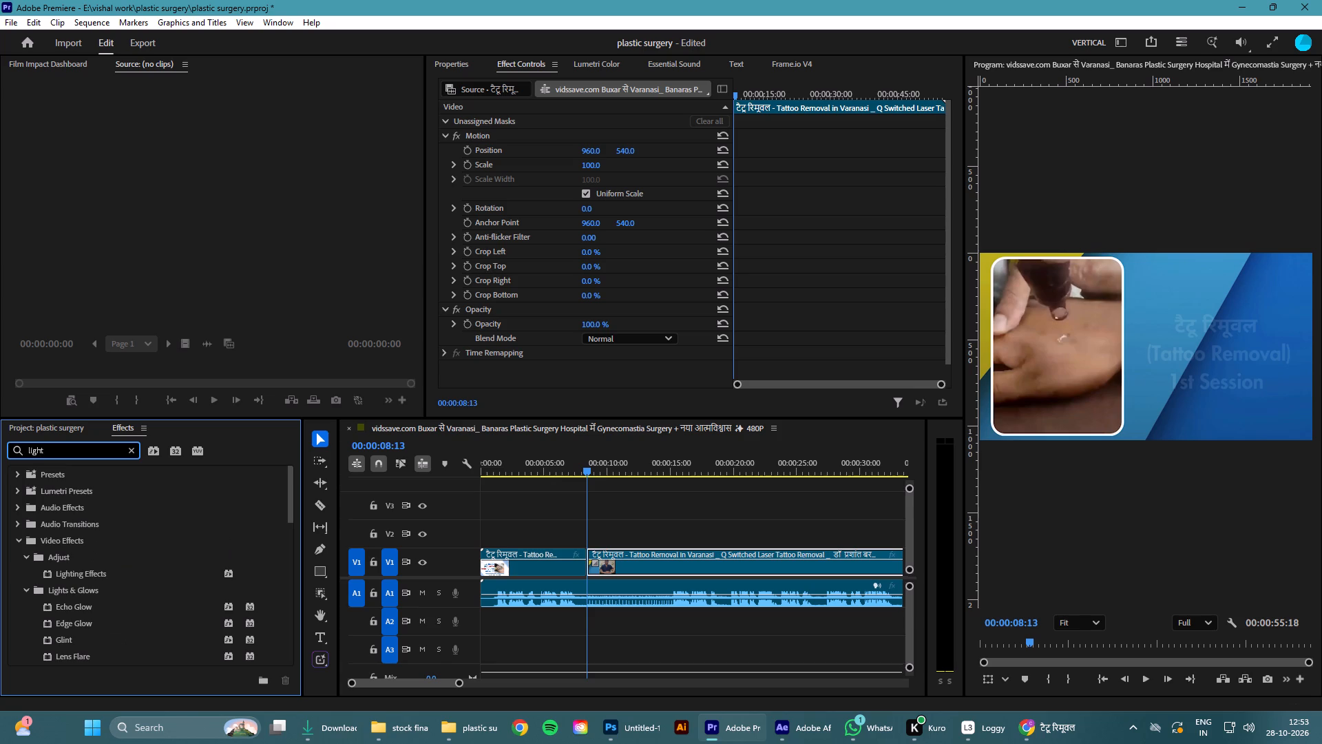
{"action": "key", "text": "space"}
{"action": "key", "text": "l"}
{"action": "key", "text": "e"}
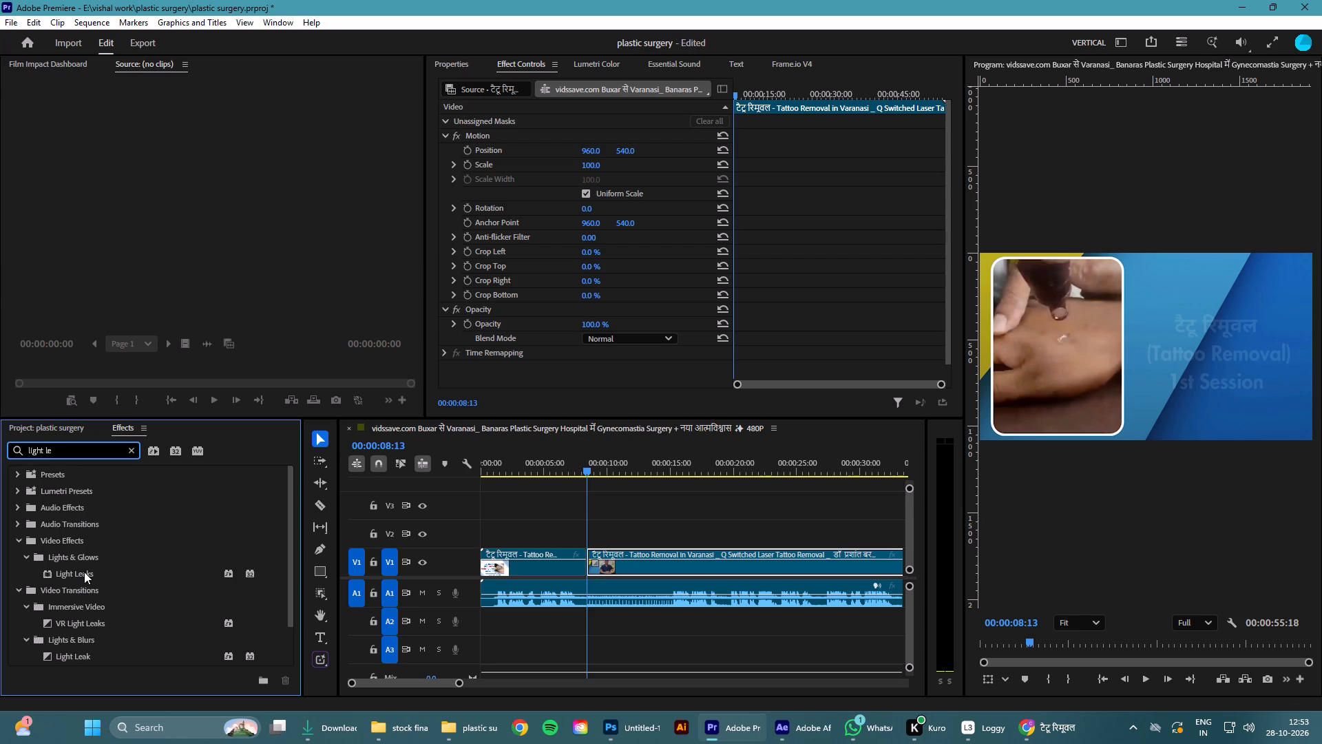
{"action": "left_click", "coordinate": [67, 620]}
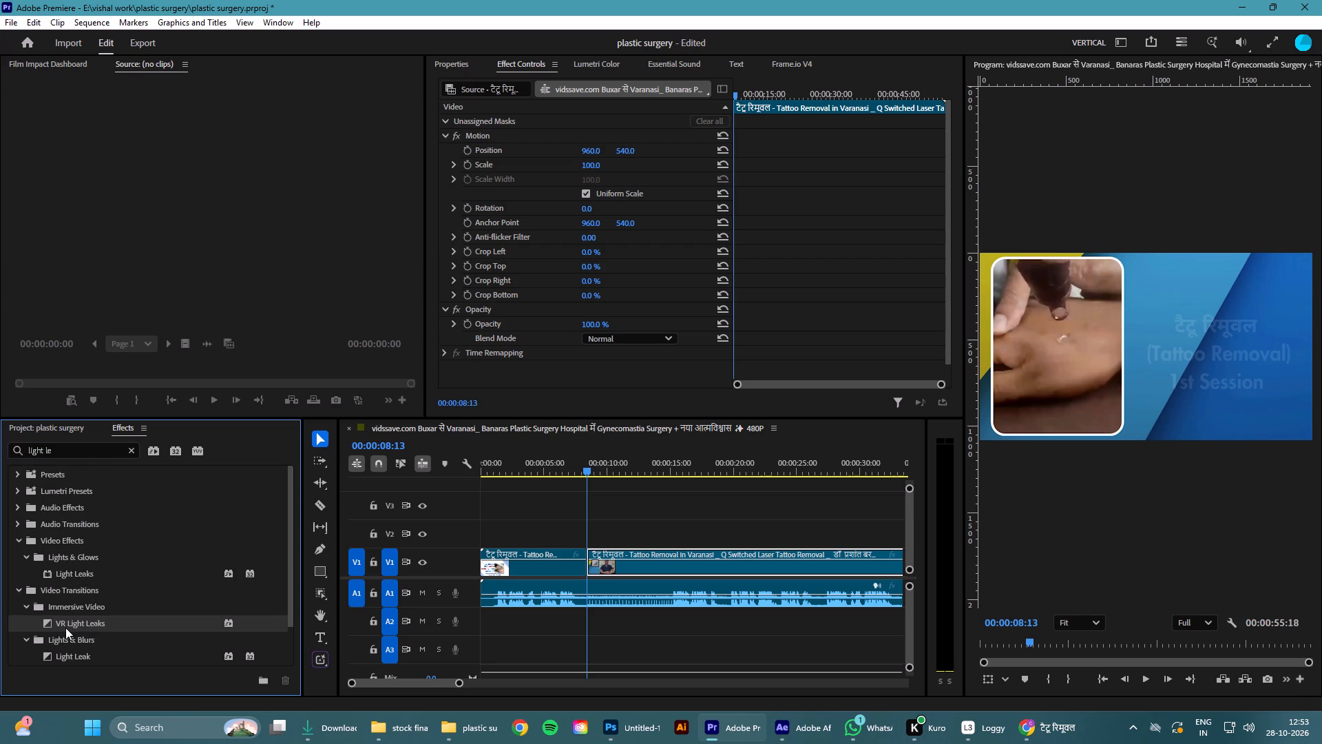
{"action": "left_click_drag", "start_coordinate": [63, 623], "coordinate": [504, 588]}
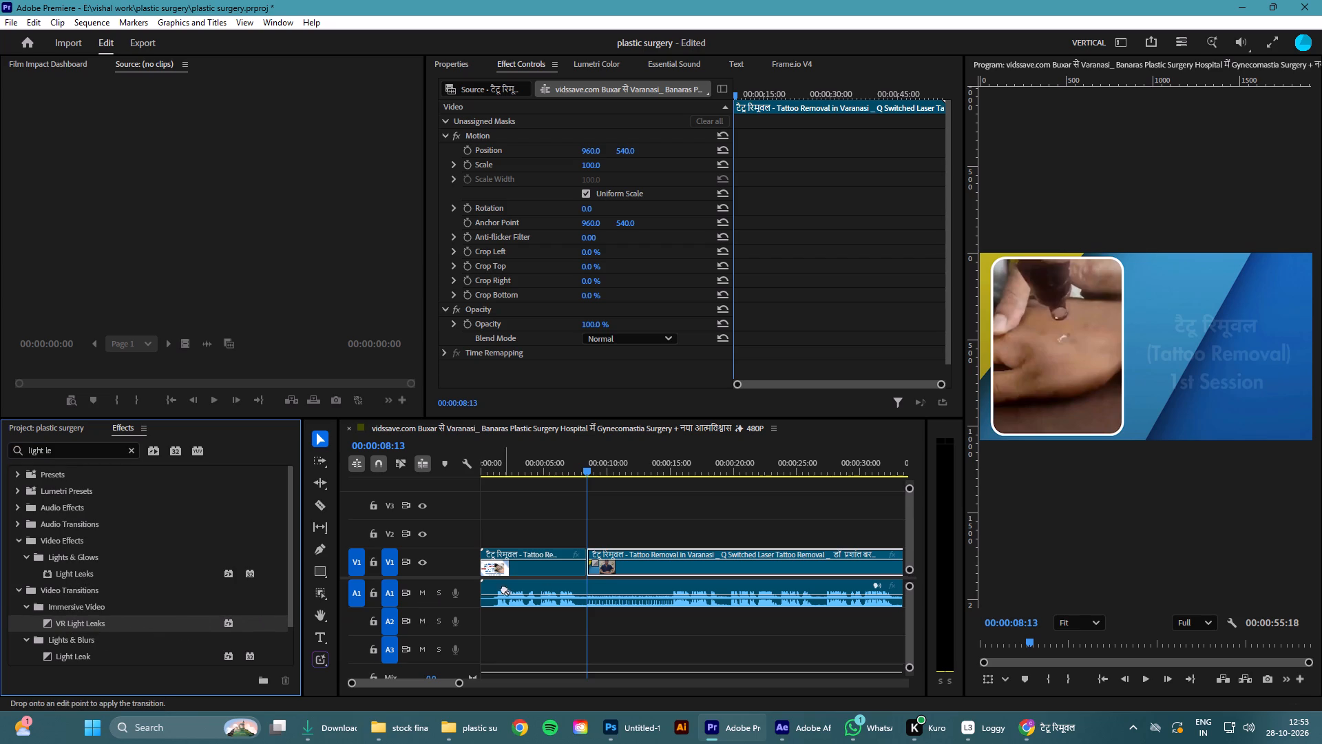
{"action": "left_click_drag", "start_coordinate": [504, 588], "coordinate": [586, 549]}
{"action": "left_click_drag", "start_coordinate": [586, 549], "coordinate": [572, 550]}
{"action": "left_click_drag", "start_coordinate": [572, 550], "coordinate": [581, 548]}
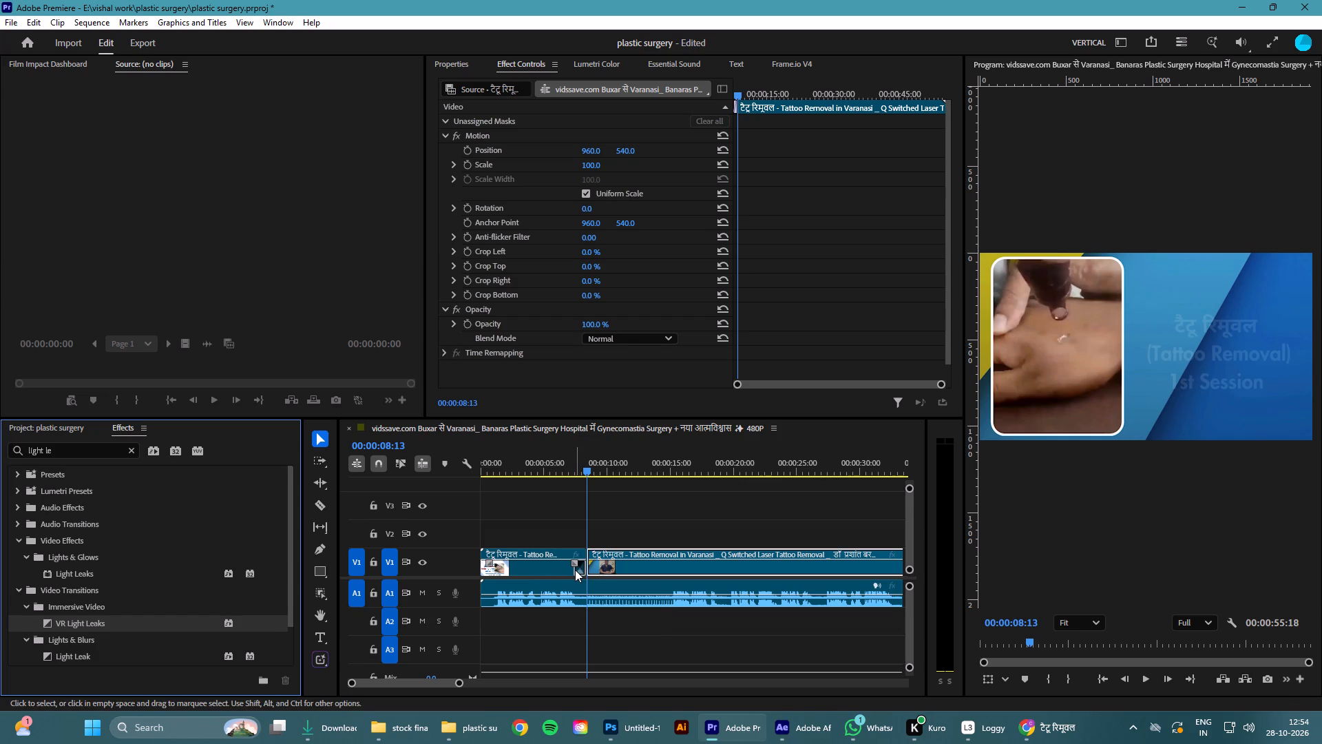
Set the VR Light Leaks transition's alignment to Center at Cut.
{"action": "left_click", "coordinate": [575, 570]}
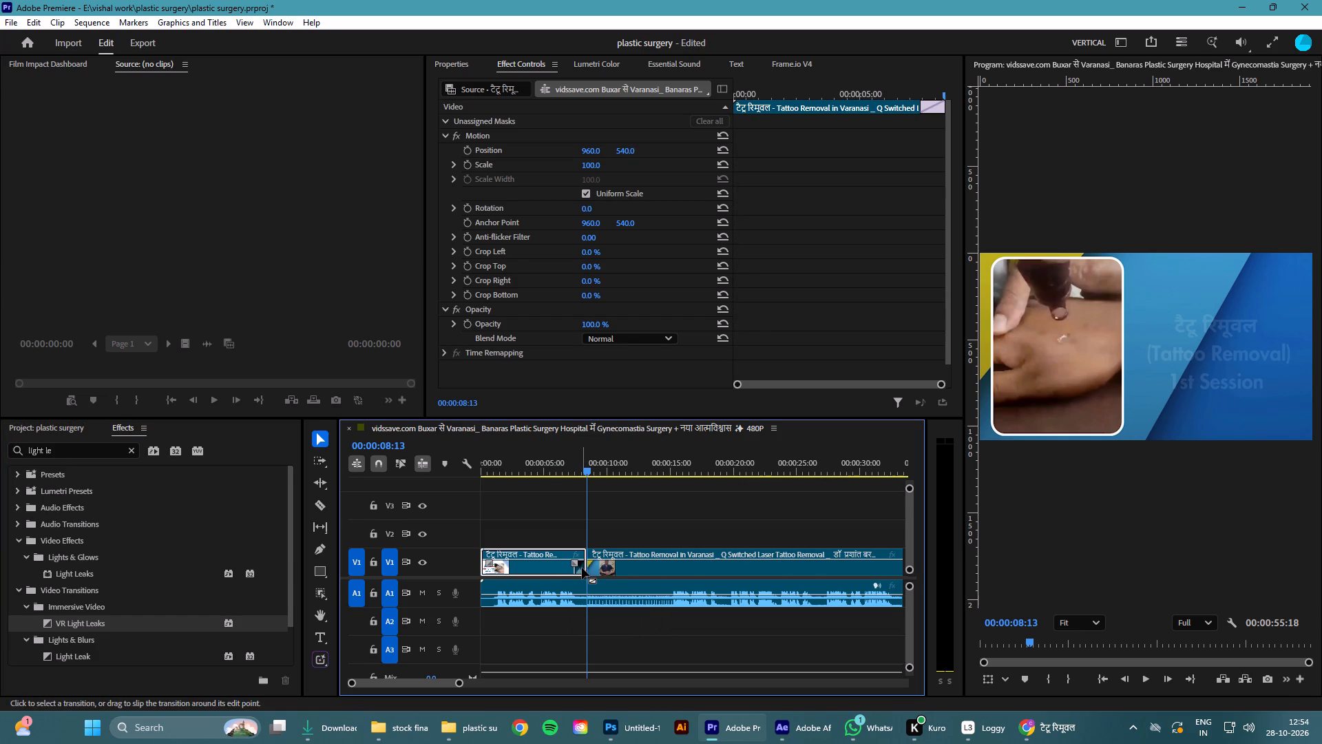
{"action": "left_click", "coordinate": [584, 567]}
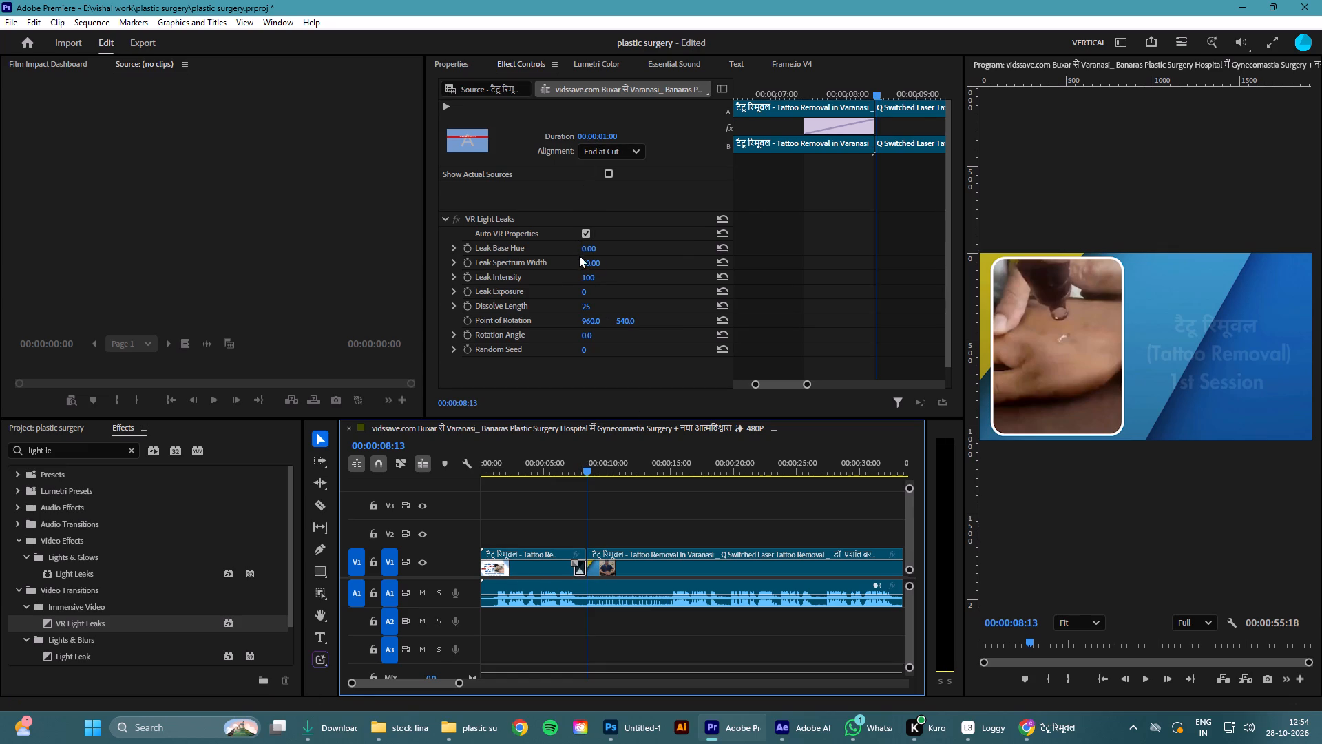
{"action": "left_click", "coordinate": [638, 155]}
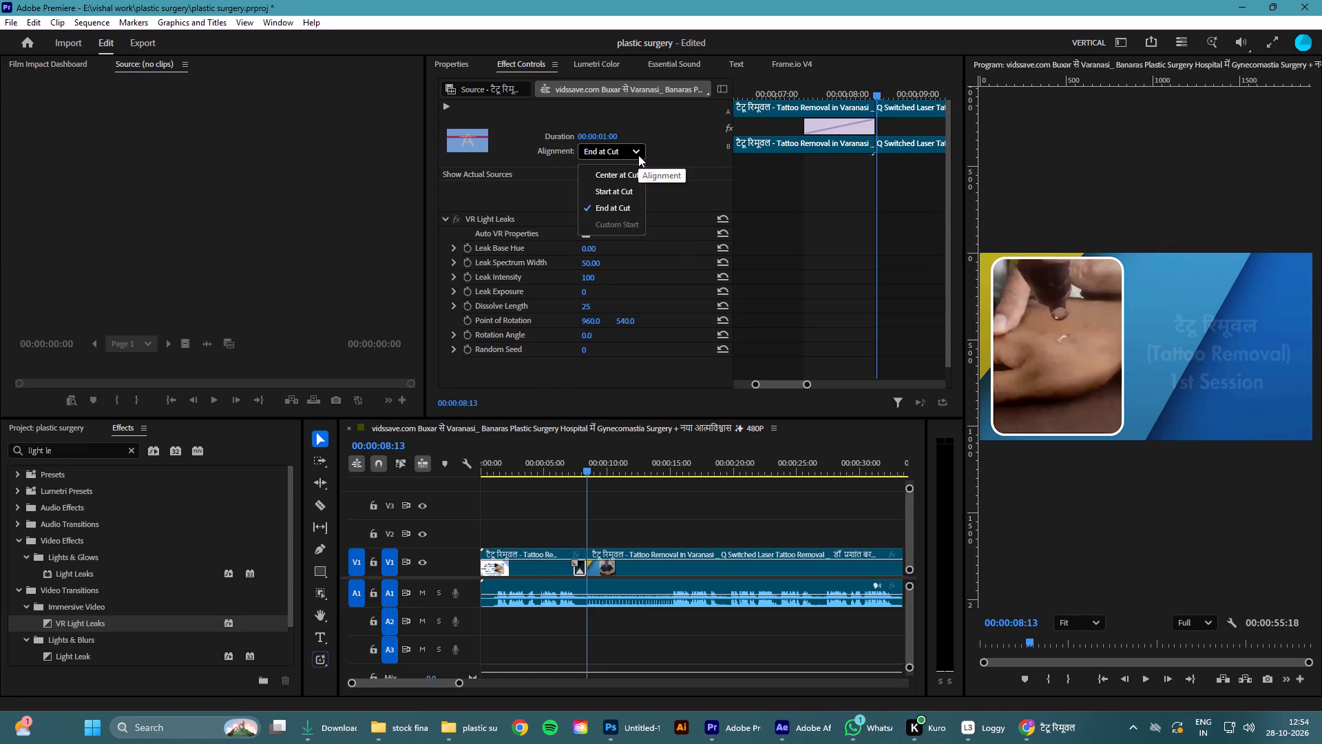
{"action": "left_click", "coordinate": [607, 174]}
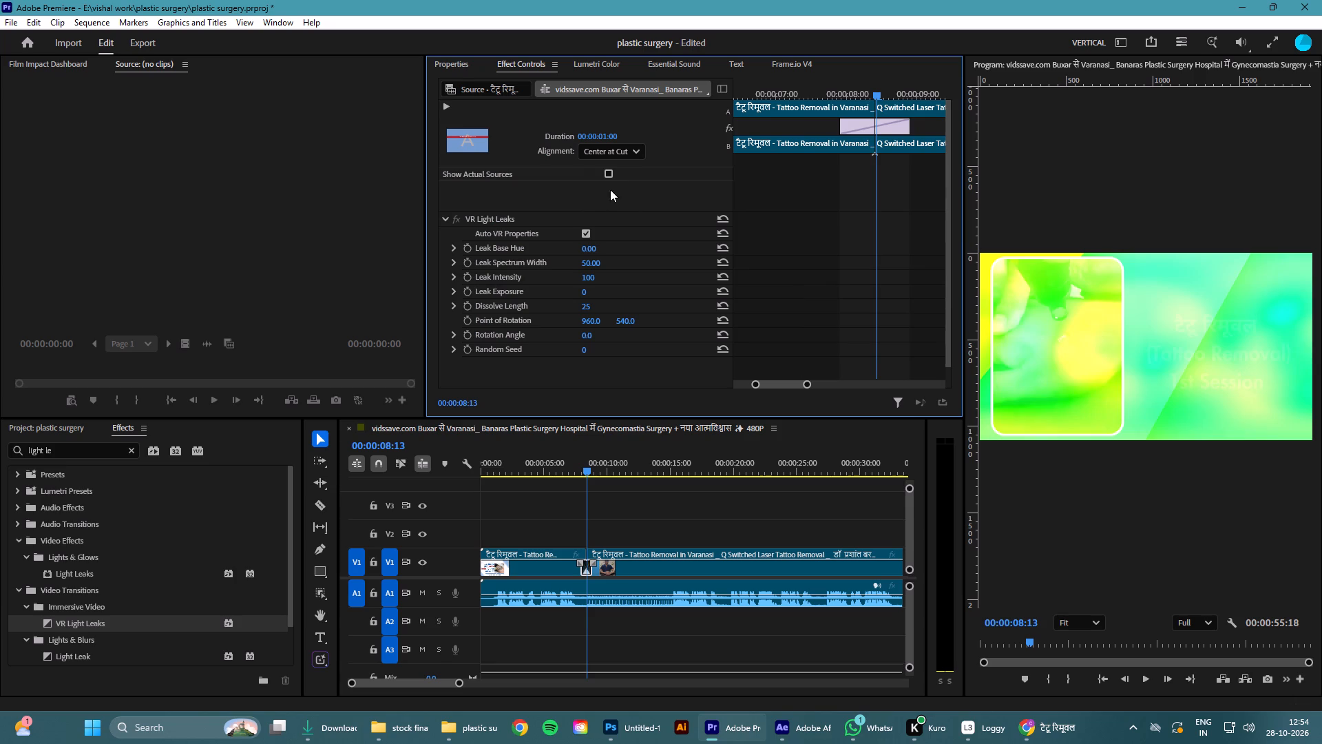
Play and scrub the footage across the VR Light Leaks transition to check how it looks at the cut.
{"action": "left_click_drag", "start_coordinate": [587, 475], "coordinate": [575, 479]}
{"action": "key", "text": "space"}
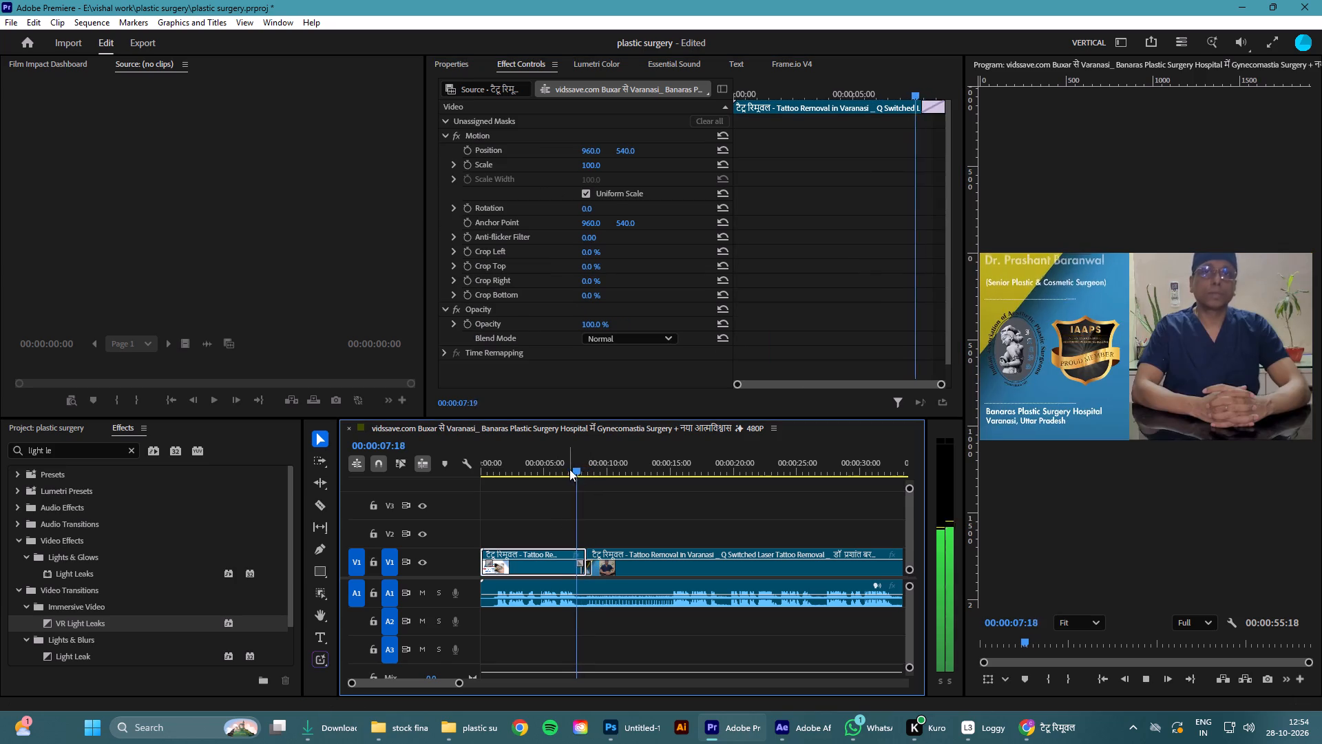
{"action": "key", "text": "space"}
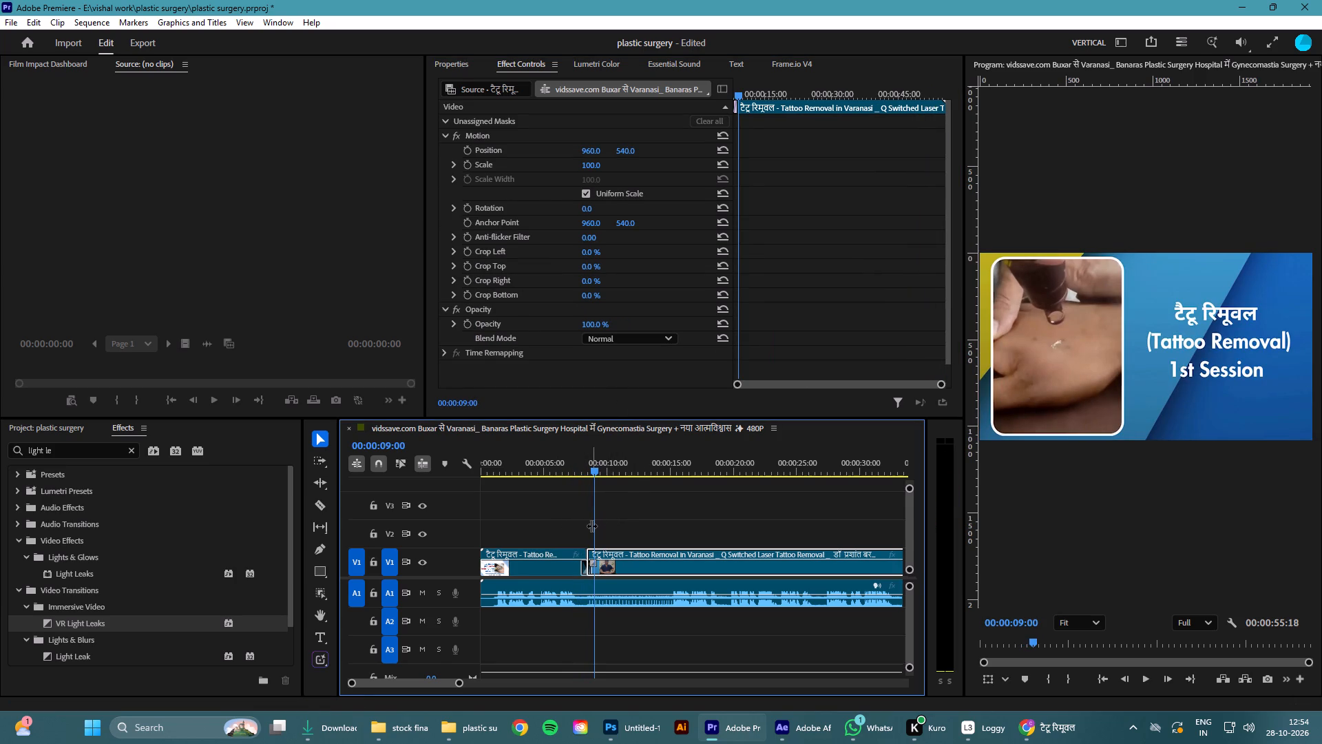
{"action": "left_click_drag", "start_coordinate": [596, 468], "coordinate": [583, 472]}
{"action": "key", "text": "space"}
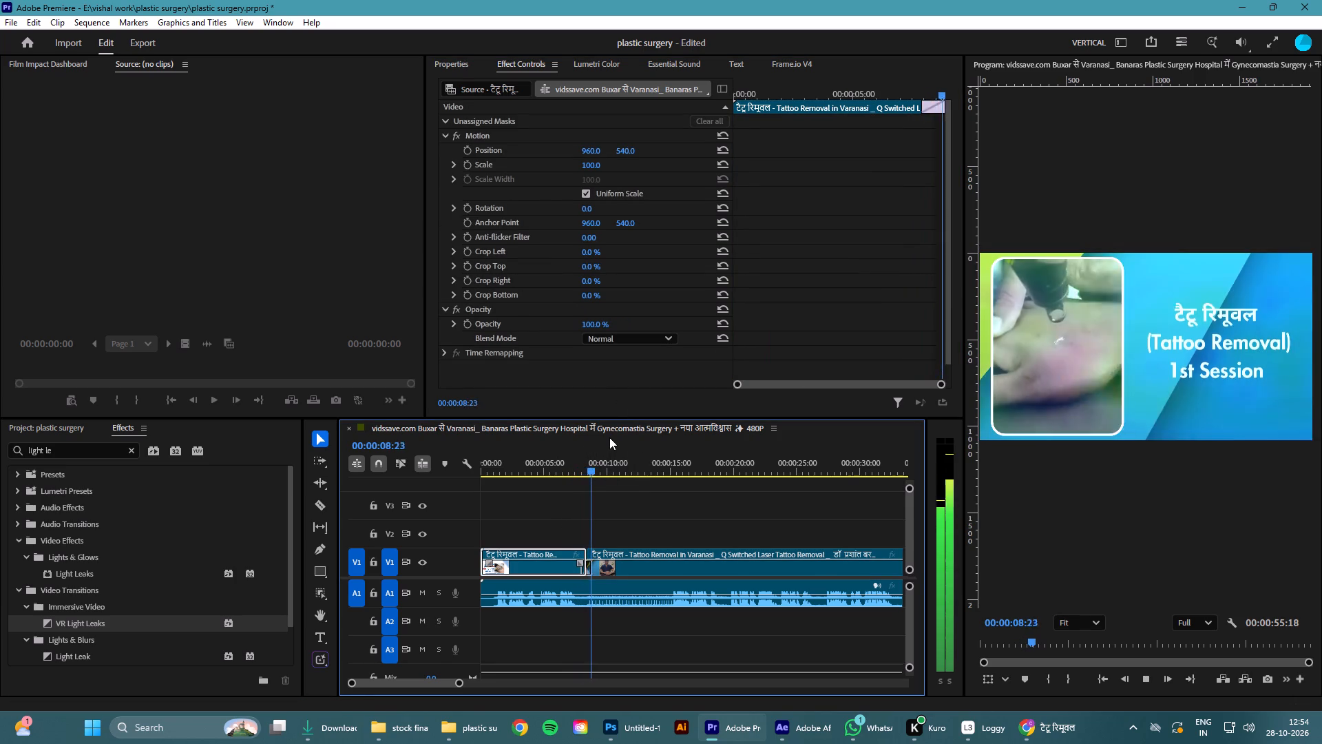
{"action": "key", "text": "space"}
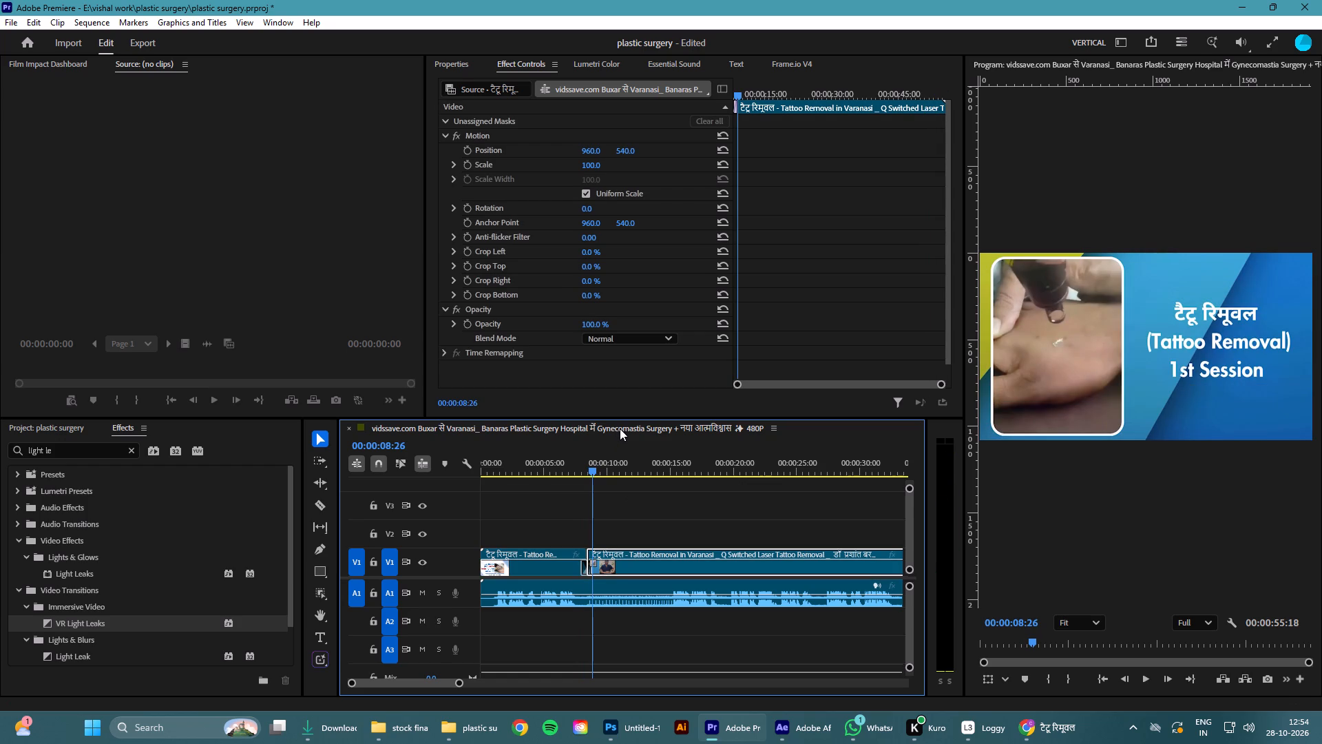
{"action": "left_click_drag", "start_coordinate": [589, 475], "coordinate": [574, 484]}
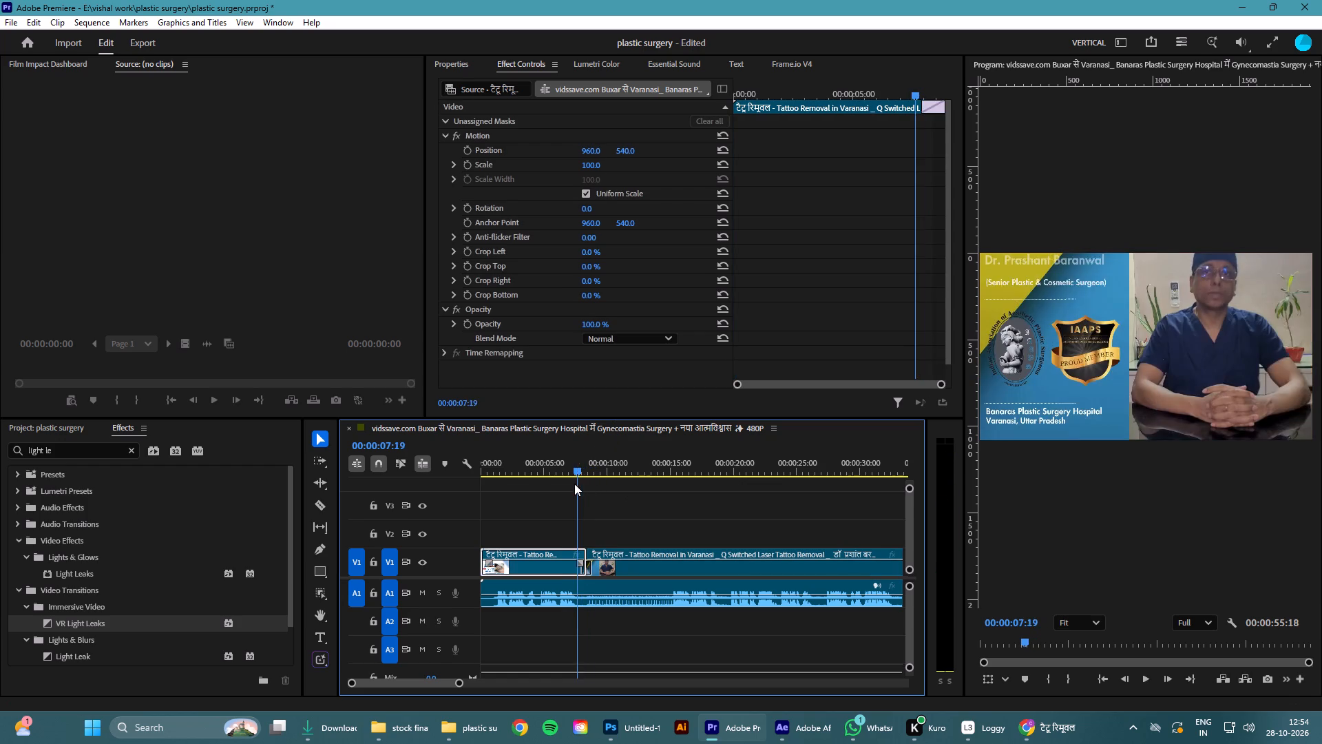
{"action": "left_click_drag", "start_coordinate": [574, 484], "coordinate": [581, 491]}
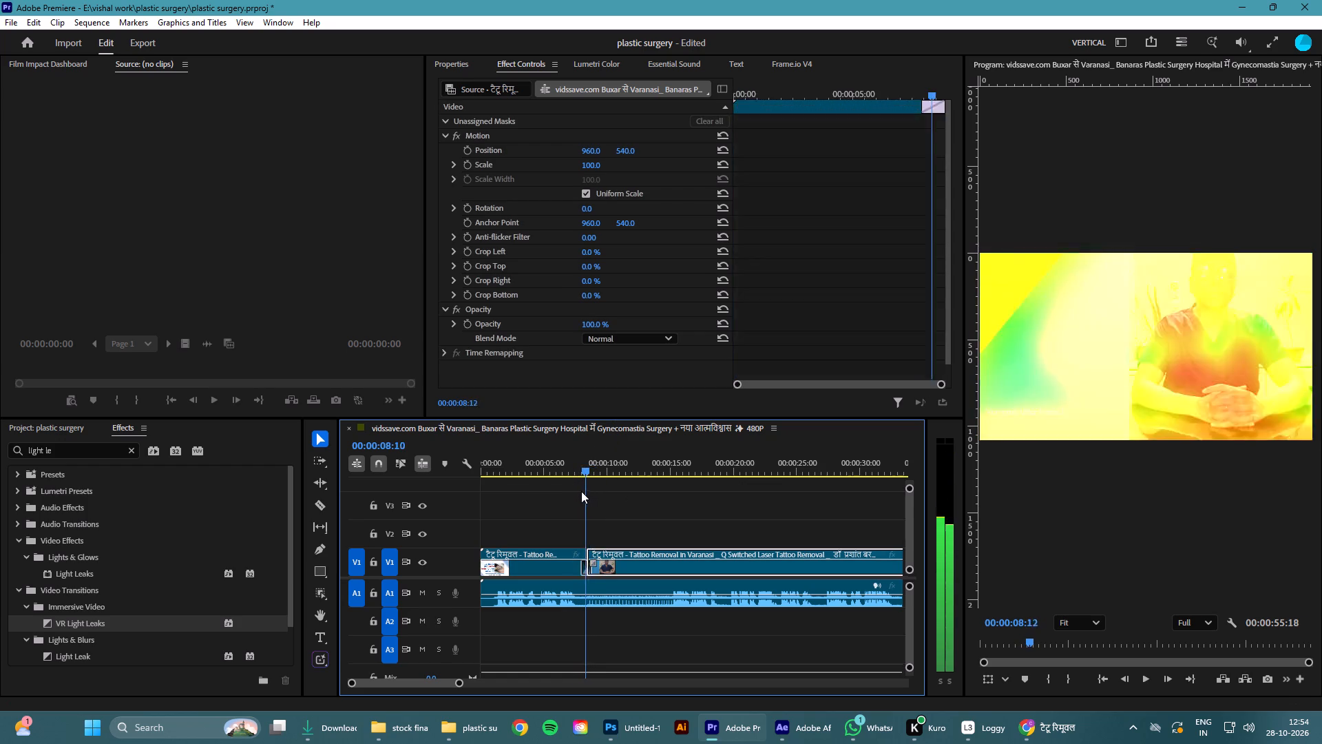
{"action": "left_click_drag", "start_coordinate": [581, 491], "coordinate": [585, 489]}
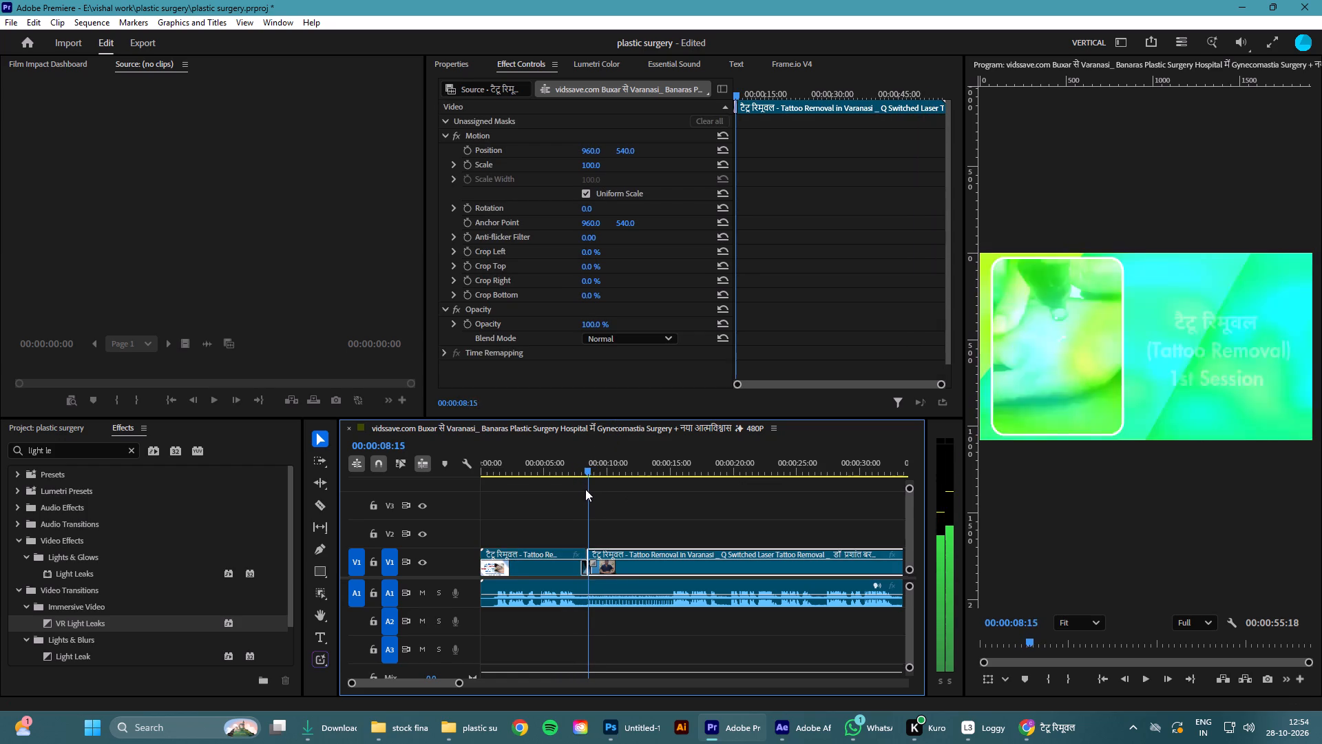
{"action": "left_click_drag", "start_coordinate": [585, 489], "coordinate": [582, 490]}
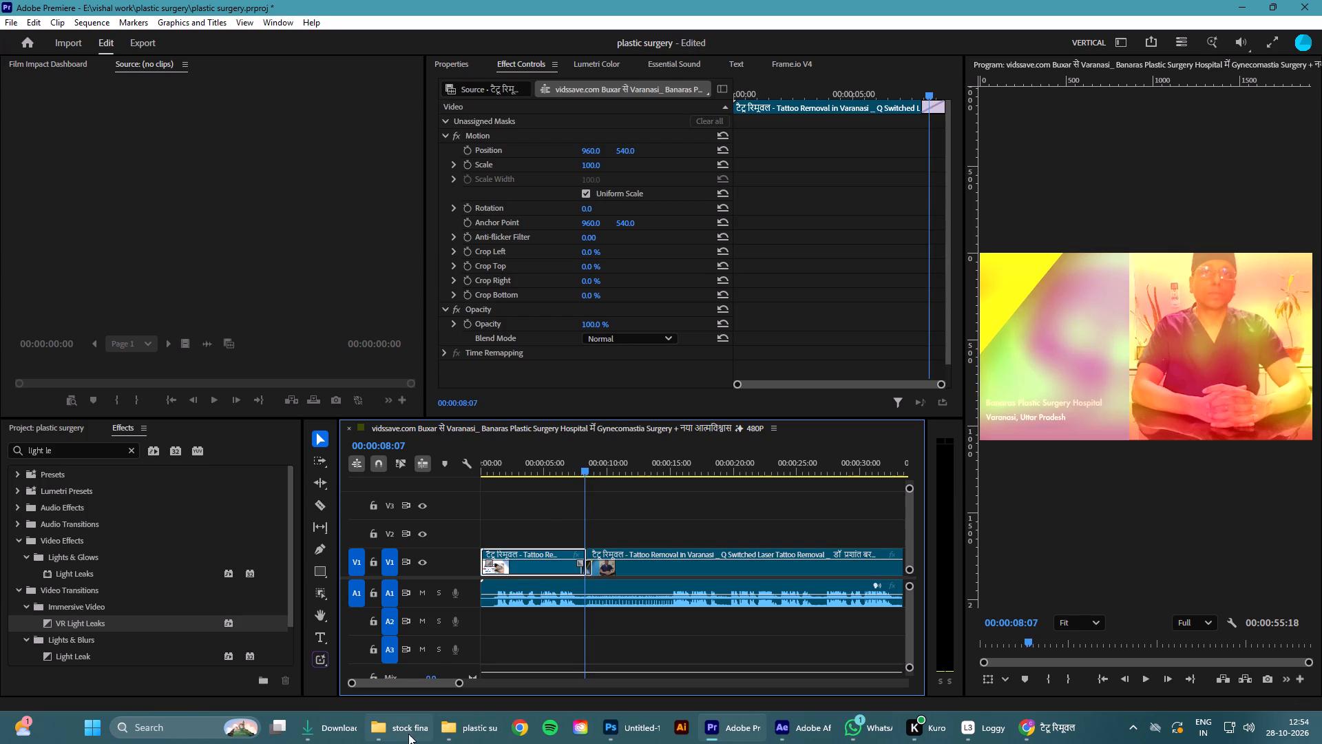
Play the video "jalans 12th.mp4" from the "stock final" folder for reference, and return to Premiere.
{"action": "left_click", "coordinate": [395, 733]}
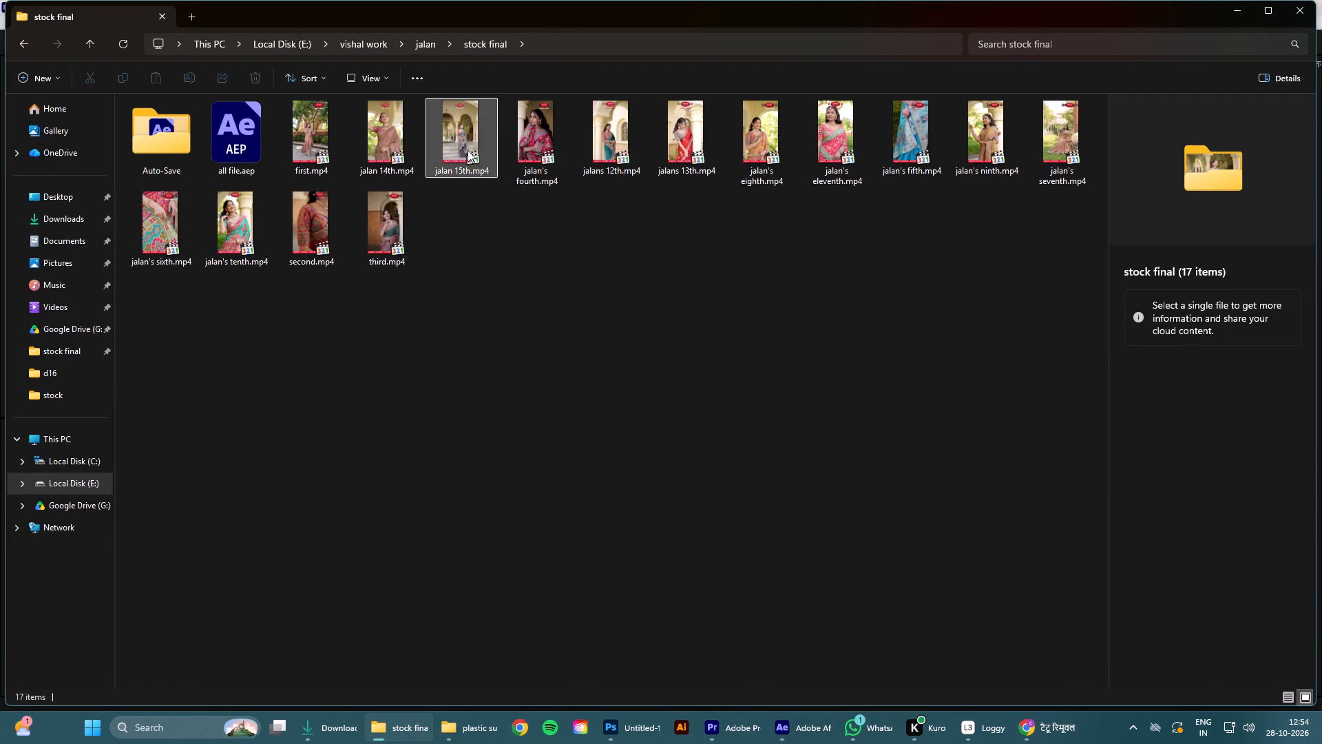
{"action": "double_click", "coordinate": [616, 143]}
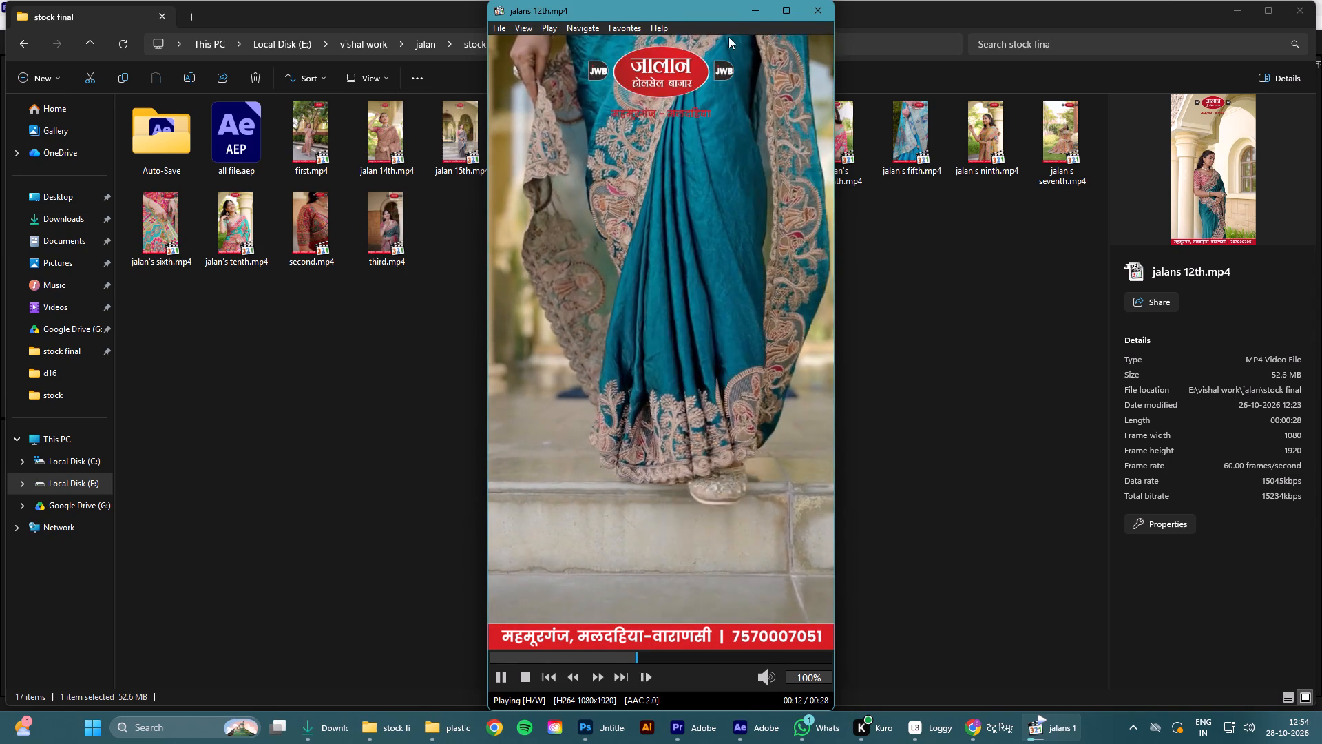
{"action": "left_click", "coordinate": [811, 6]}
{"action": "left_click", "coordinate": [1233, 7]}
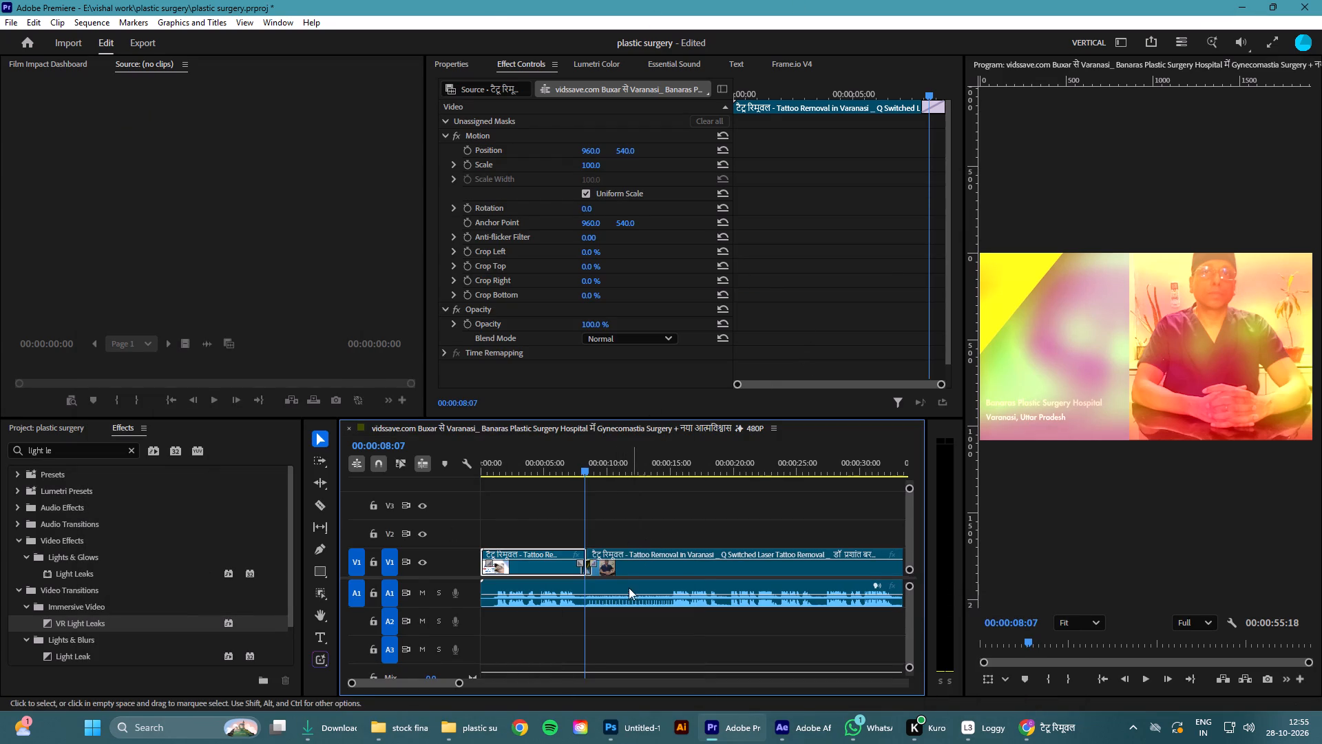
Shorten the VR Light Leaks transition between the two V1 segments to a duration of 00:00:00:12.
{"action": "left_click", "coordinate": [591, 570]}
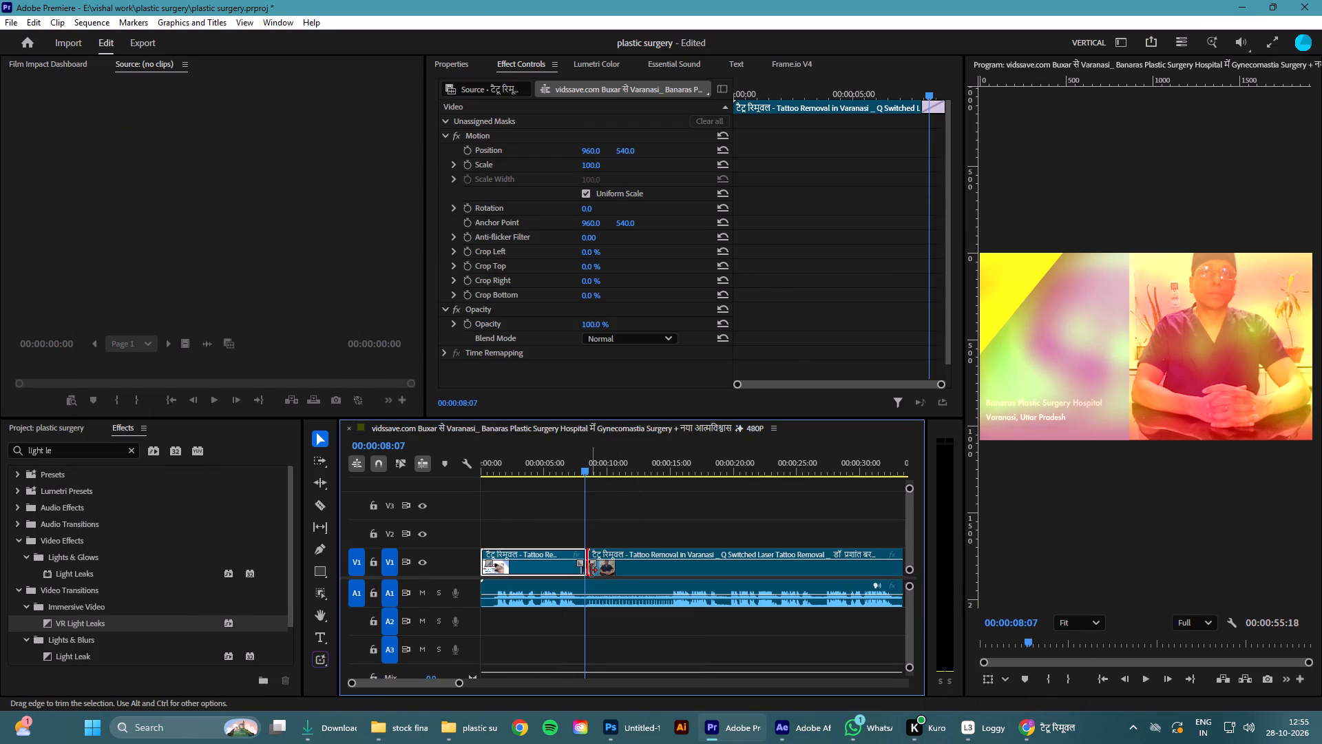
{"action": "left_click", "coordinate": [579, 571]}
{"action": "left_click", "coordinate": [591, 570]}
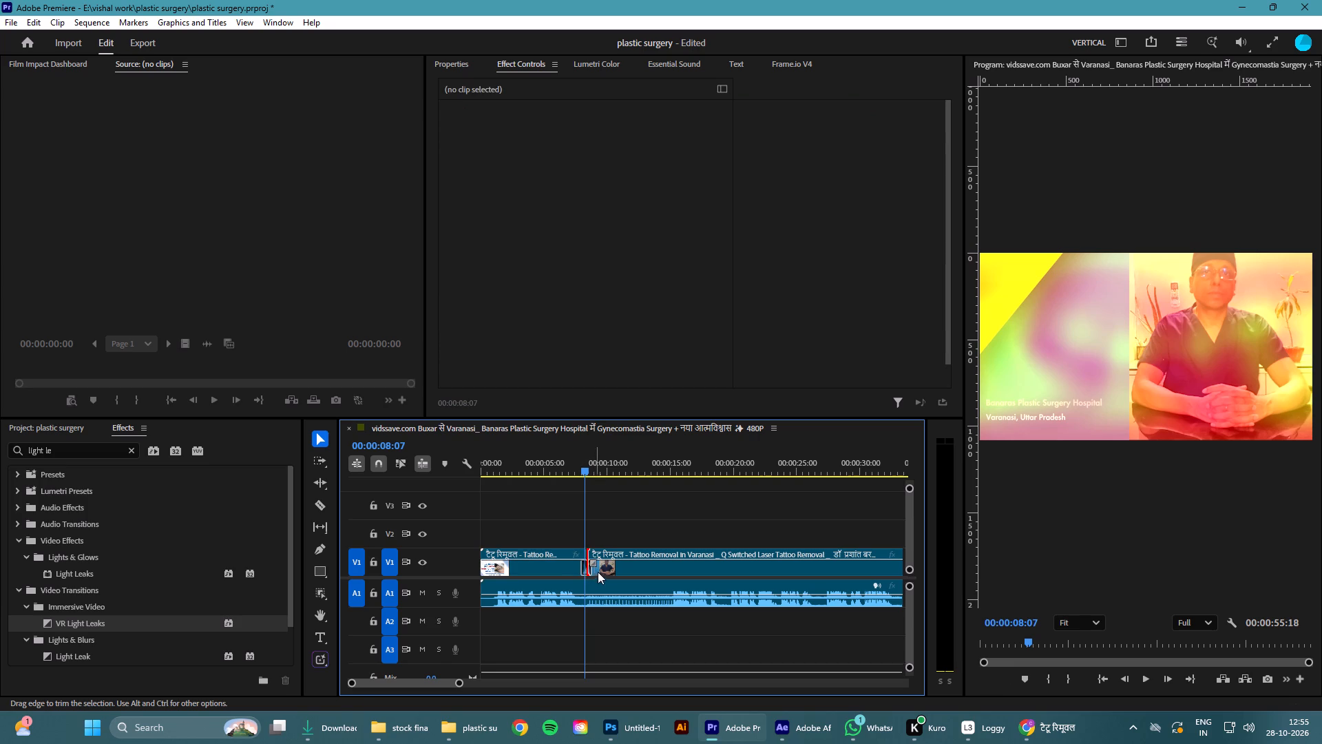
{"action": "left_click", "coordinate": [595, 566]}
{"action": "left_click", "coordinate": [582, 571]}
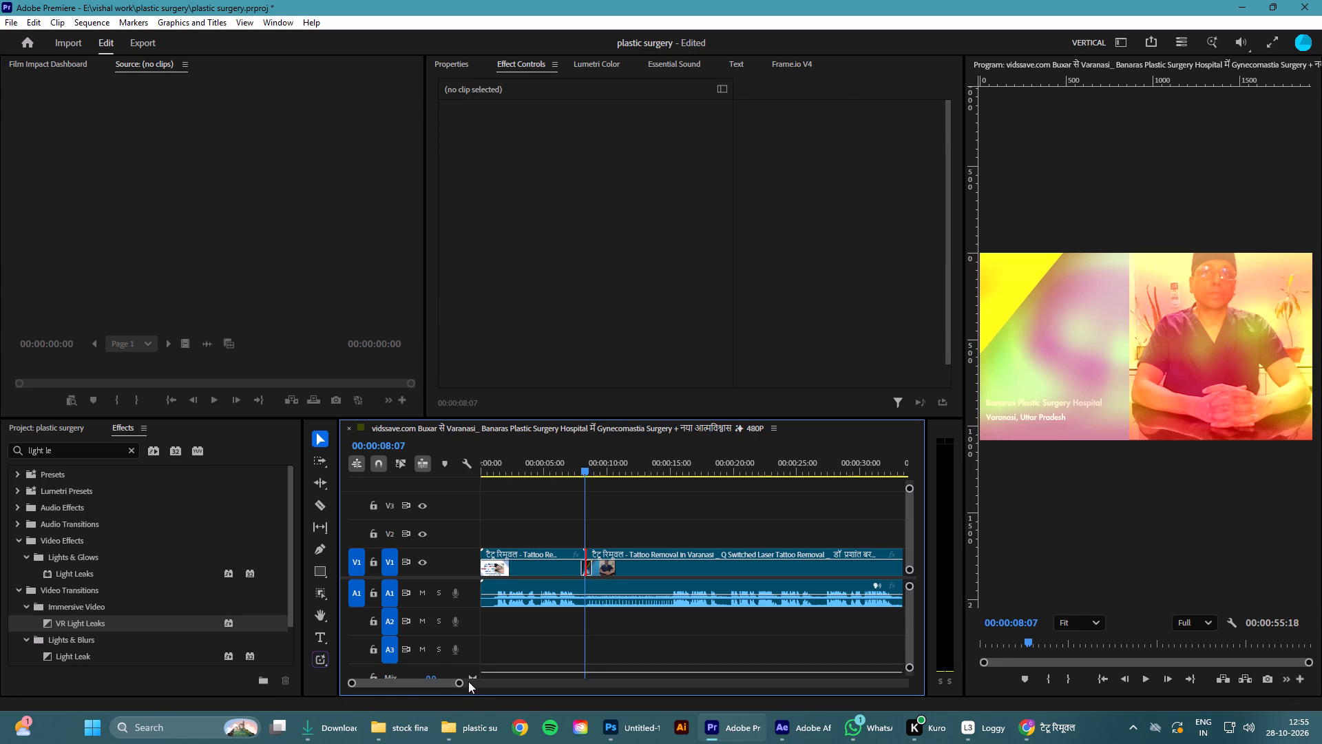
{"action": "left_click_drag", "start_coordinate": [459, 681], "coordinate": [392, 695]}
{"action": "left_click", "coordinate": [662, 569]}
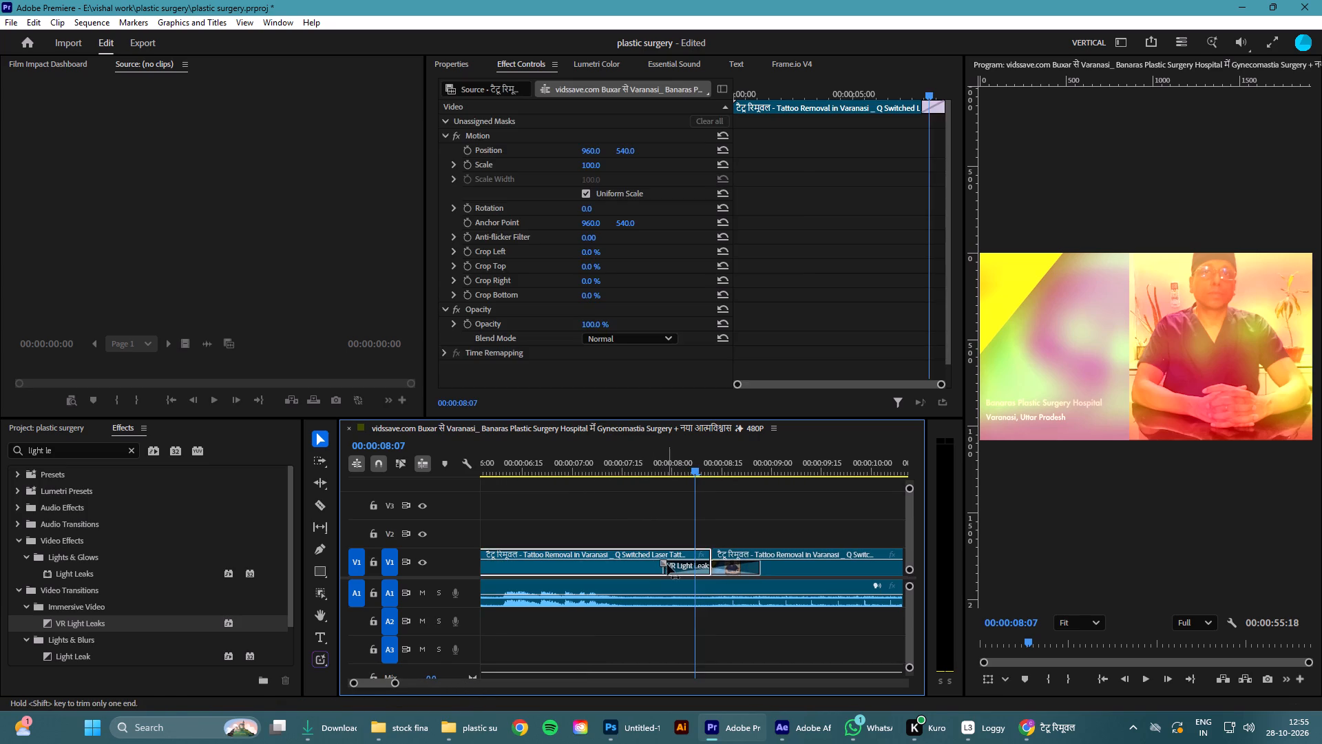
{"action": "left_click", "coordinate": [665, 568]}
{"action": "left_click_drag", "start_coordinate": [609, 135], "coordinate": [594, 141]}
Play the footage from about 00:00:07:09 across the shortened transition, and scrub back over it.
{"action": "left_click_drag", "start_coordinate": [693, 468], "coordinate": [599, 495]}
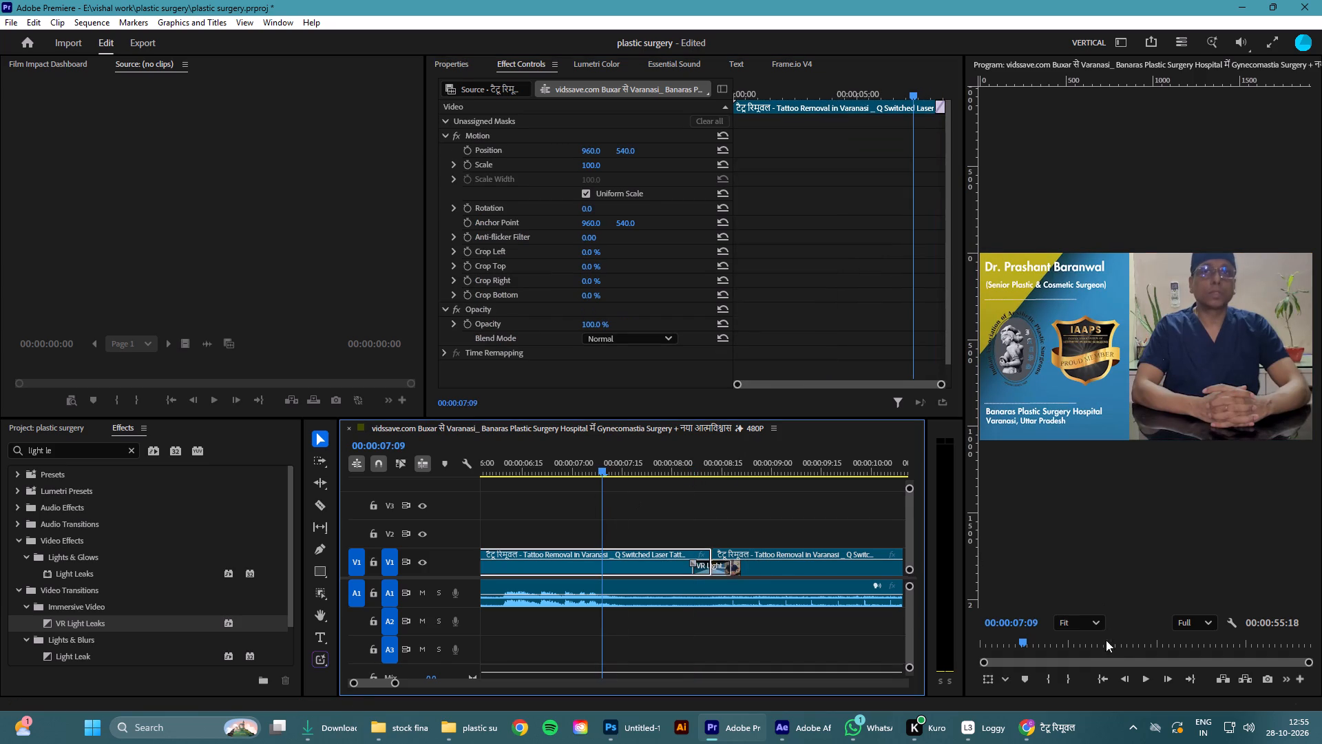
{"action": "left_click", "coordinate": [1145, 674]}
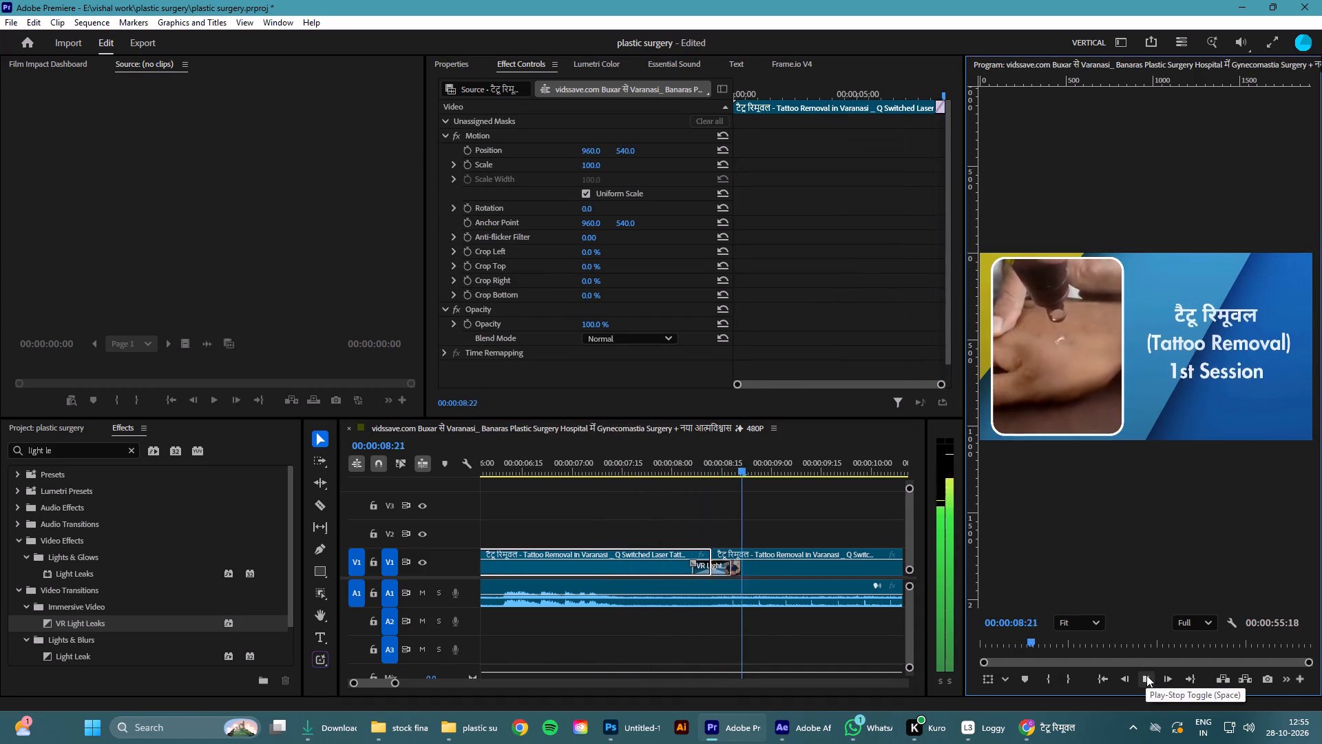
{"action": "left_click", "coordinate": [1146, 675]}
{"action": "left_click_drag", "start_coordinate": [778, 466], "coordinate": [722, 488]}
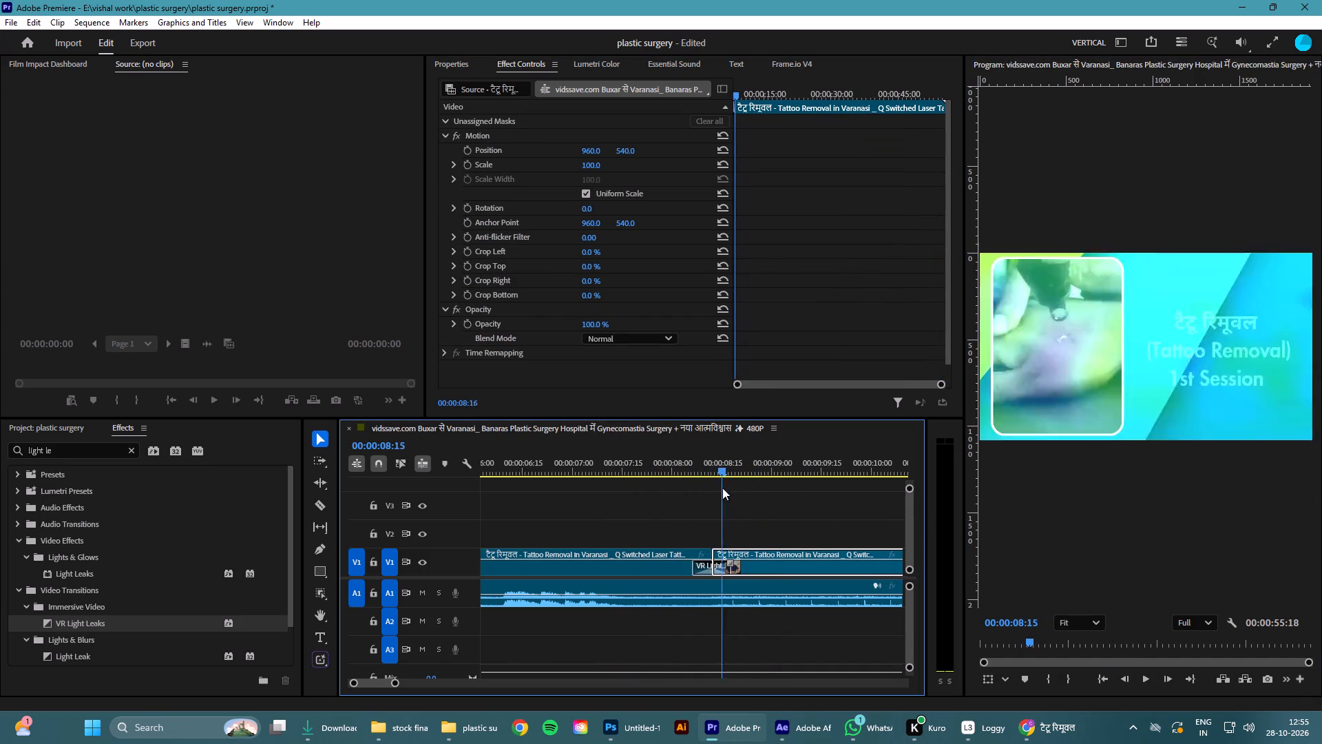
{"action": "left_click_drag", "start_coordinate": [722, 488], "coordinate": [704, 501]}
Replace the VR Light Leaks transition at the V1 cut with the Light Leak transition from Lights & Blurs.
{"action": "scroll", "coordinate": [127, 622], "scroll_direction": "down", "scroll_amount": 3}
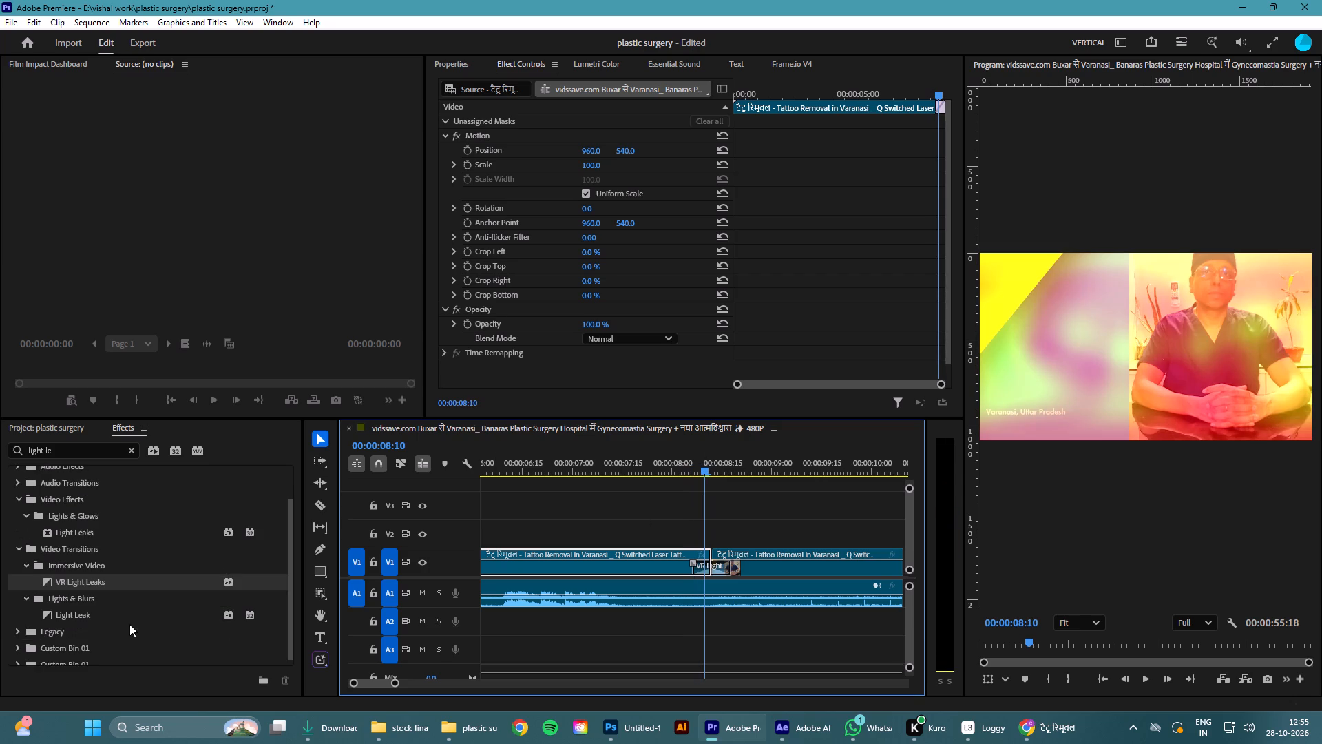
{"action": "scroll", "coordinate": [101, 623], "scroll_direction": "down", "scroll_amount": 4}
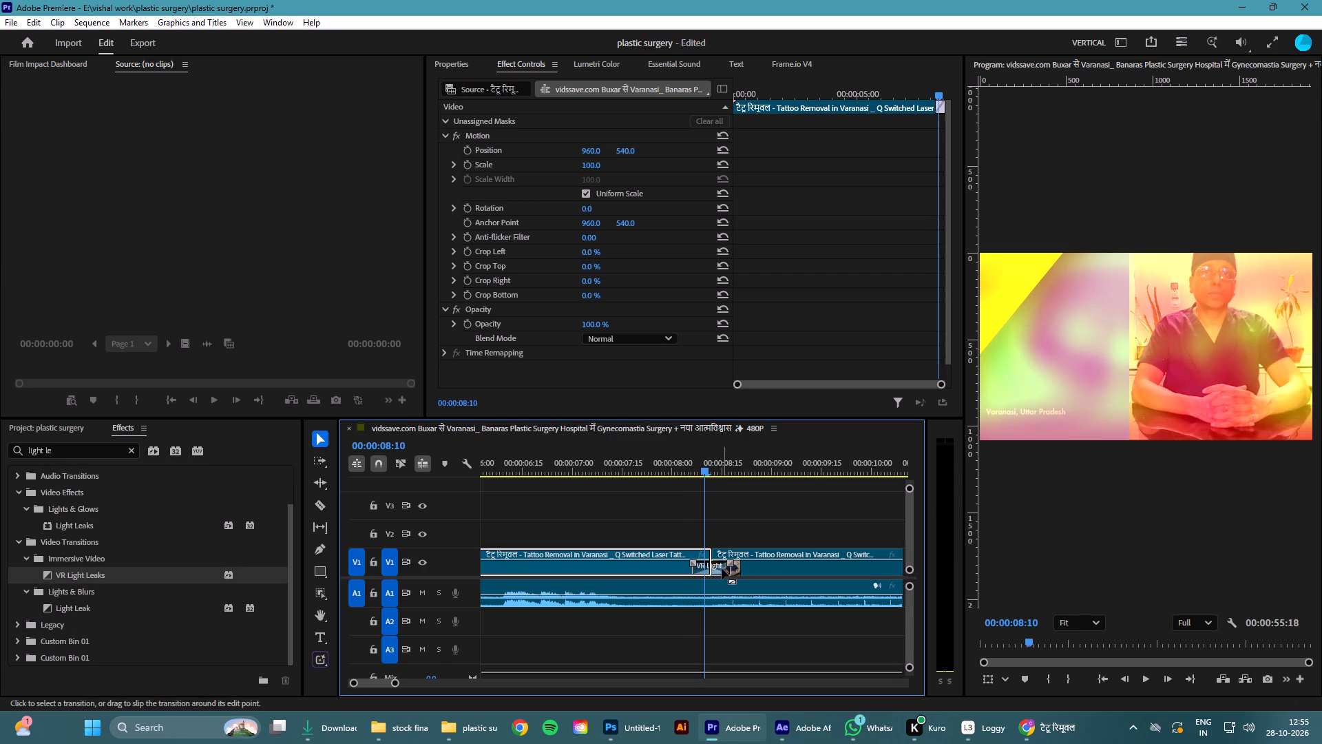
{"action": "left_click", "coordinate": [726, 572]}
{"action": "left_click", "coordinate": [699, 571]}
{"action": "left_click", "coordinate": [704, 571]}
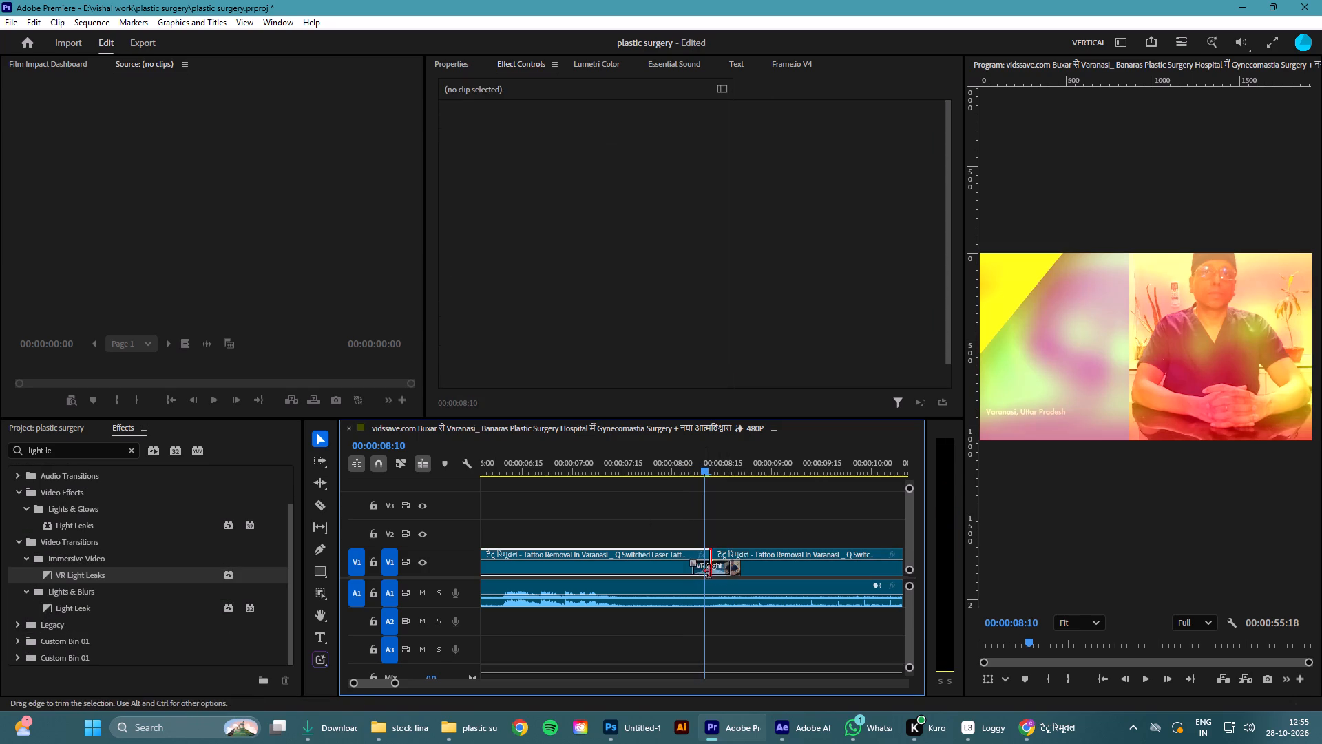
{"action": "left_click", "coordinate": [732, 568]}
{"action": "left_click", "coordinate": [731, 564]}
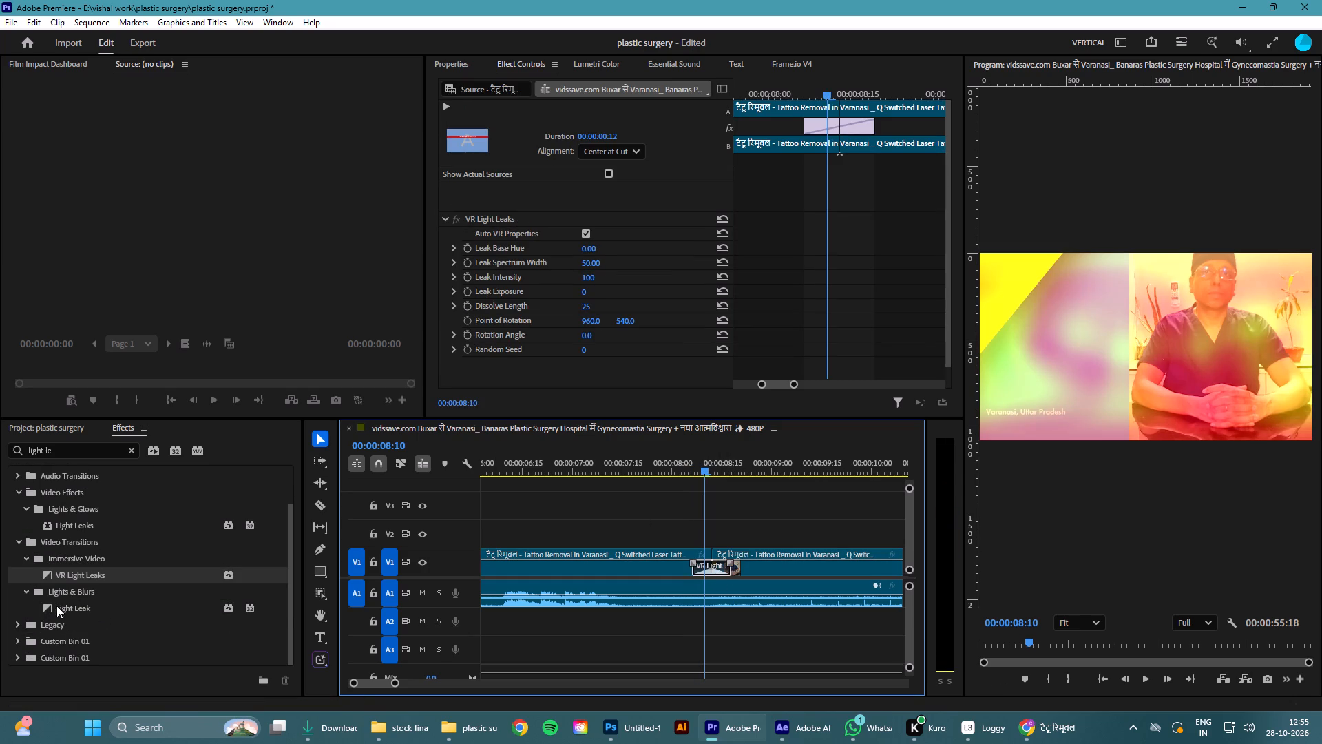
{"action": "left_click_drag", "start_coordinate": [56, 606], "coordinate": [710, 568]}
Play and scrub the footage across the Light Leak transition to check it and the title shot after it.
{"action": "left_click_drag", "start_coordinate": [698, 466], "coordinate": [673, 477]}
{"action": "left_click", "coordinate": [1147, 674]}
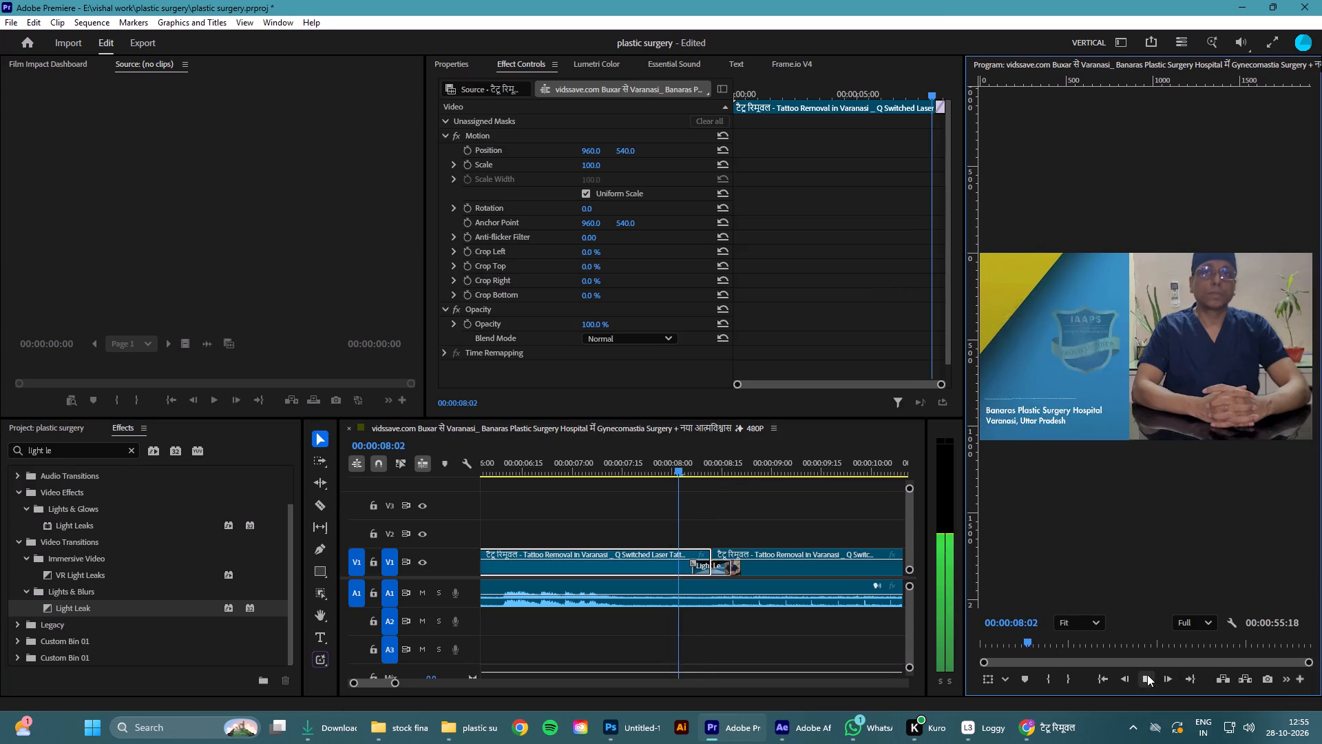
{"action": "left_click", "coordinate": [1145, 677]}
{"action": "left_click_drag", "start_coordinate": [770, 468], "coordinate": [746, 478]}
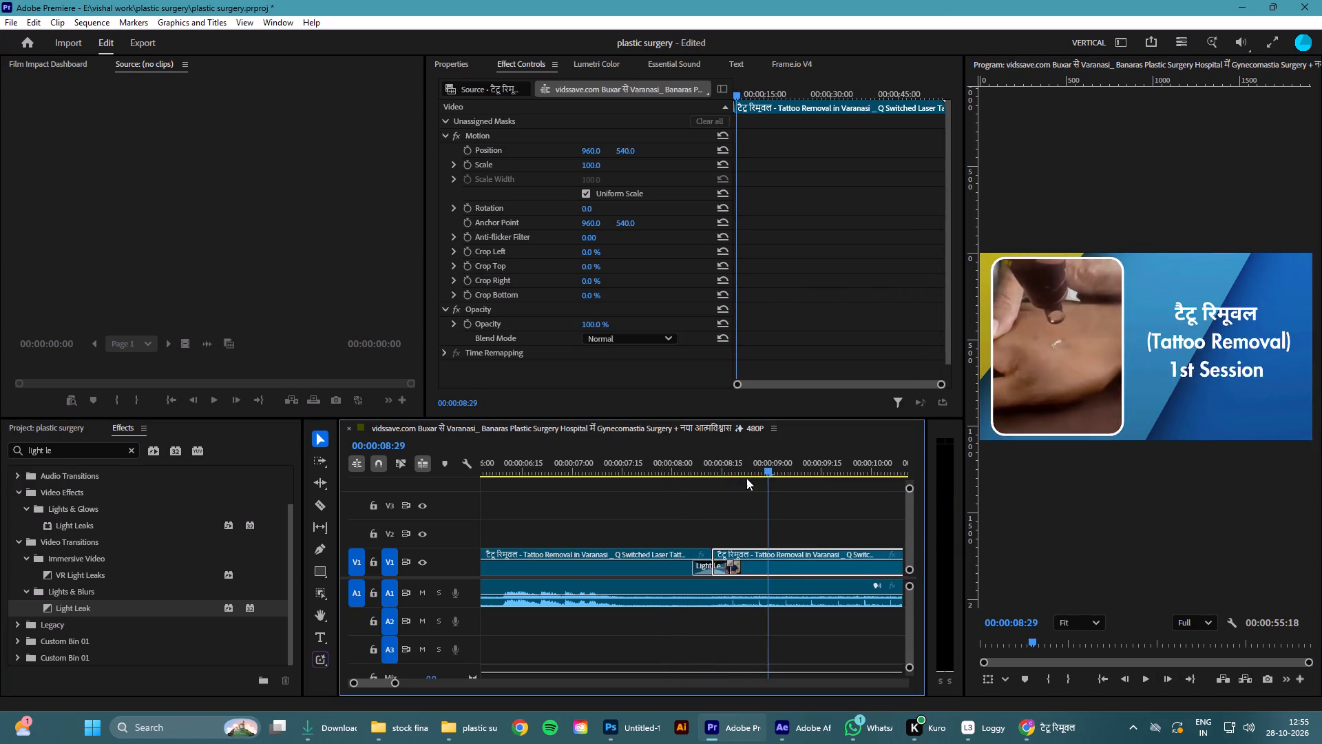
{"action": "left_click_drag", "start_coordinate": [746, 478], "coordinate": [706, 508]}
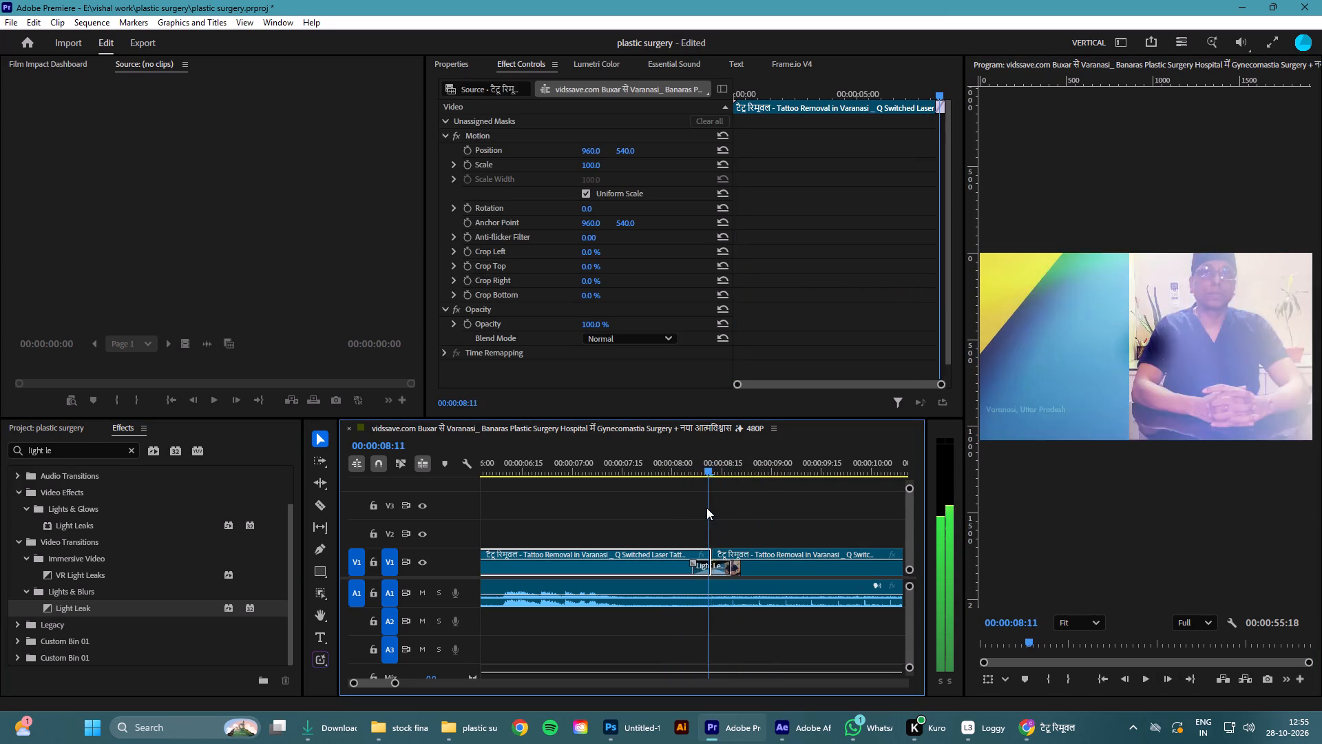
{"action": "left_click_drag", "start_coordinate": [706, 508], "coordinate": [671, 502]}
{"action": "left_click", "coordinate": [1142, 682]}
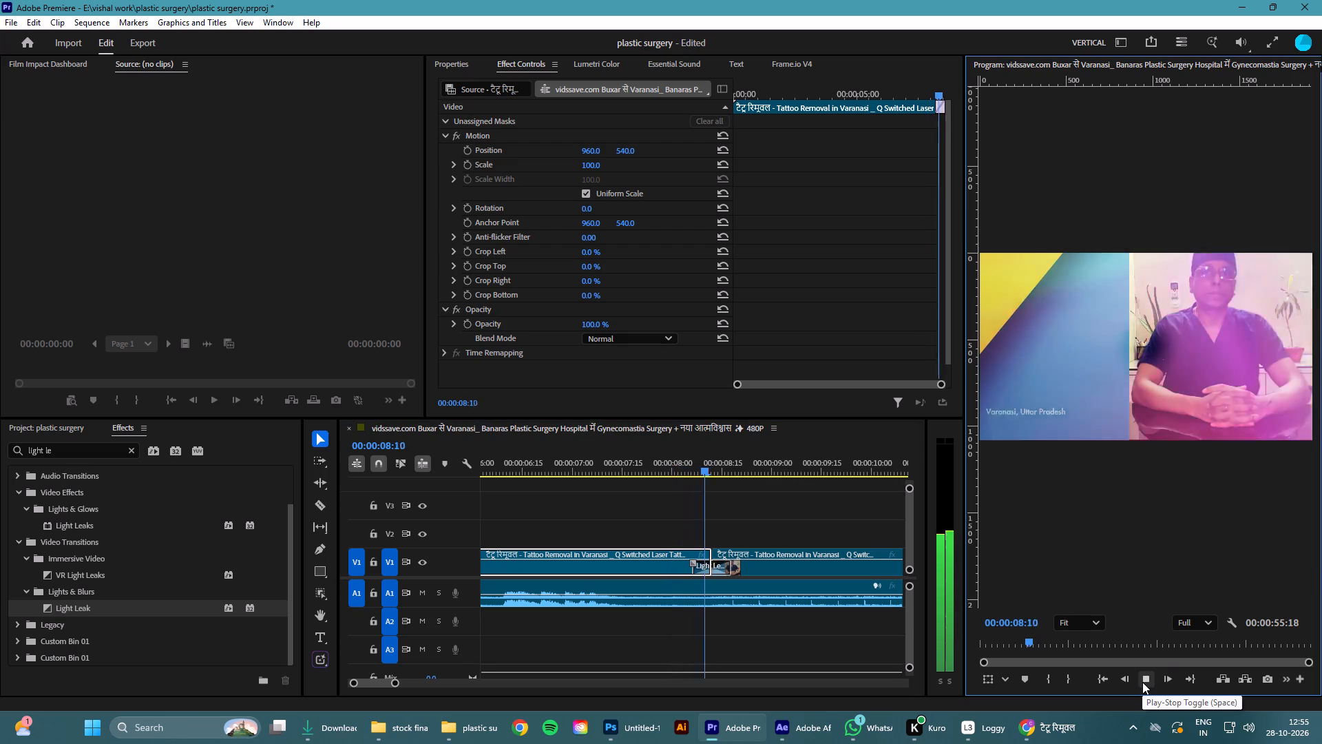
{"action": "double_click", "coordinate": [1142, 682]}
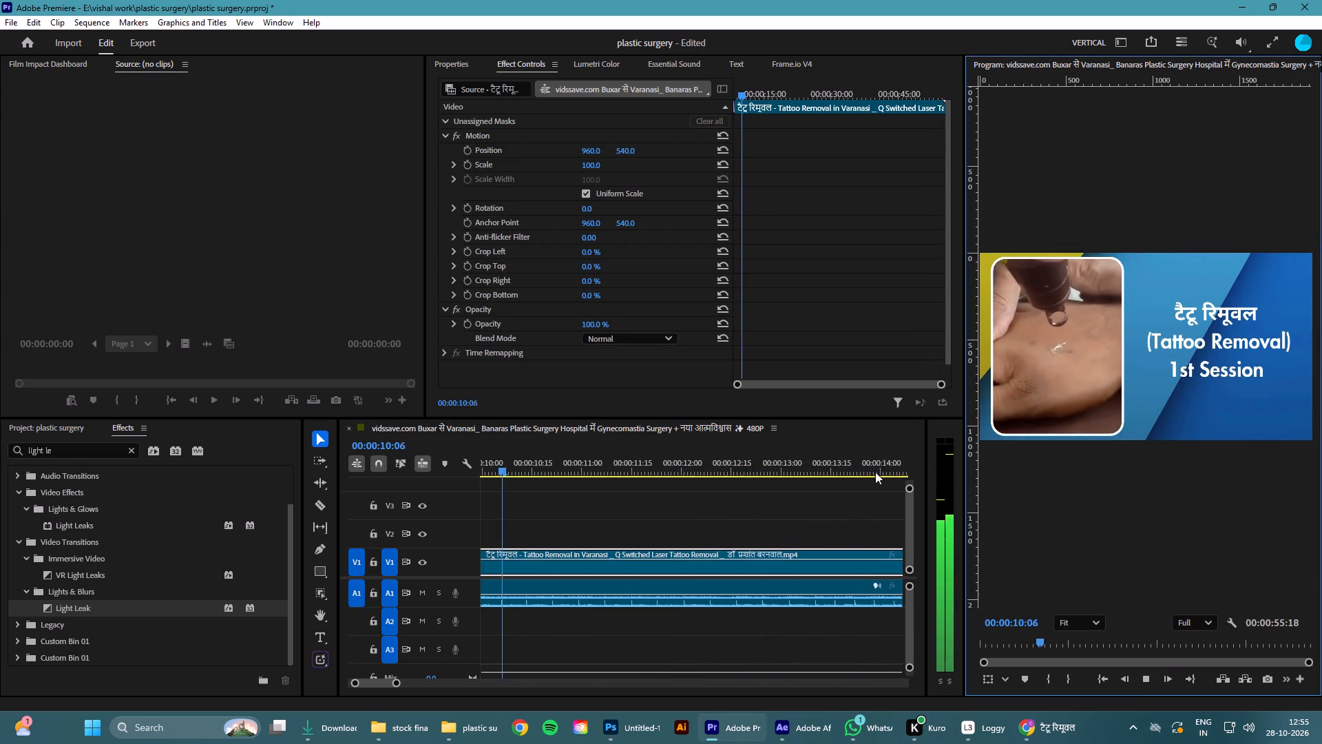
{"action": "left_click_drag", "start_coordinate": [879, 458], "coordinate": [768, 570]}
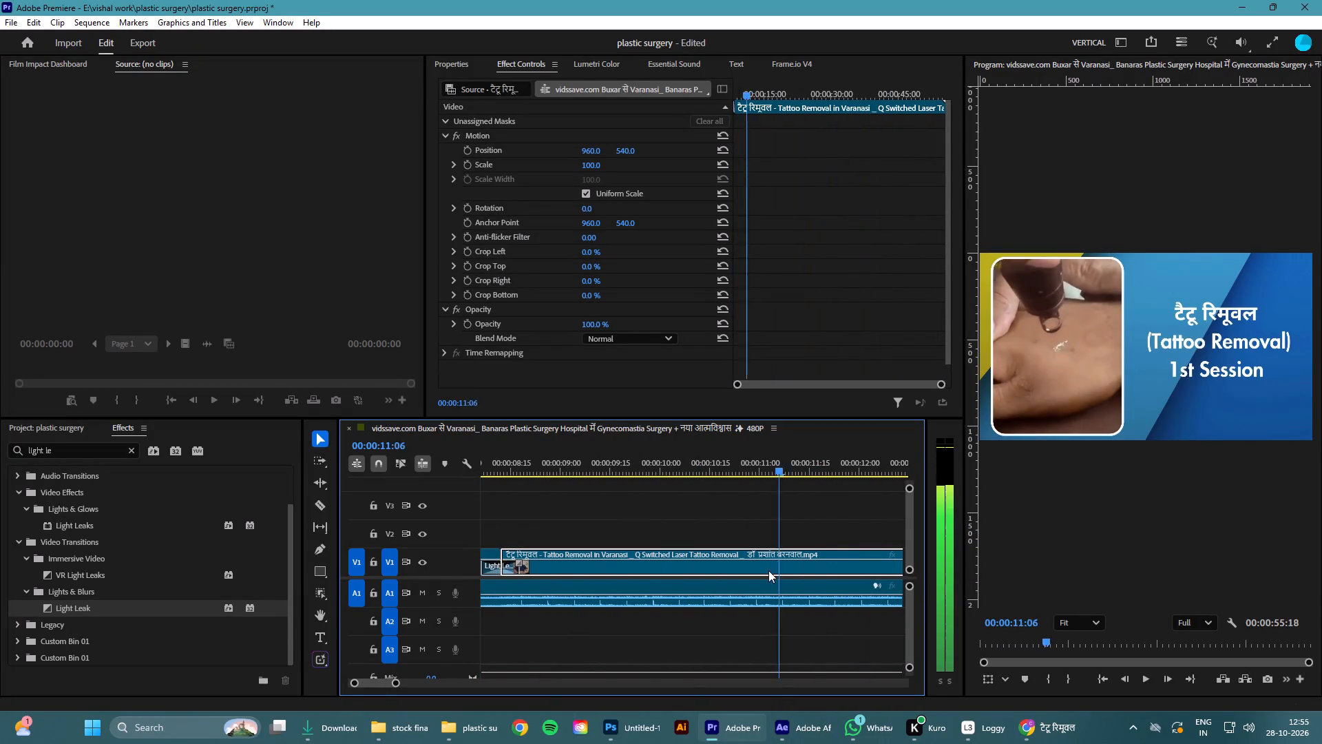
{"action": "left_click_drag", "start_coordinate": [768, 570], "coordinate": [512, 584]}
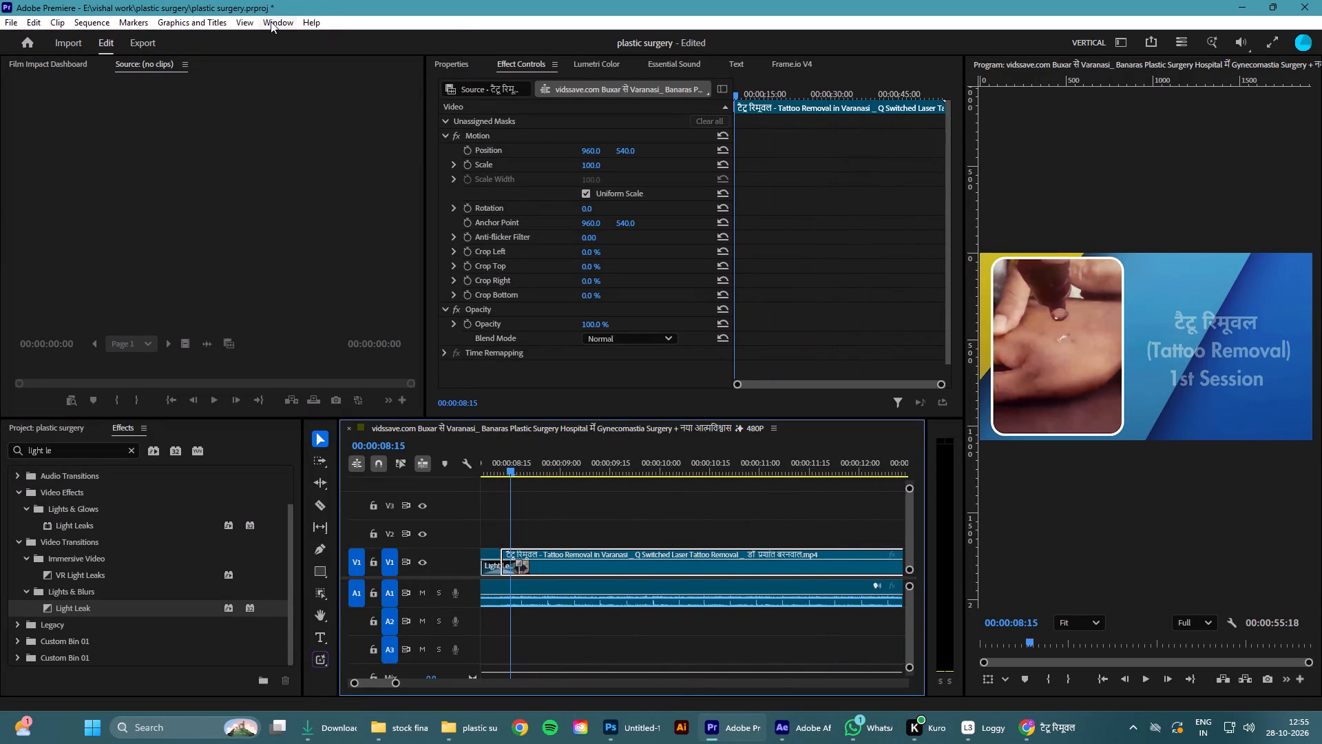
Open the Animation Composer extension and dismiss its Automatic Captions promotion.
{"action": "left_click", "coordinate": [271, 21]}
{"action": "left_click", "coordinate": [302, 74]}
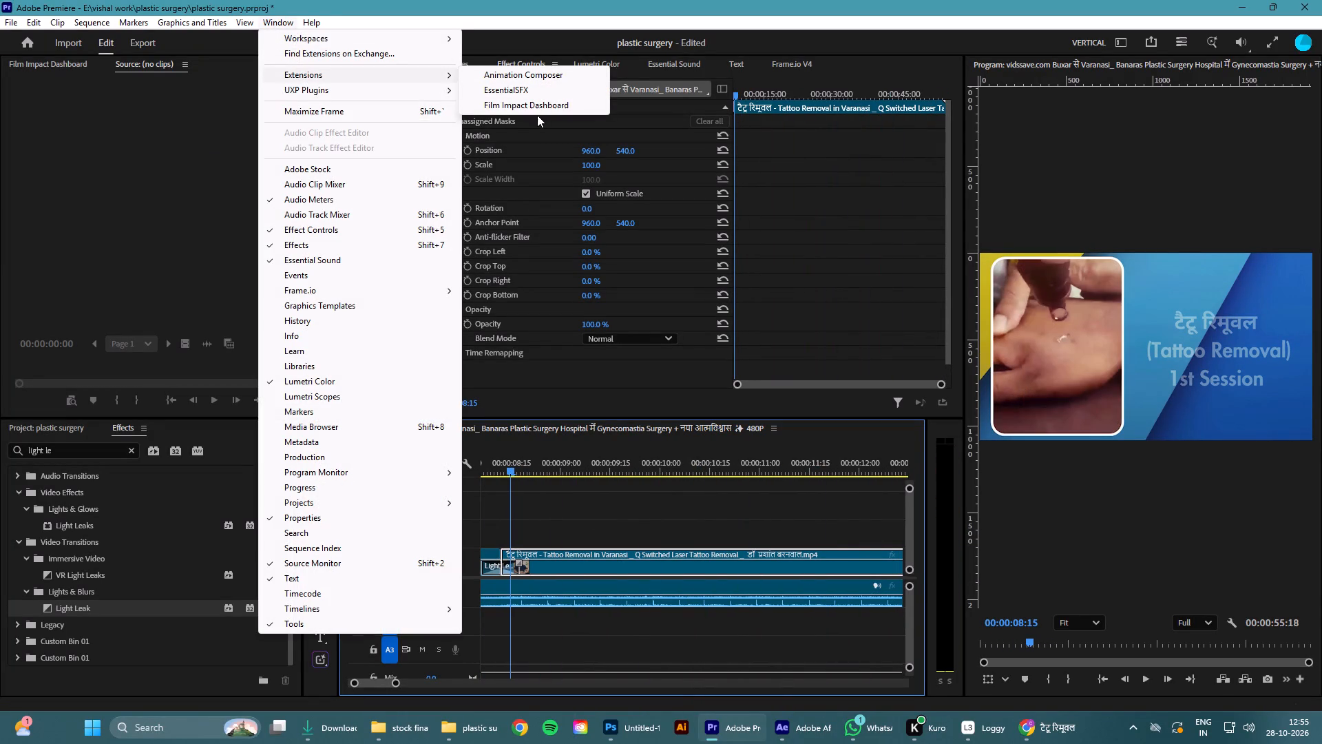
{"action": "left_click", "coordinate": [540, 73]}
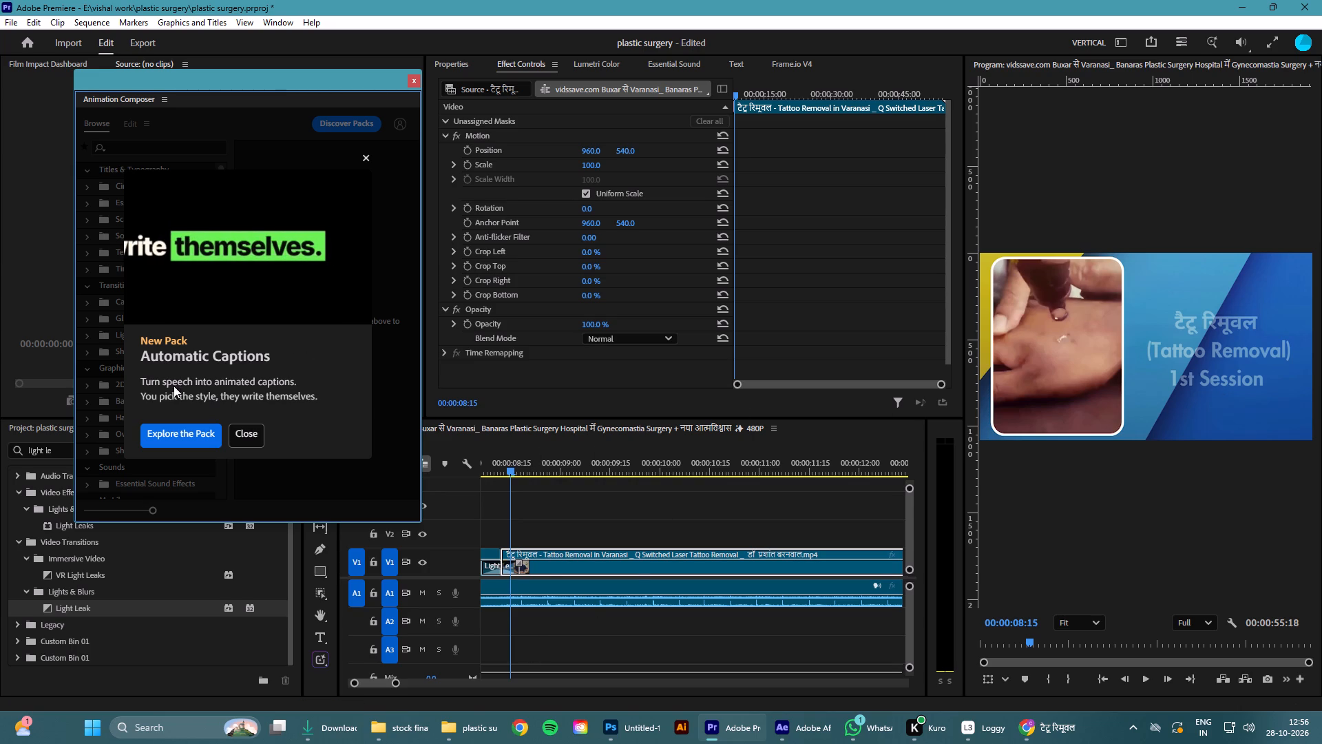
{"action": "left_click", "coordinate": [246, 435]}
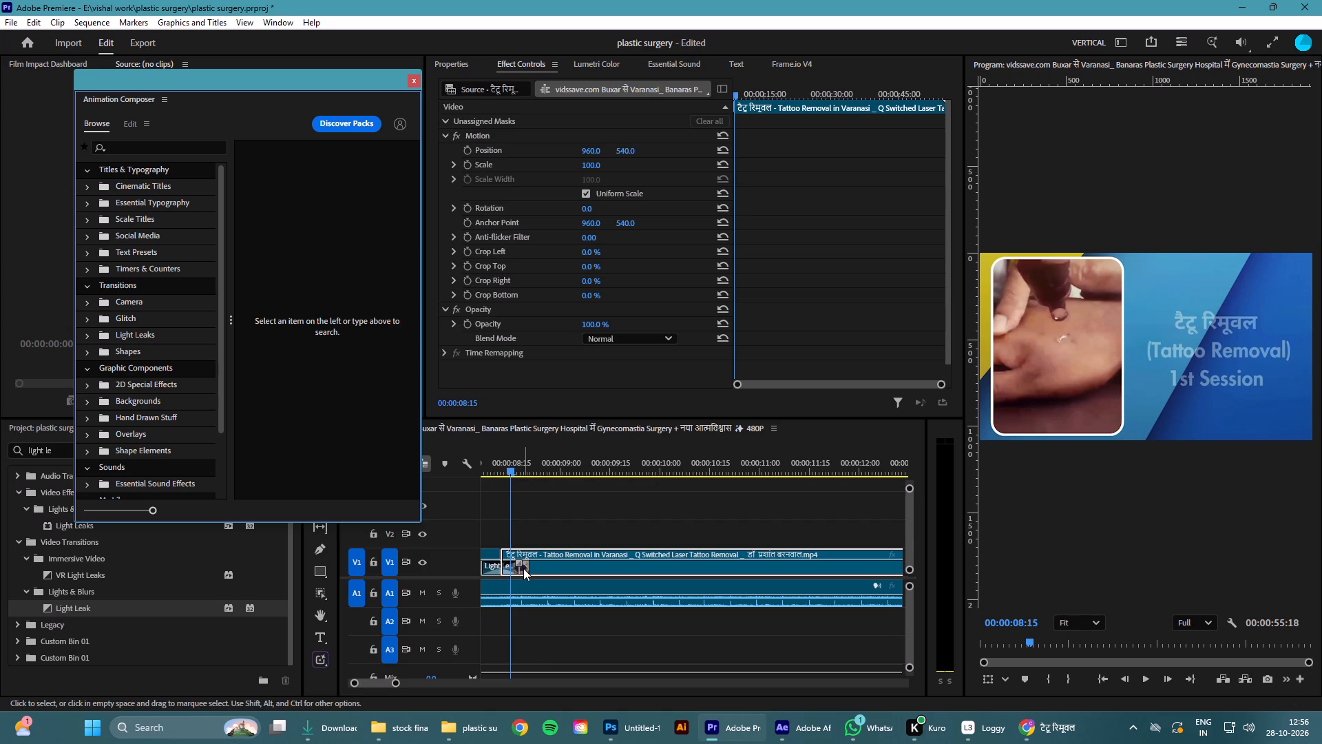
Delete the Light Leak transition from the cut between the two V1 segments.
{"action": "left_click", "coordinate": [523, 569]}
{"action": "left_click", "coordinate": [518, 564]}
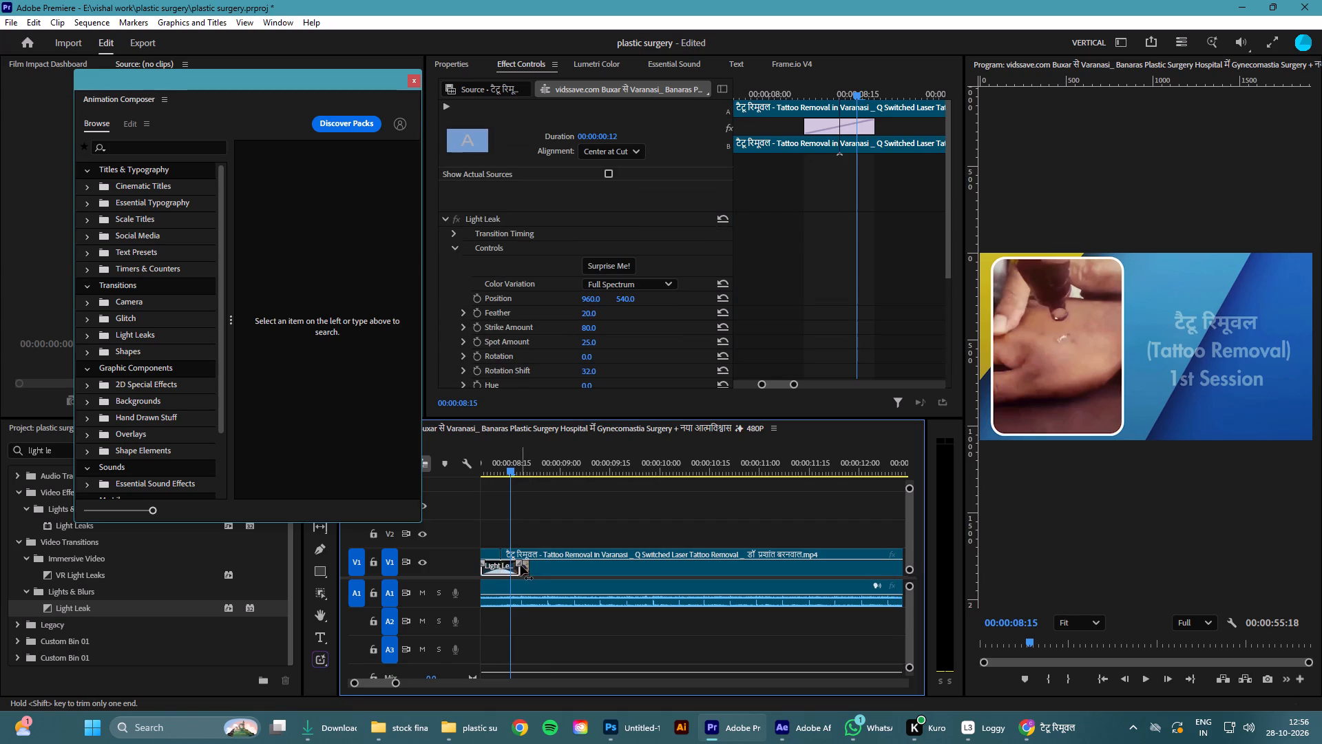
{"action": "key", "text": "Delete"}
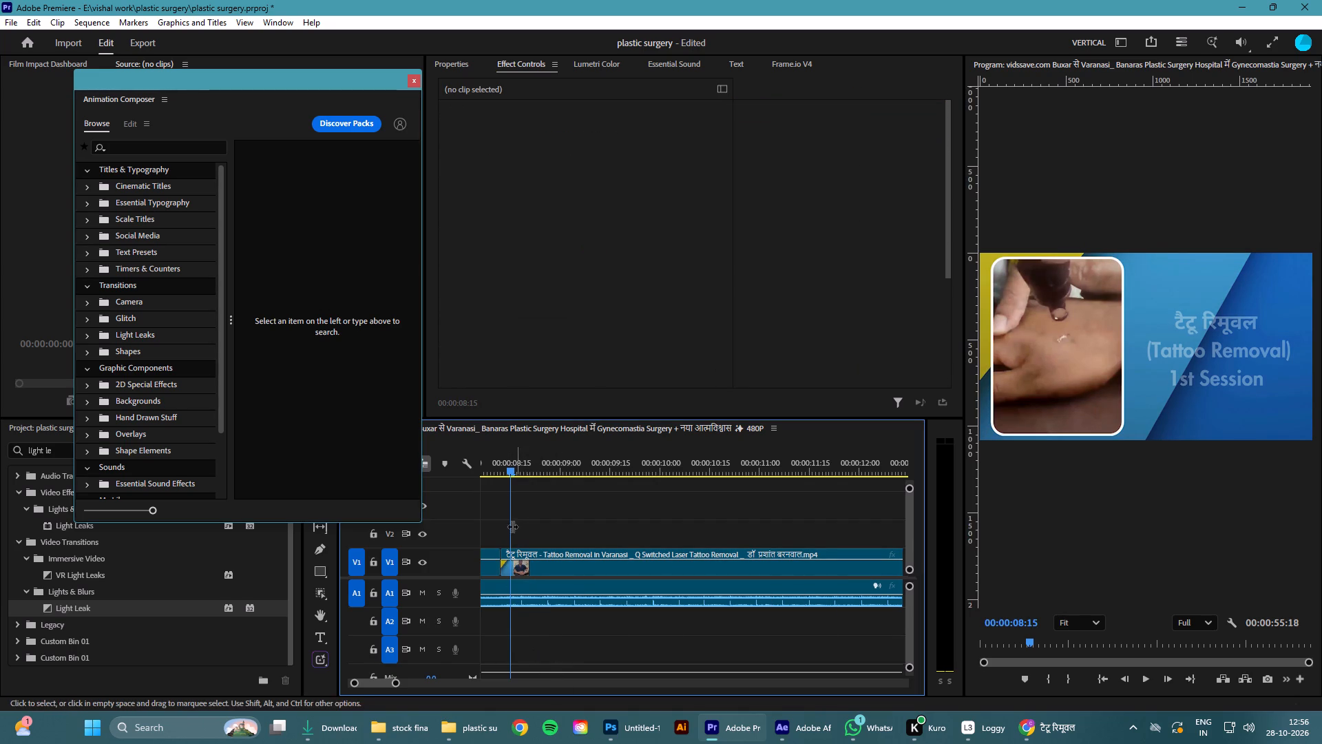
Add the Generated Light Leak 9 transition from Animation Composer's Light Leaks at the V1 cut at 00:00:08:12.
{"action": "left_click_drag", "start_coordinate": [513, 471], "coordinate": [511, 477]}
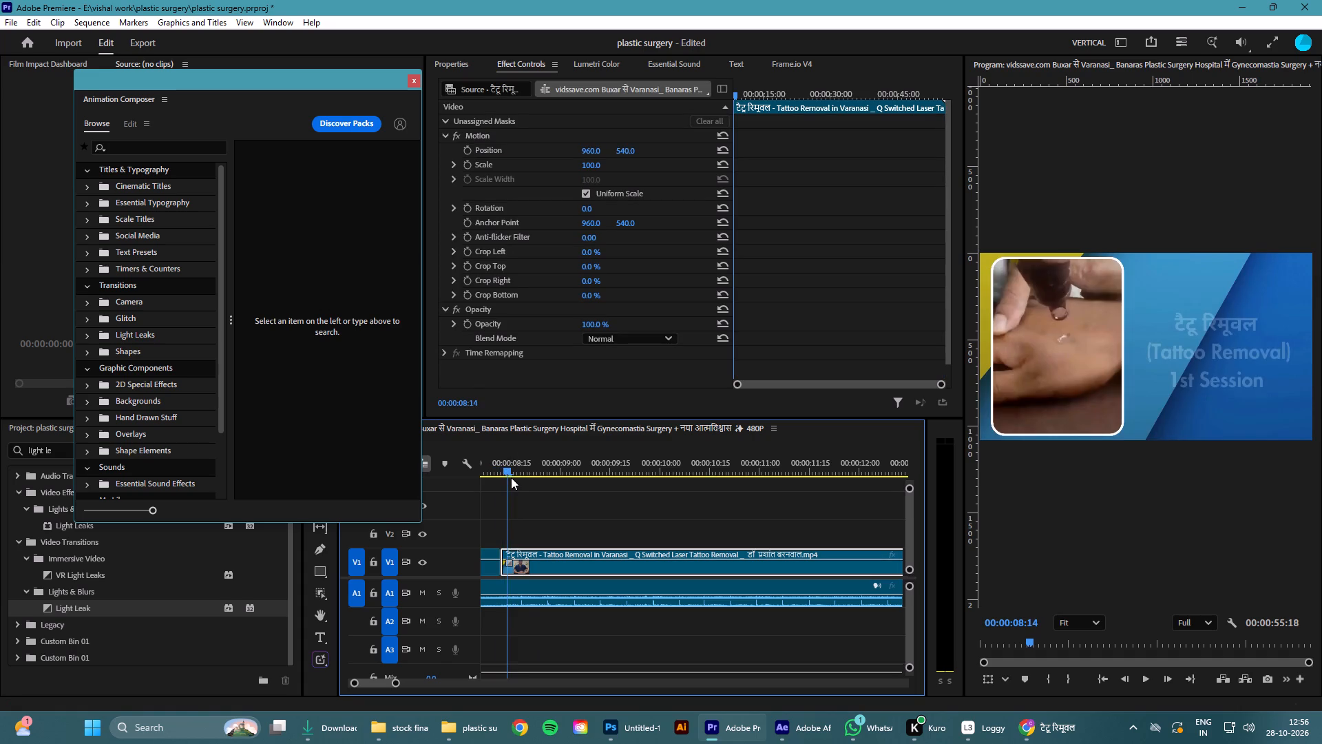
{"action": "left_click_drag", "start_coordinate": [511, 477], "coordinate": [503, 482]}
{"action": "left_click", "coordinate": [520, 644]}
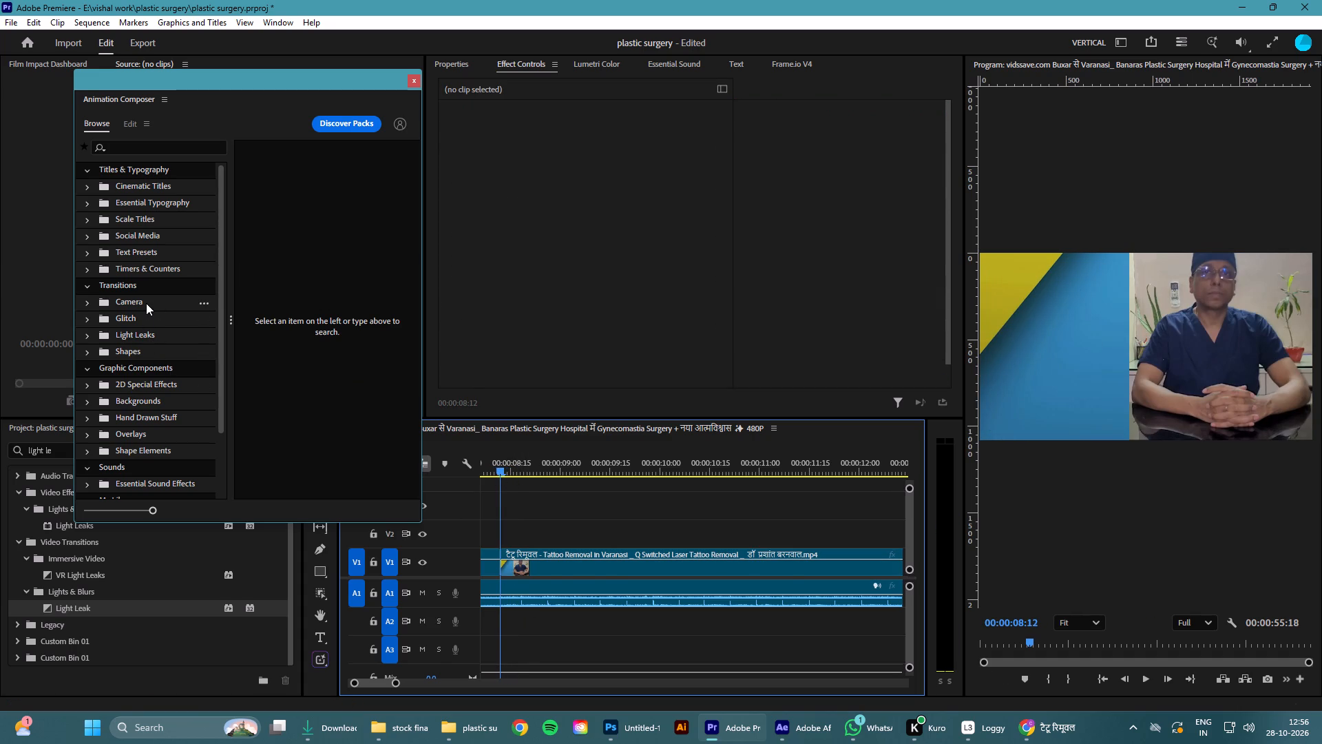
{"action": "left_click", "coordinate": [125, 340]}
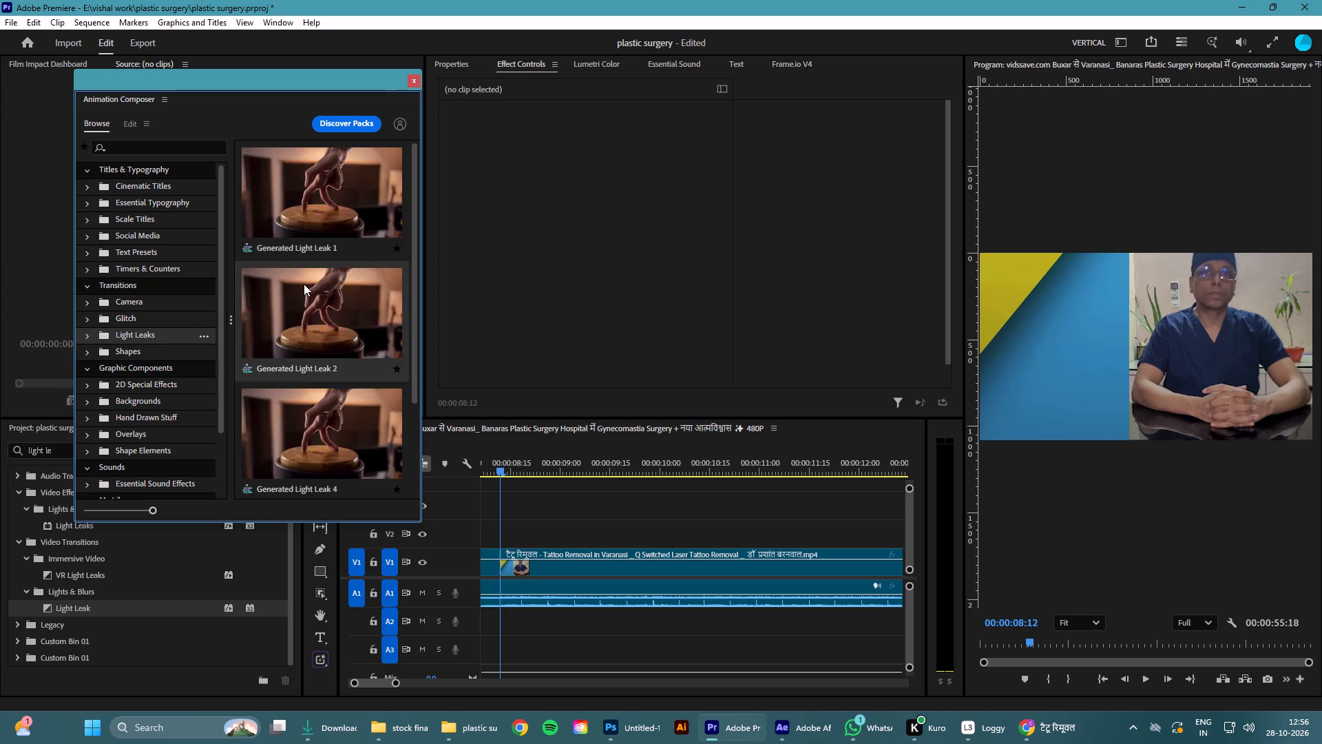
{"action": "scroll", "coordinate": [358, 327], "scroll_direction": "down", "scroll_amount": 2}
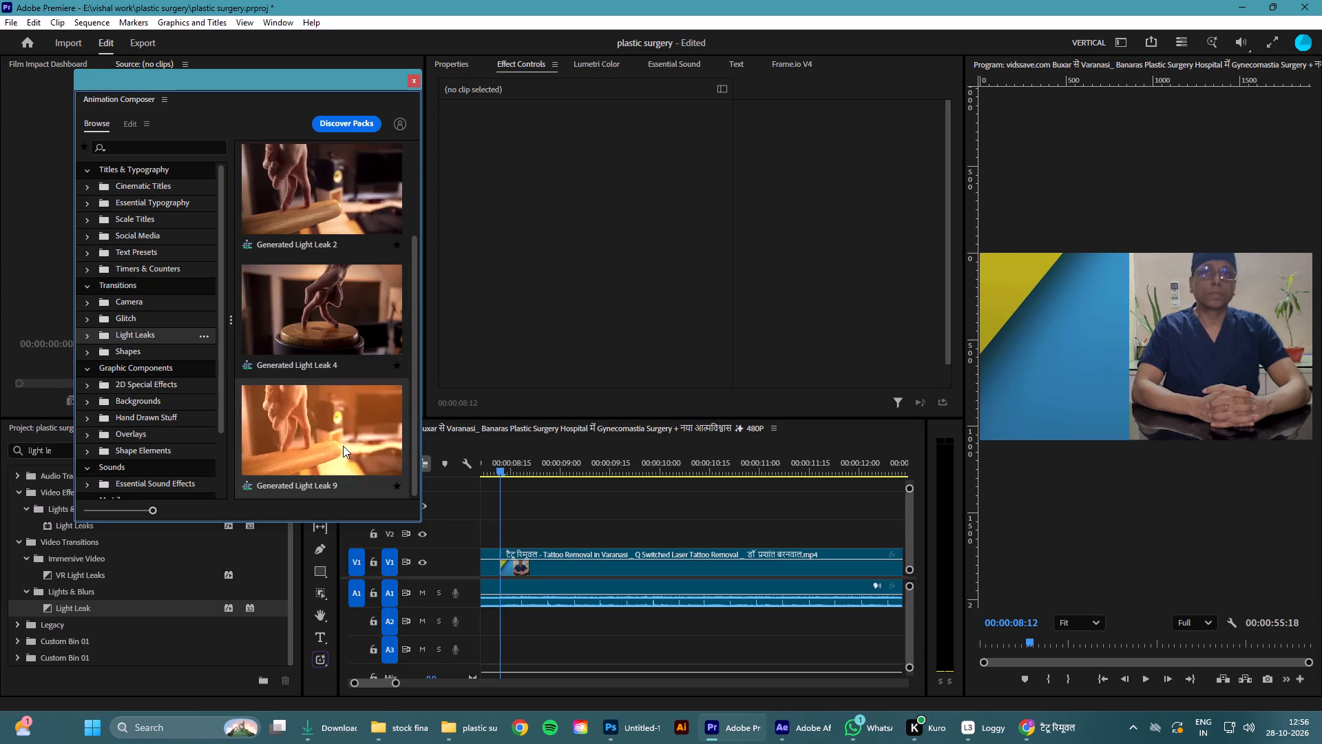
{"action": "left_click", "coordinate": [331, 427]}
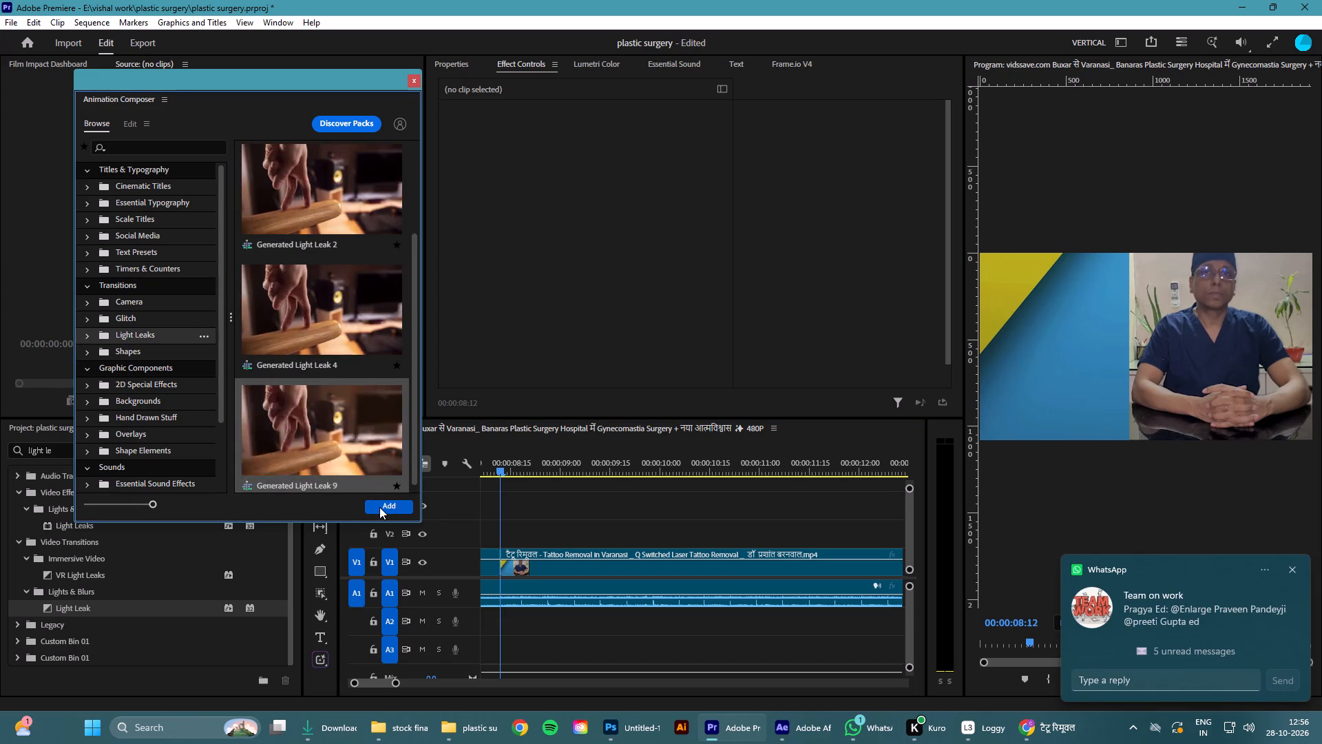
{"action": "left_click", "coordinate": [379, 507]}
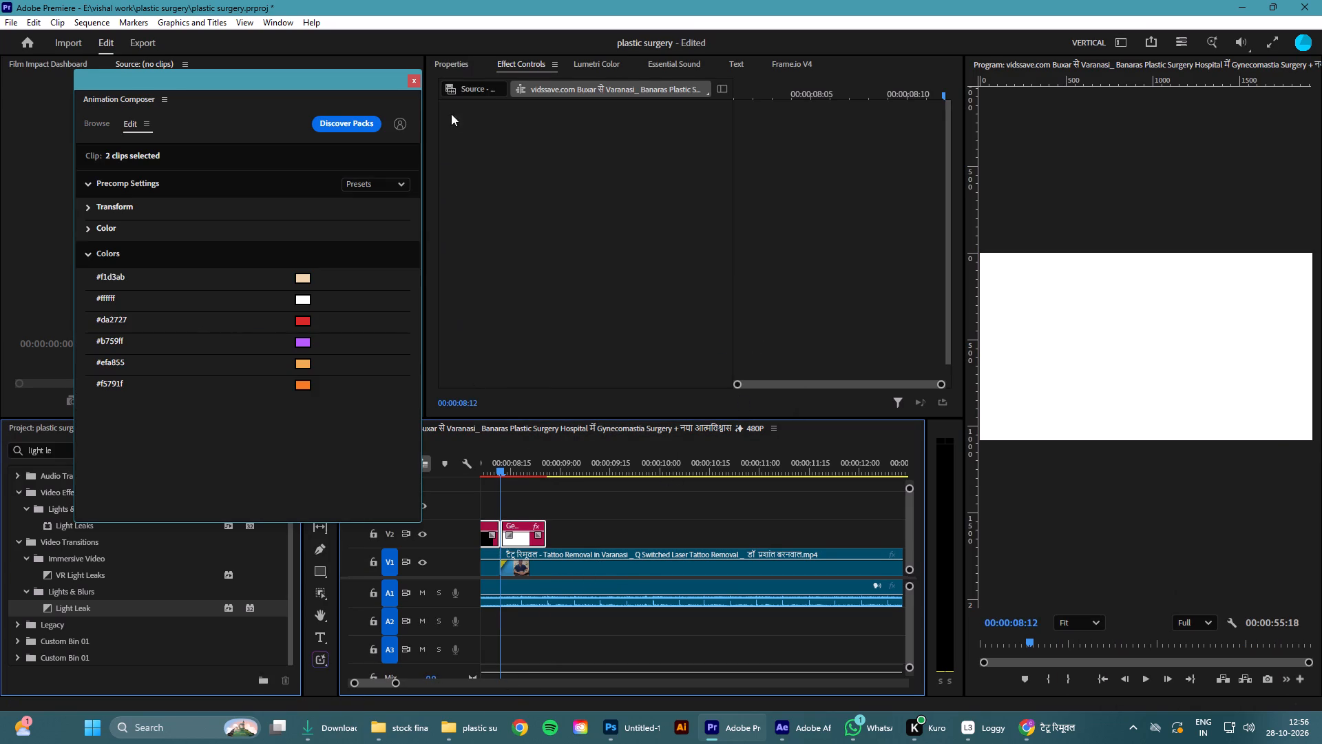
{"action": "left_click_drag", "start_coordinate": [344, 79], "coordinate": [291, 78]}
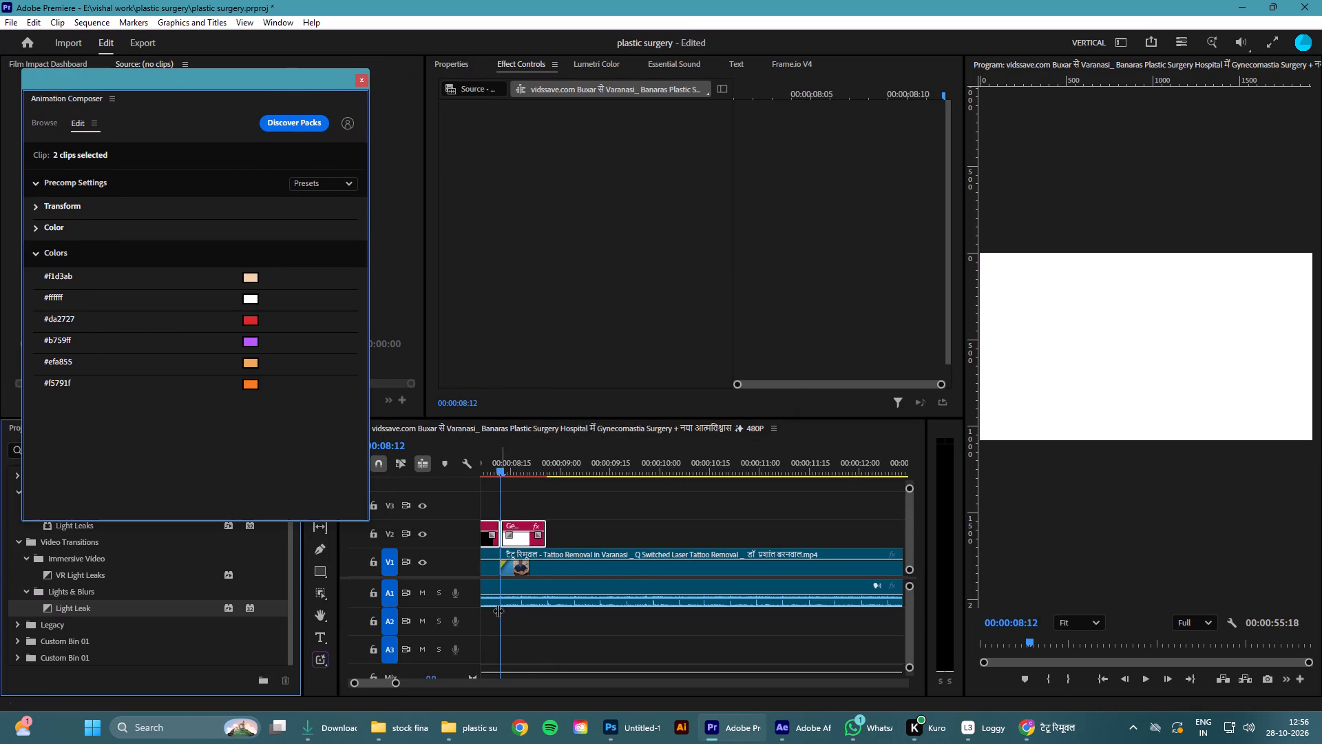
Play and scrub the footage across the Generated Light Leak 9 transition to check how it covers the cut.
{"action": "left_click_drag", "start_coordinate": [499, 471], "coordinate": [434, 482]}
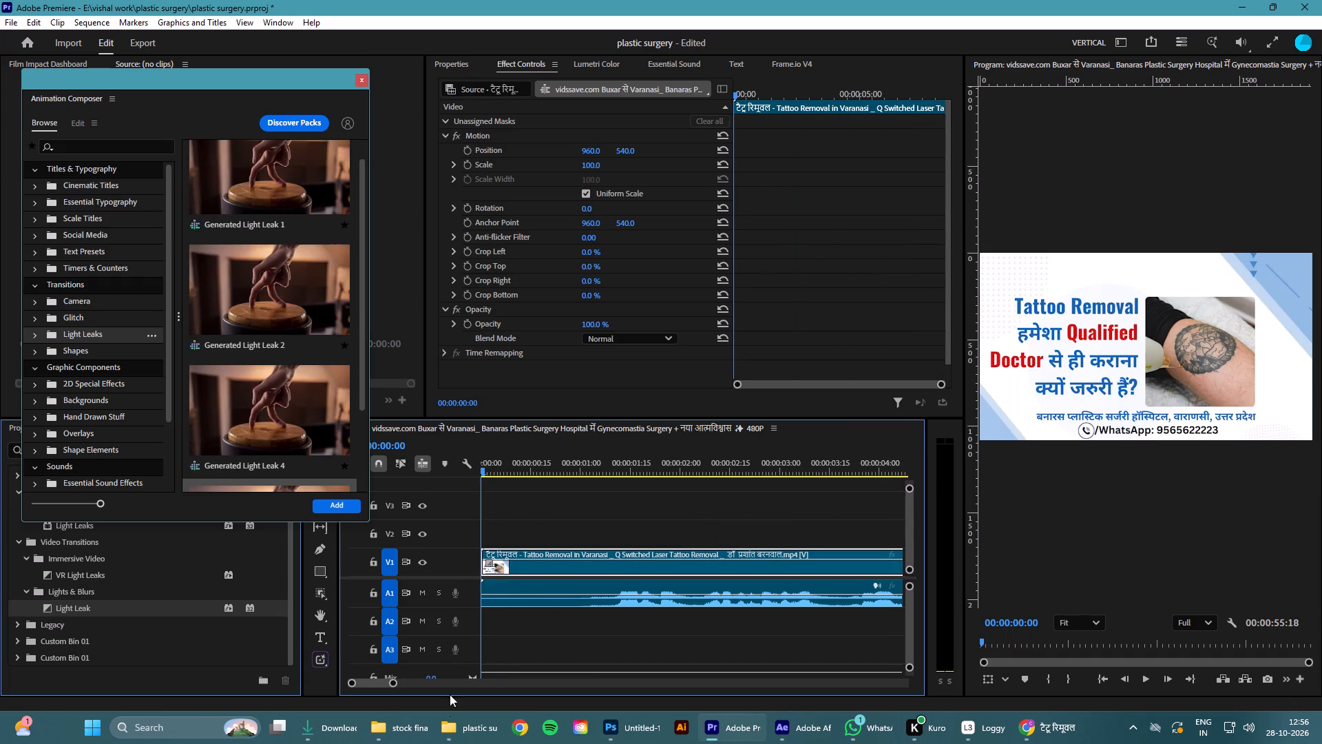
{"action": "left_click_drag", "start_coordinate": [393, 683], "coordinate": [505, 702]}
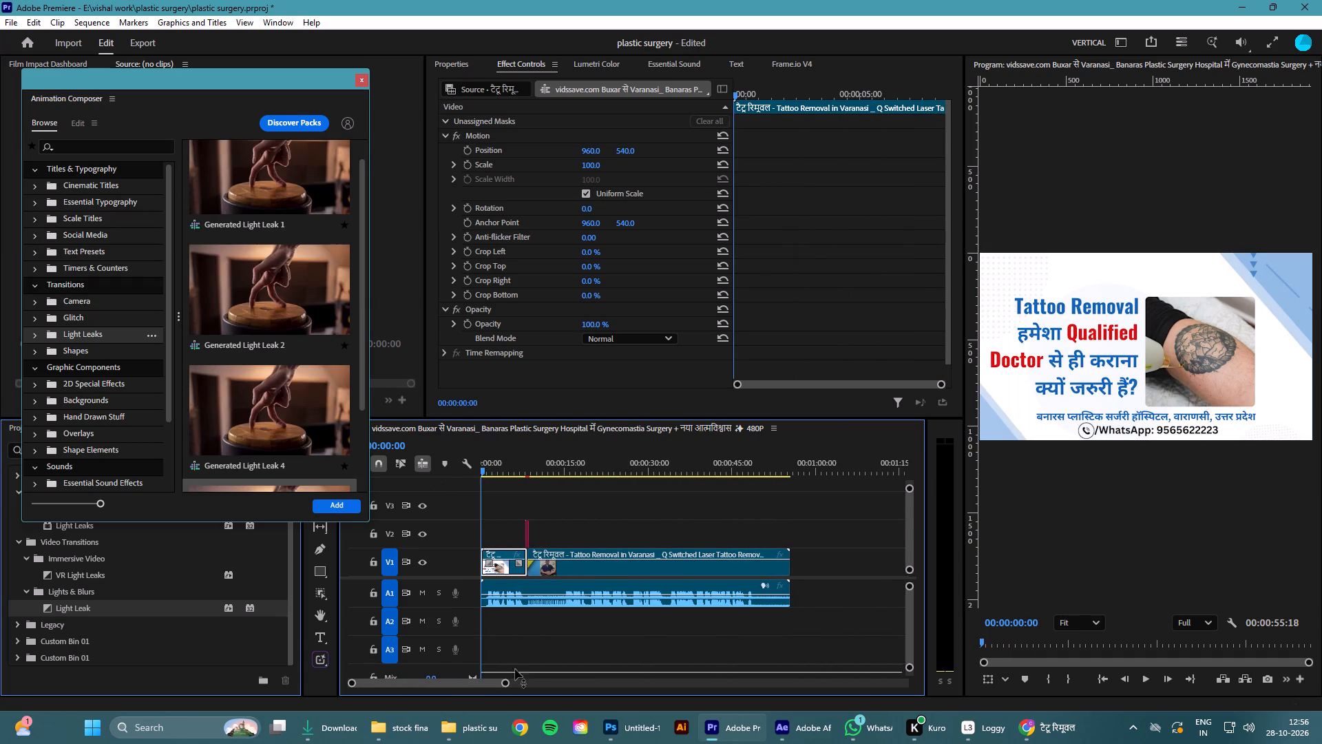
{"action": "left_click", "coordinate": [507, 471]}
{"action": "left_click_drag", "start_coordinate": [507, 468], "coordinate": [521, 485]}
{"action": "key", "text": "space"}
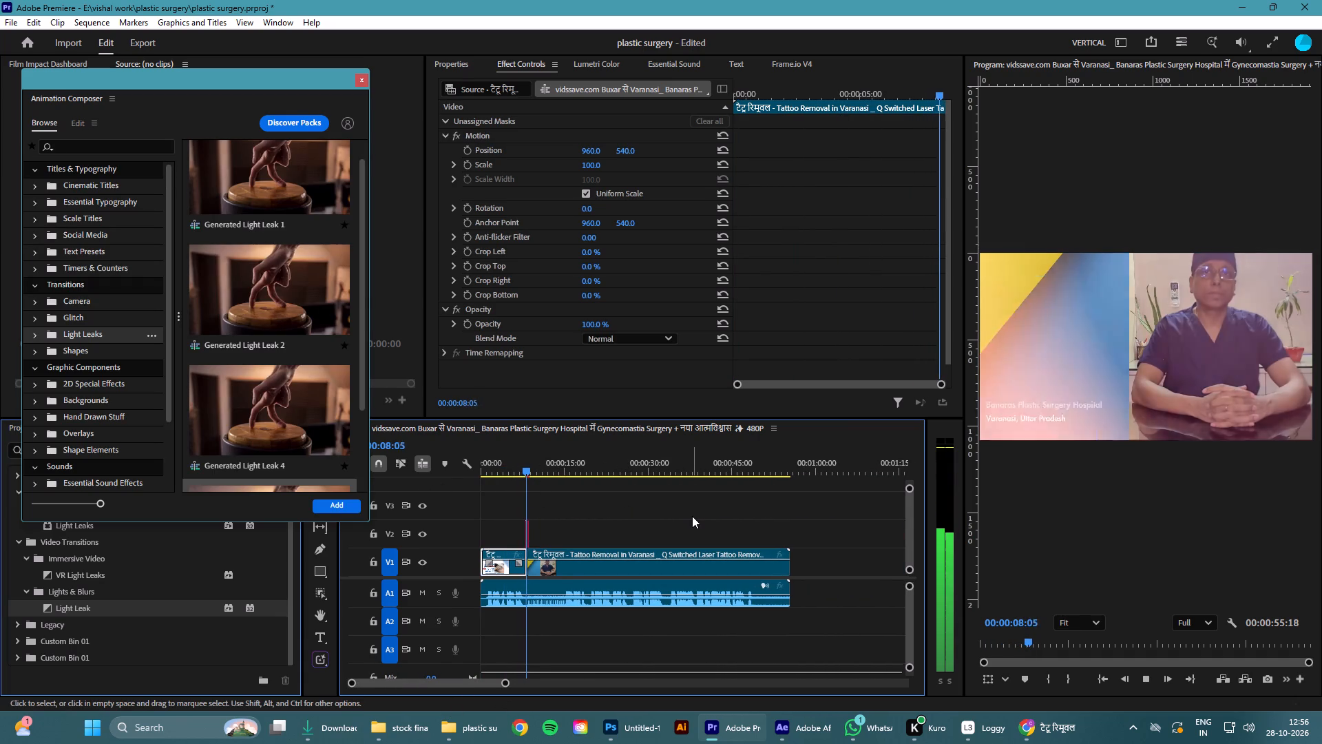
{"action": "key", "text": "space"}
{"action": "left_click_drag", "start_coordinate": [532, 471], "coordinate": [519, 475]}
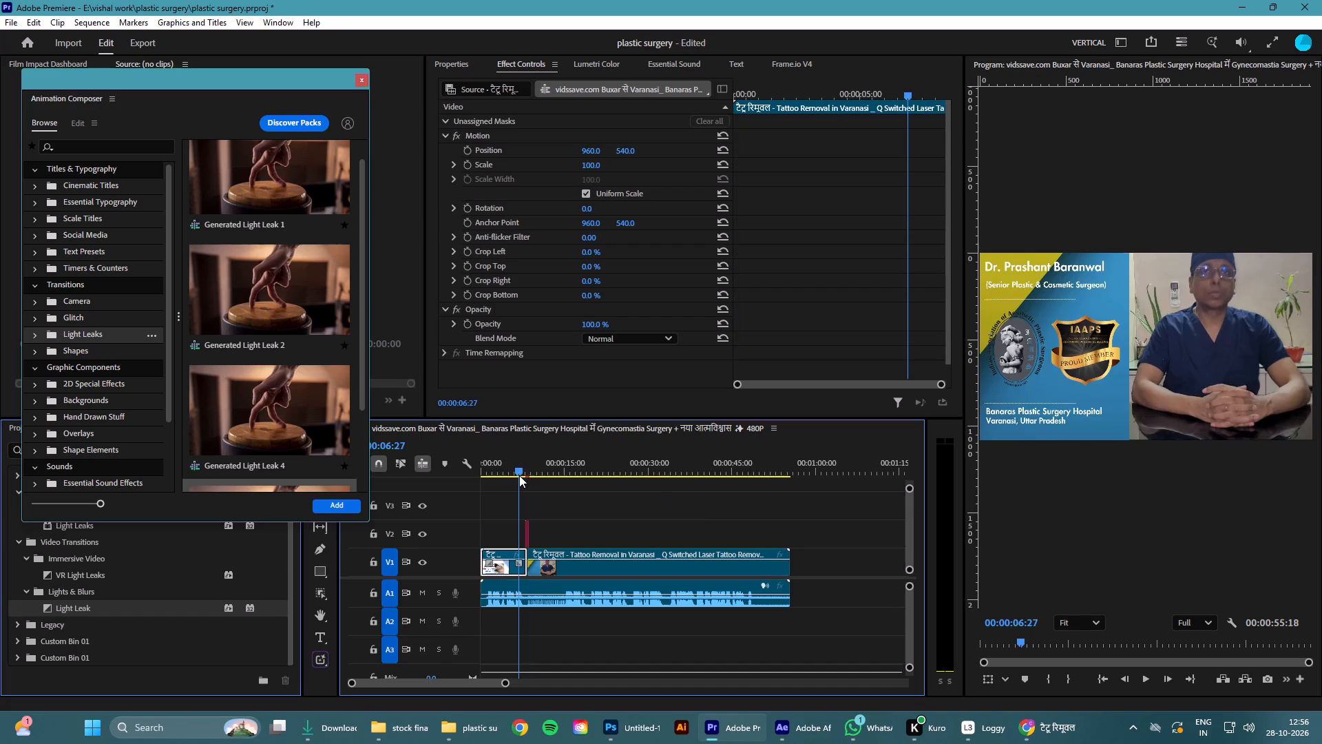
{"action": "left_click_drag", "start_coordinate": [519, 475], "coordinate": [518, 475]}
{"action": "key", "text": "space"}
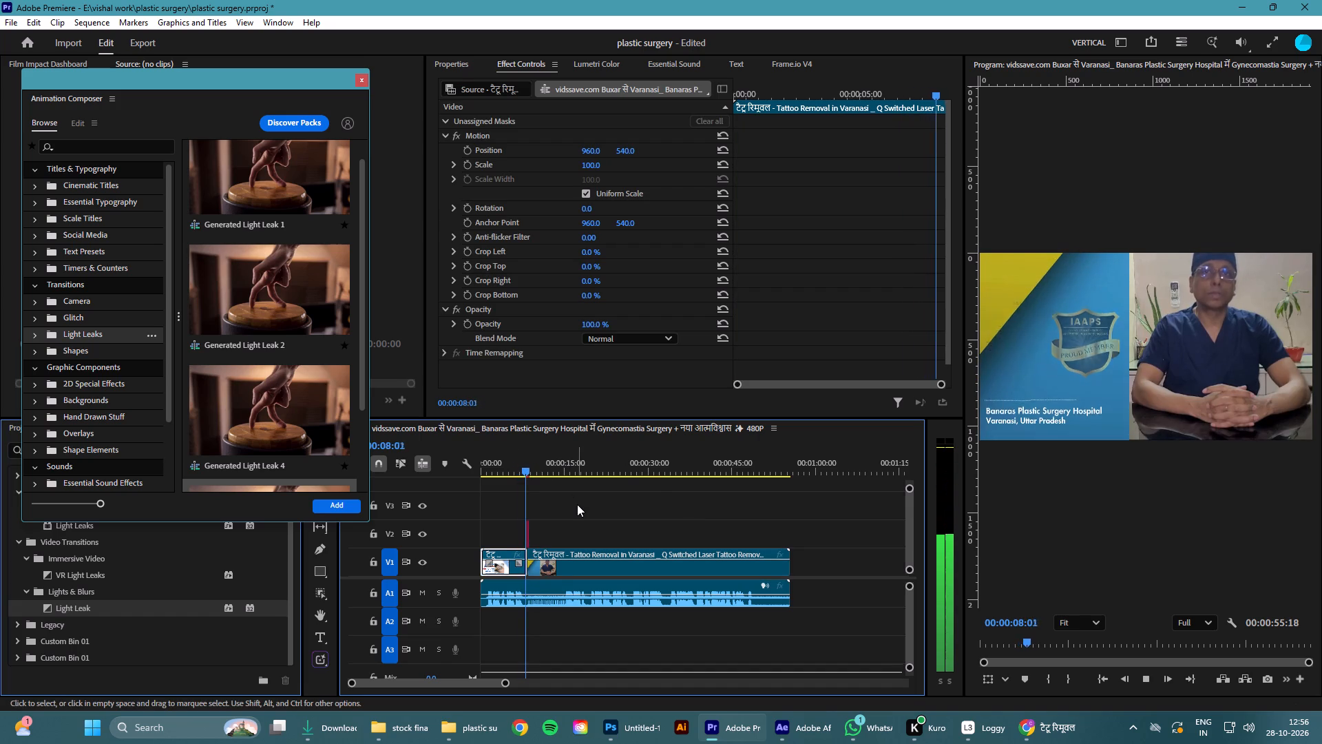
{"action": "key", "text": "space"}
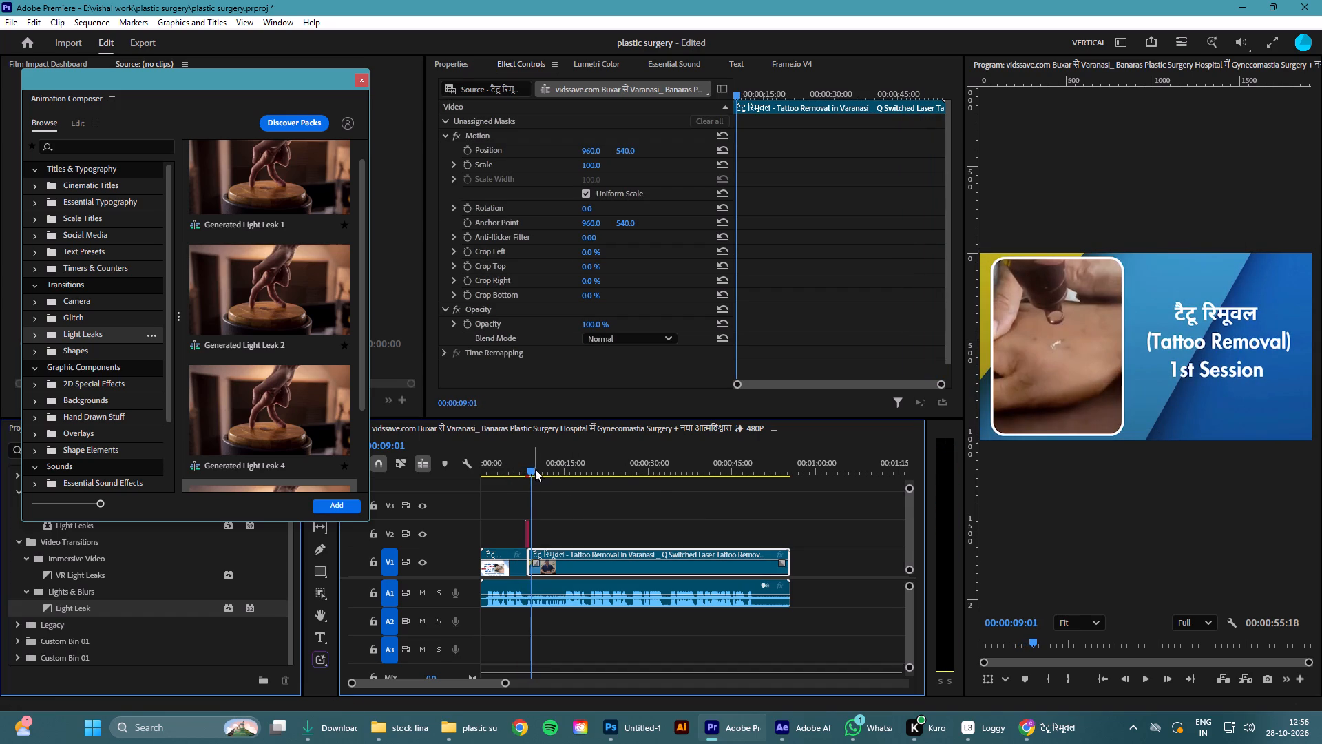
{"action": "left_click_drag", "start_coordinate": [532, 467], "coordinate": [519, 472]}
{"action": "key", "text": "space"}
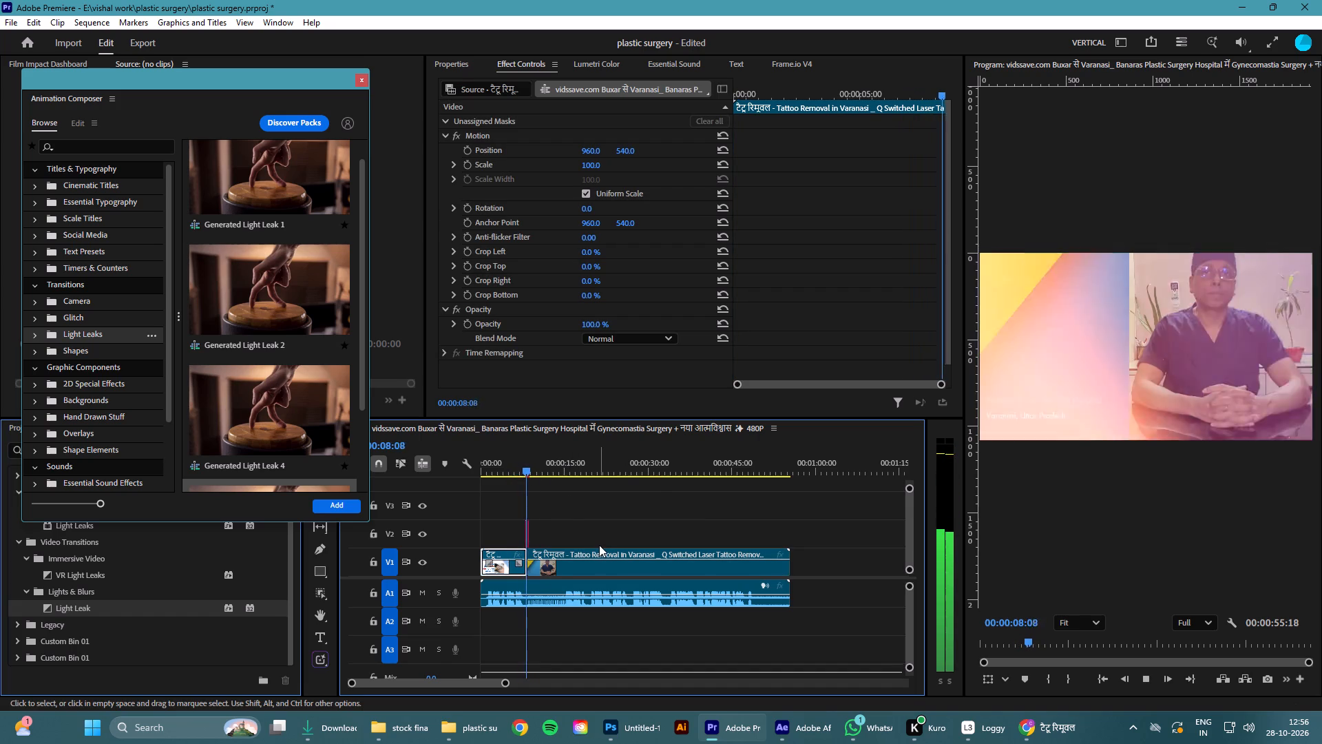
{"action": "key", "text": "space"}
{"action": "left_click_drag", "start_coordinate": [536, 464], "coordinate": [534, 466]}
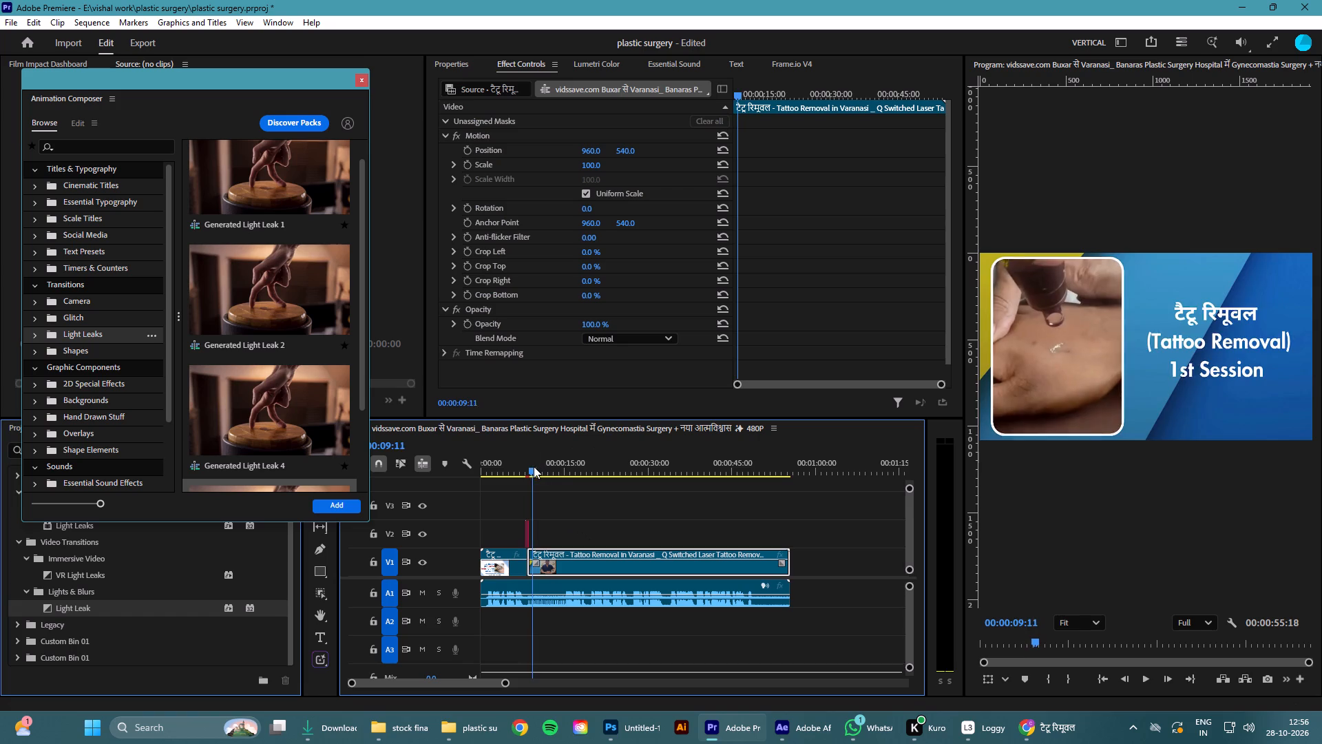
{"action": "left_click_drag", "start_coordinate": [534, 466], "coordinate": [529, 473]}
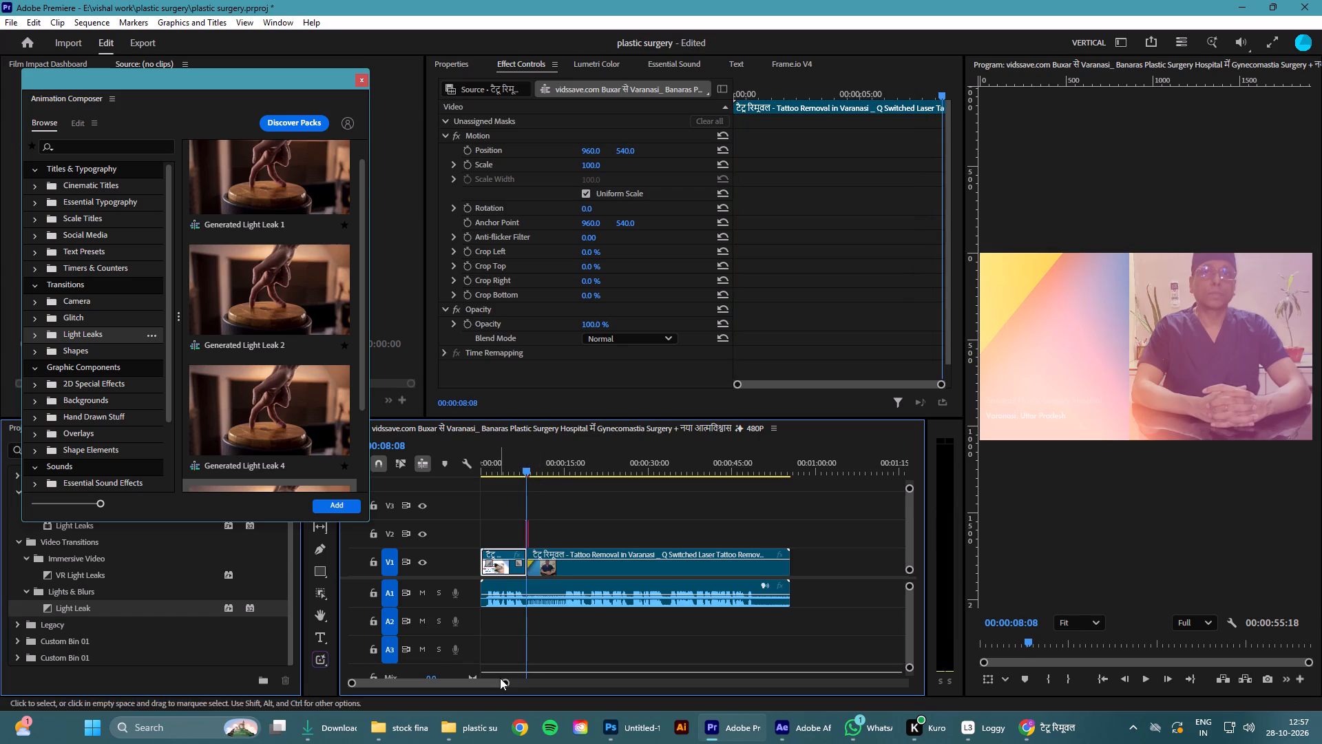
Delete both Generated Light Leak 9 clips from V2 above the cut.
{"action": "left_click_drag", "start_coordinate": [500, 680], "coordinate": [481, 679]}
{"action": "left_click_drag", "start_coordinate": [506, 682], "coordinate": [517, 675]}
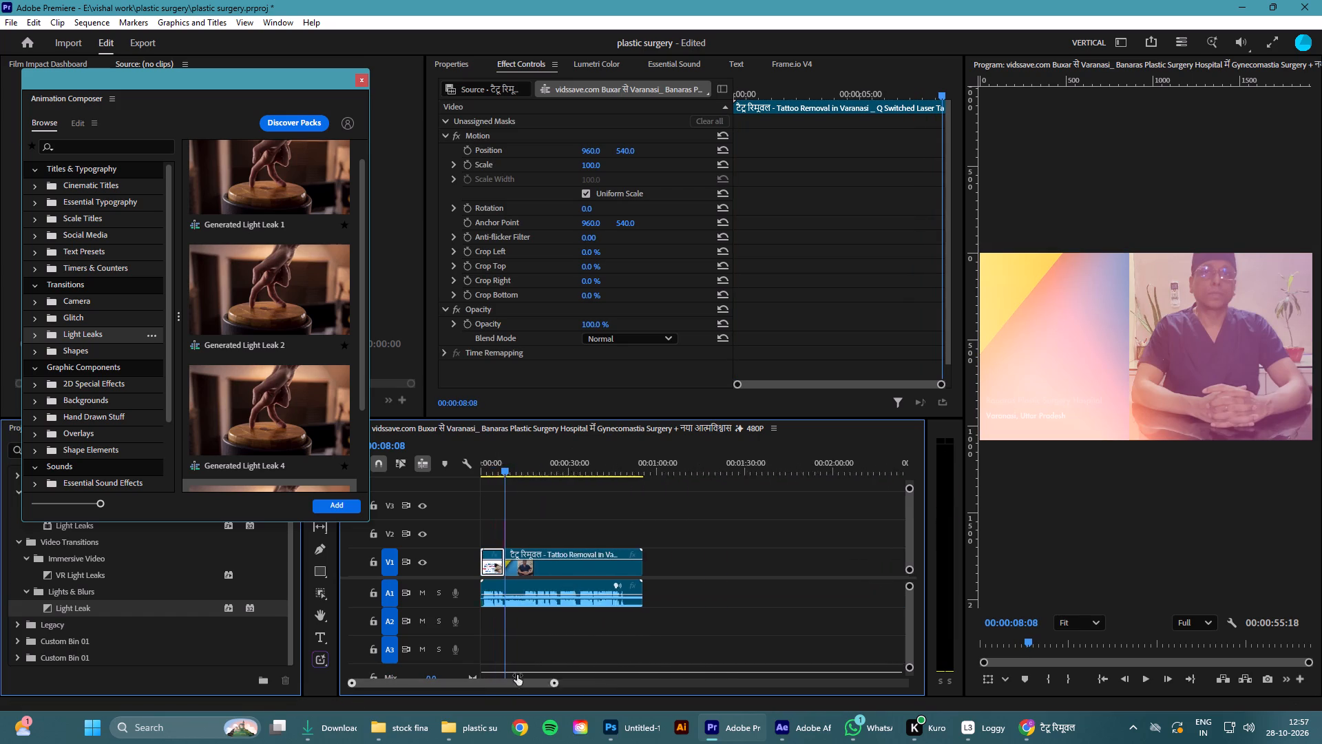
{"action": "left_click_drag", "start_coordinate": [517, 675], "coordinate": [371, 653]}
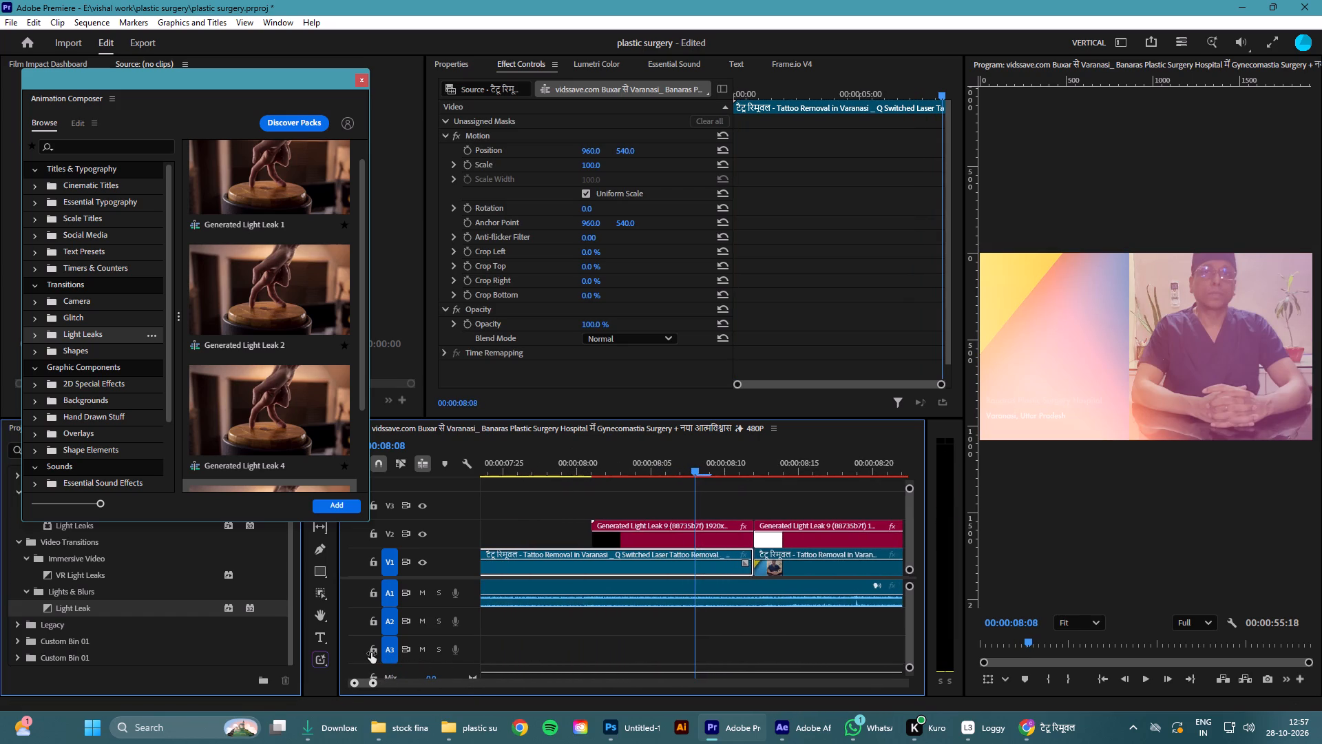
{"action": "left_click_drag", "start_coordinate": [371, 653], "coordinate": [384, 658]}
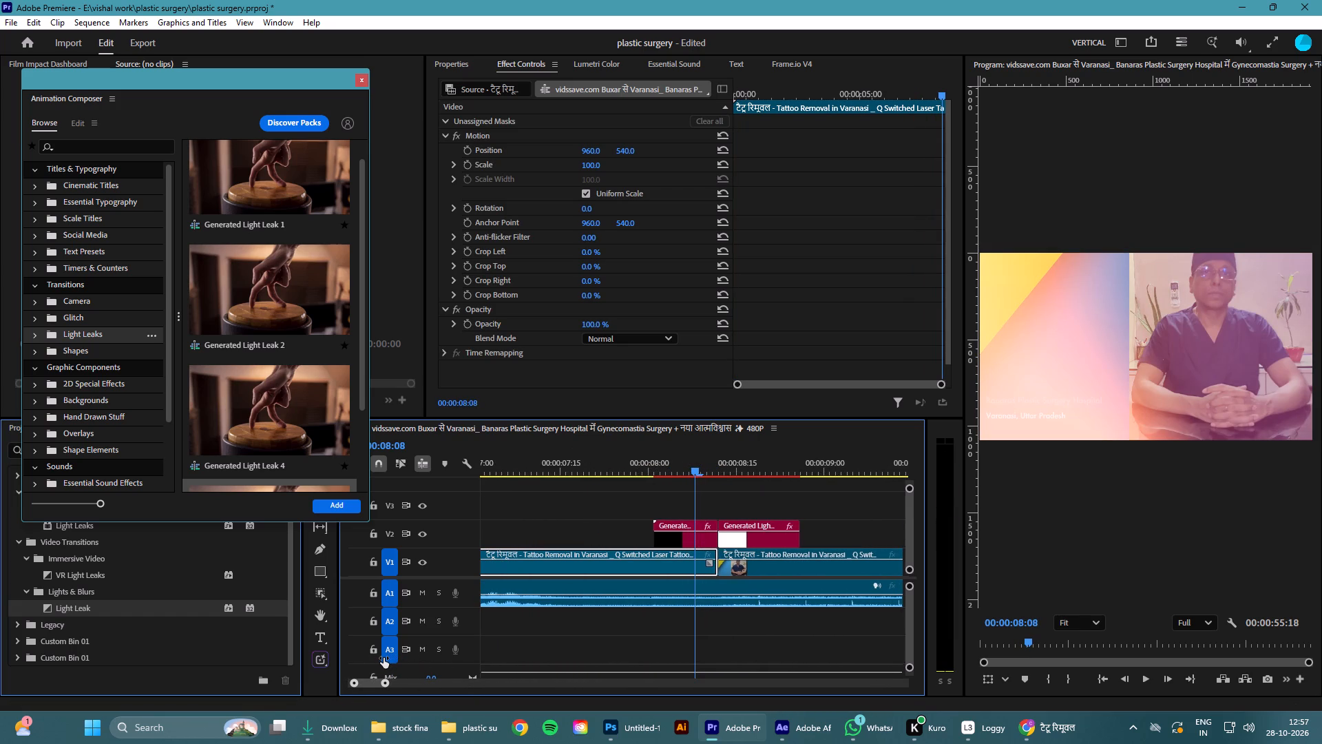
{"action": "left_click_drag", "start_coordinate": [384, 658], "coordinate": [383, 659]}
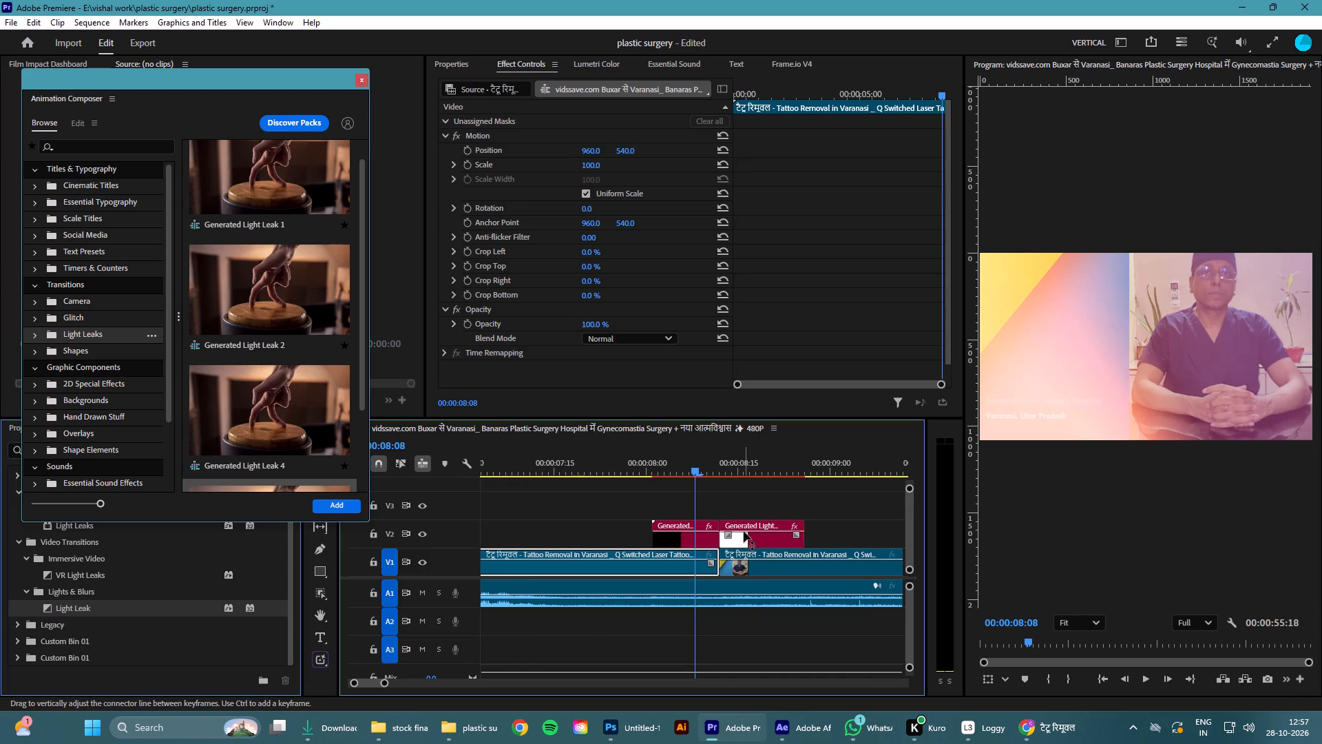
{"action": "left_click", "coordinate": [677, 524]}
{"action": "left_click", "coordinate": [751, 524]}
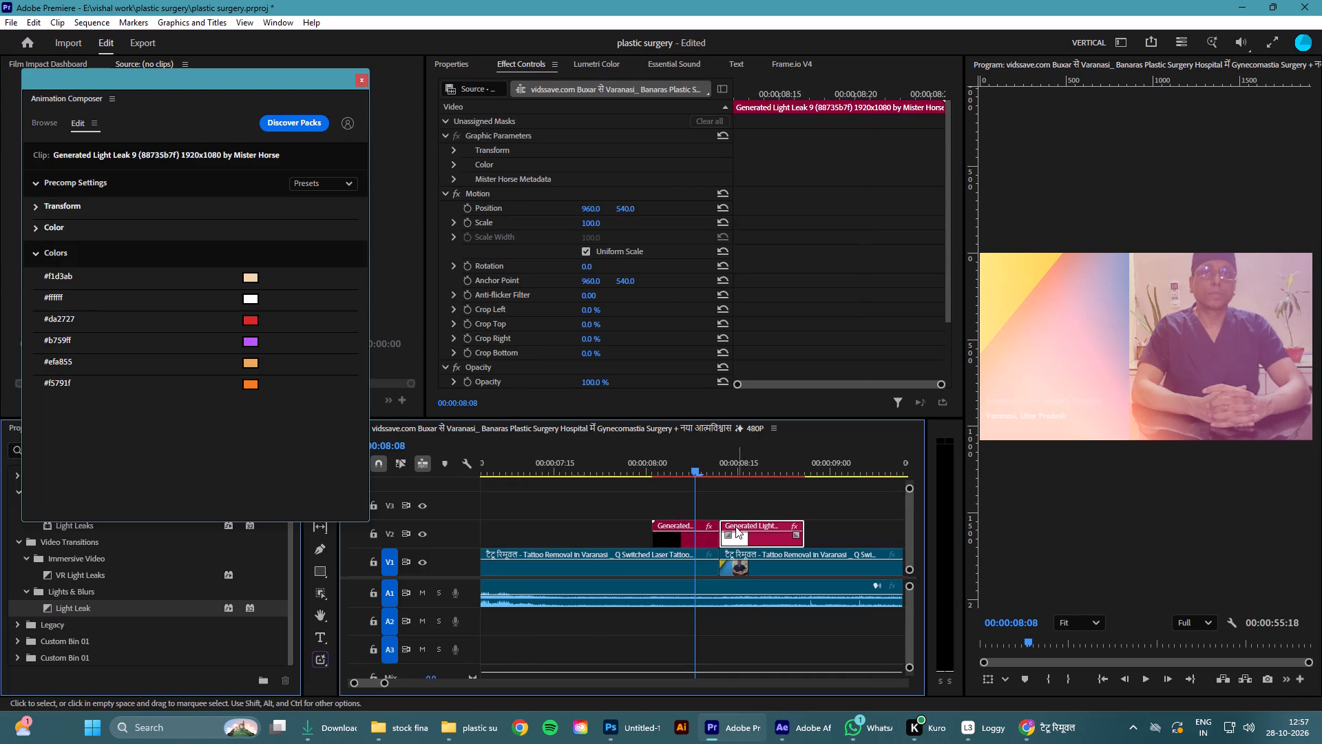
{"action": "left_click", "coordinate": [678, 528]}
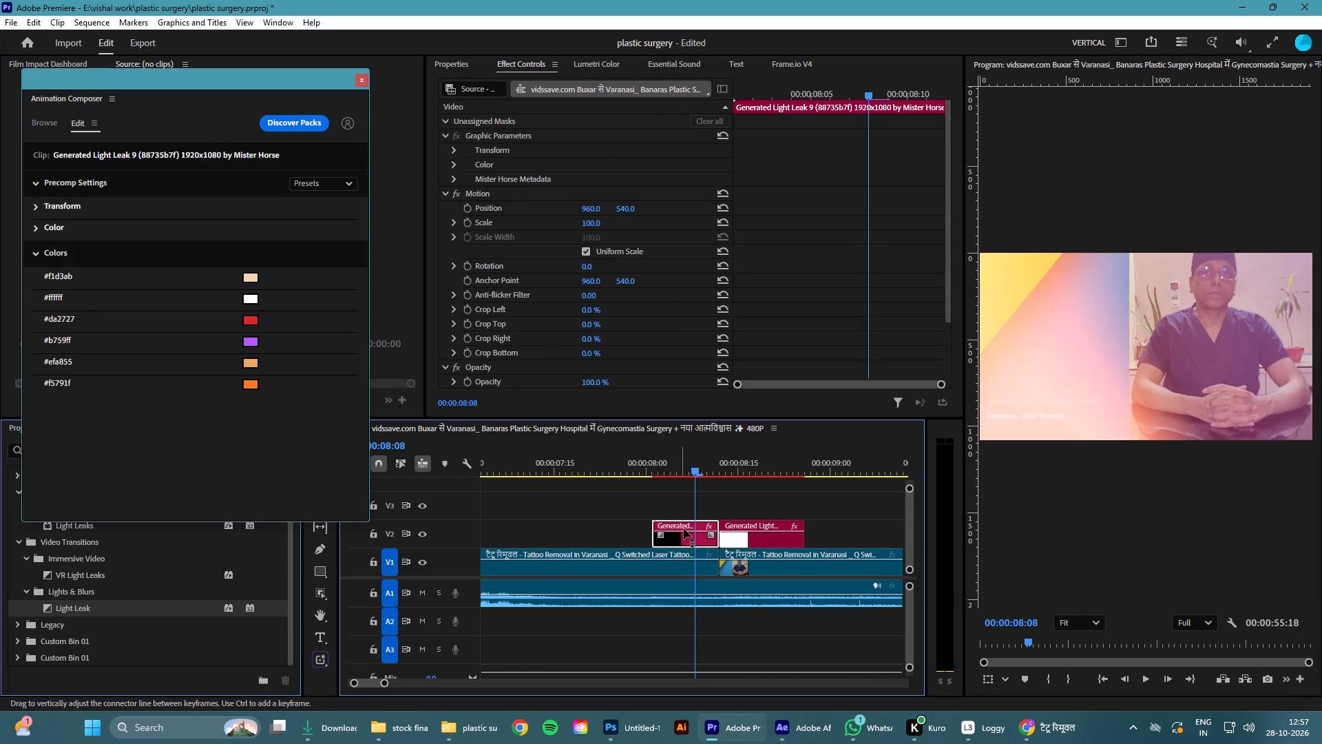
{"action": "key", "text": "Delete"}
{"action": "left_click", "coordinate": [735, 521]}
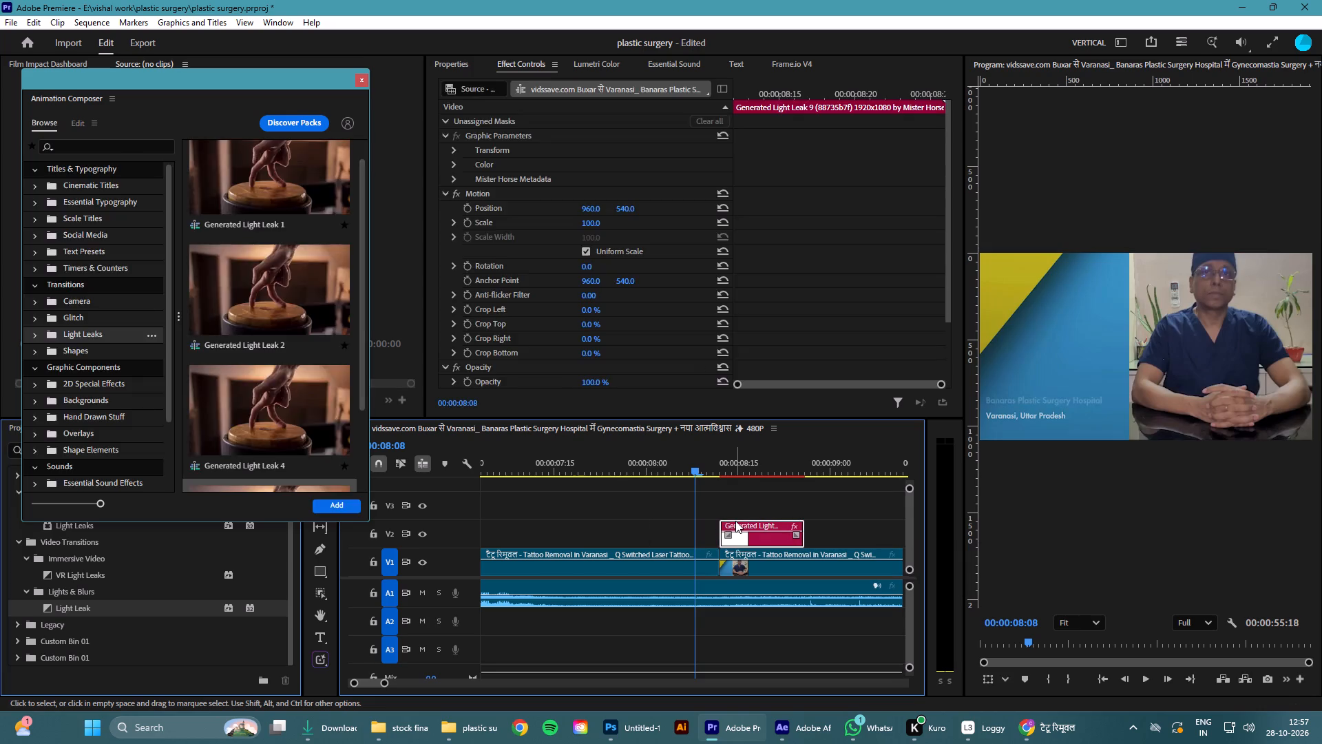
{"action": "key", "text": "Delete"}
Add the Generated Light Leak 9 transition again at the V1 cut at 00:00:08:12.
{"action": "left_click_drag", "start_coordinate": [694, 471], "coordinate": [723, 486]}
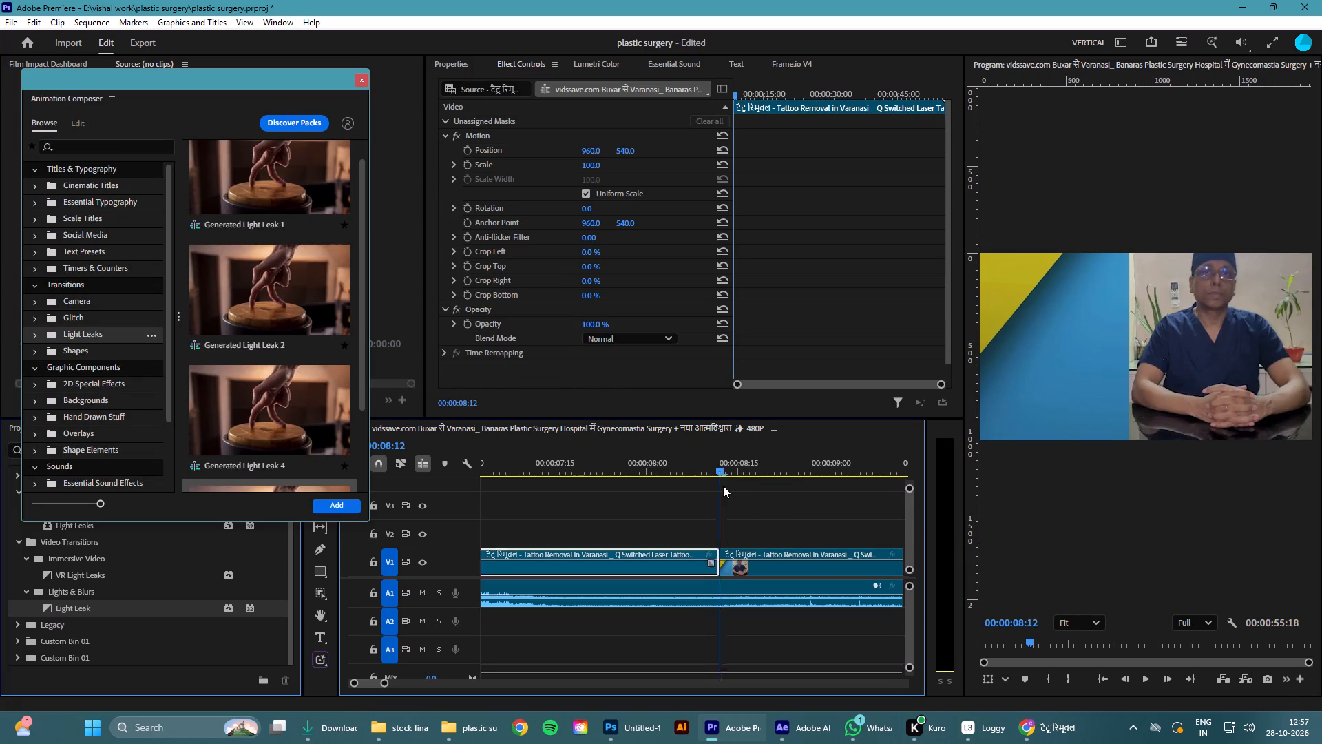
{"action": "left_click_drag", "start_coordinate": [723, 486], "coordinate": [717, 484]}
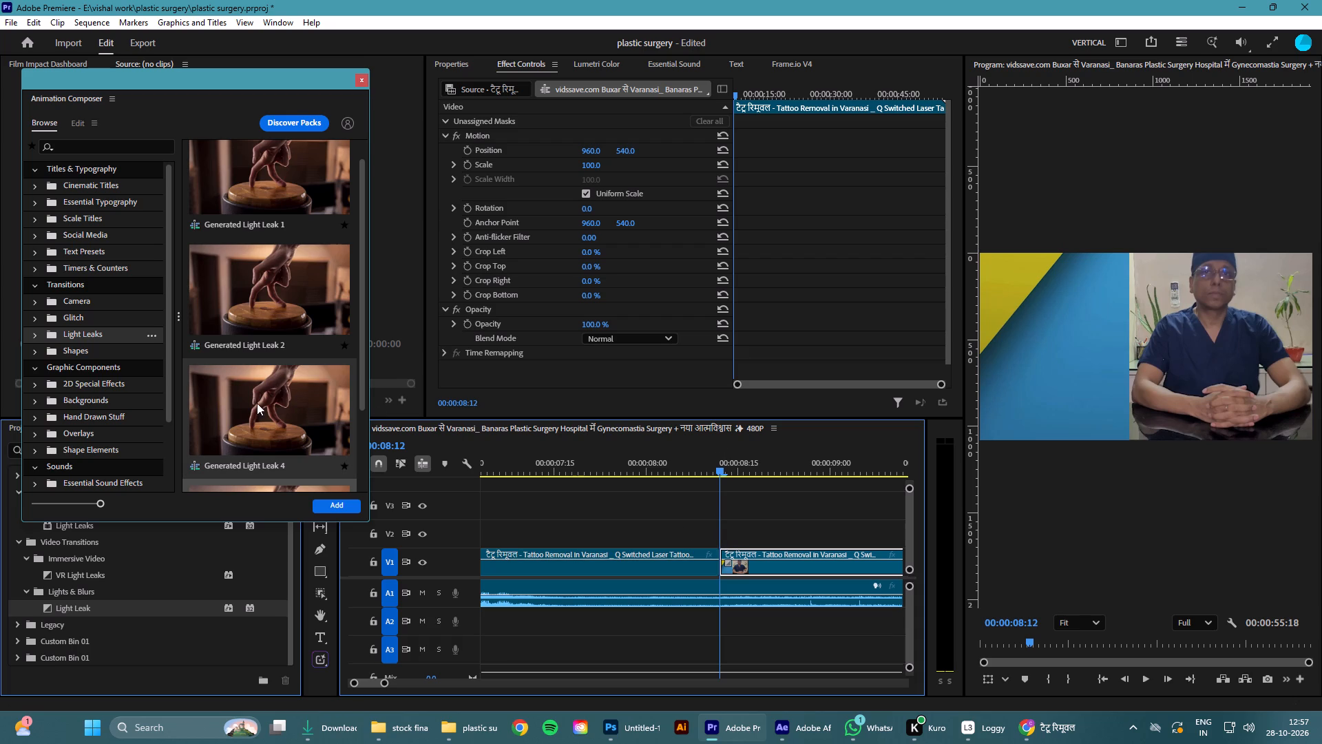
{"action": "scroll", "coordinate": [259, 403], "scroll_direction": "down", "scroll_amount": 11}
{"action": "left_click", "coordinate": [259, 397]}
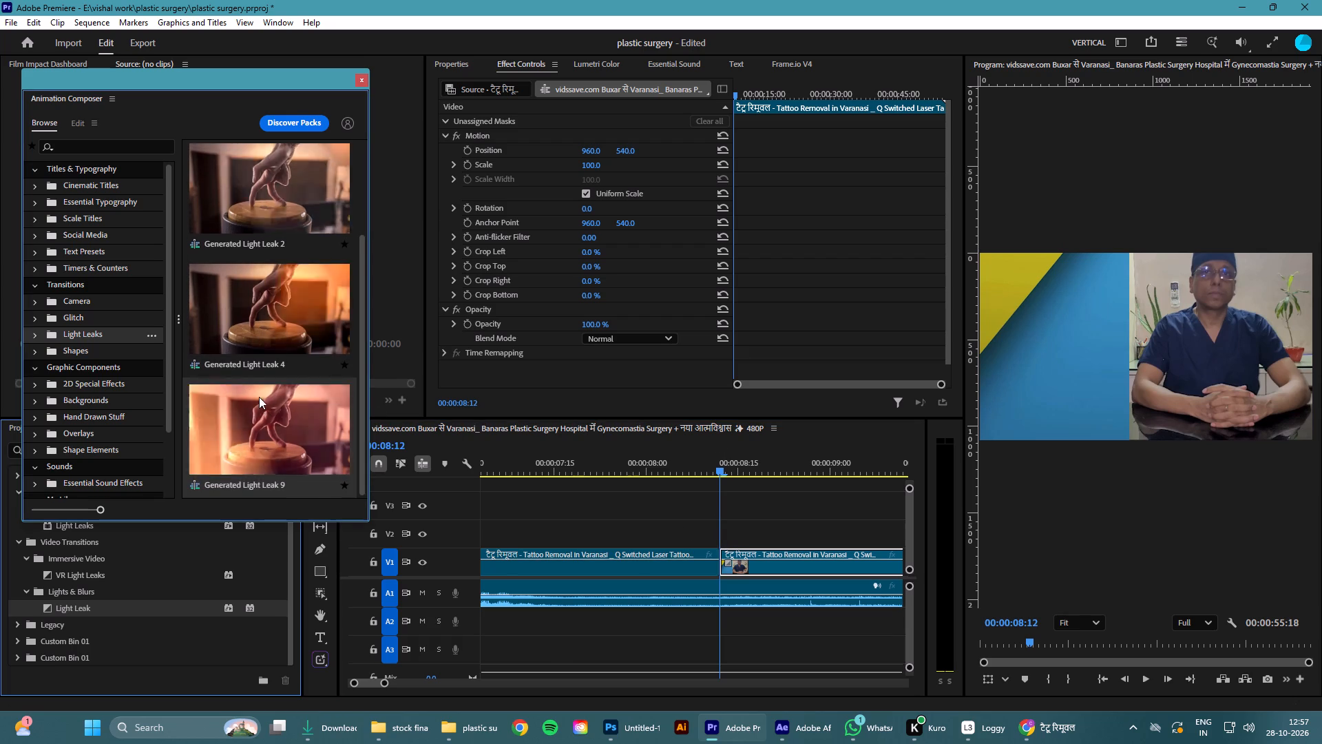
{"action": "left_click", "coordinate": [255, 436]}
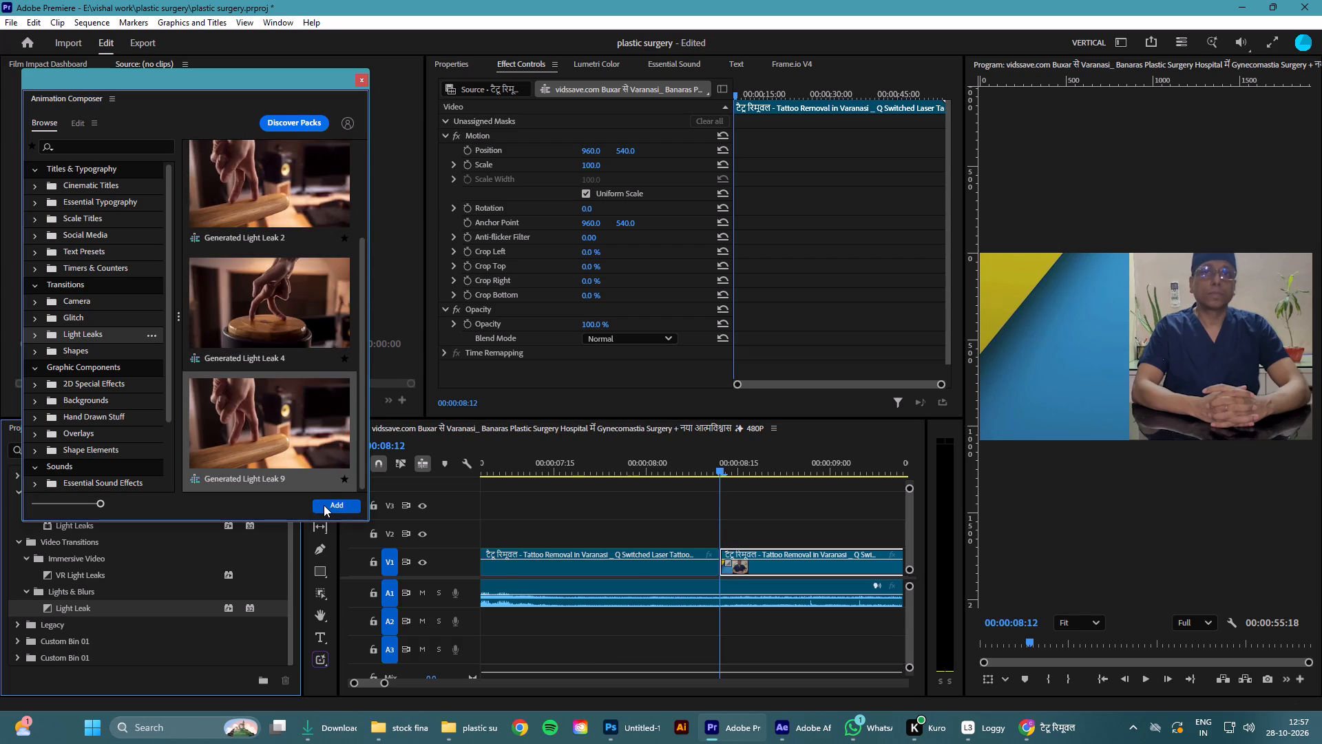
{"action": "left_click", "coordinate": [324, 505]}
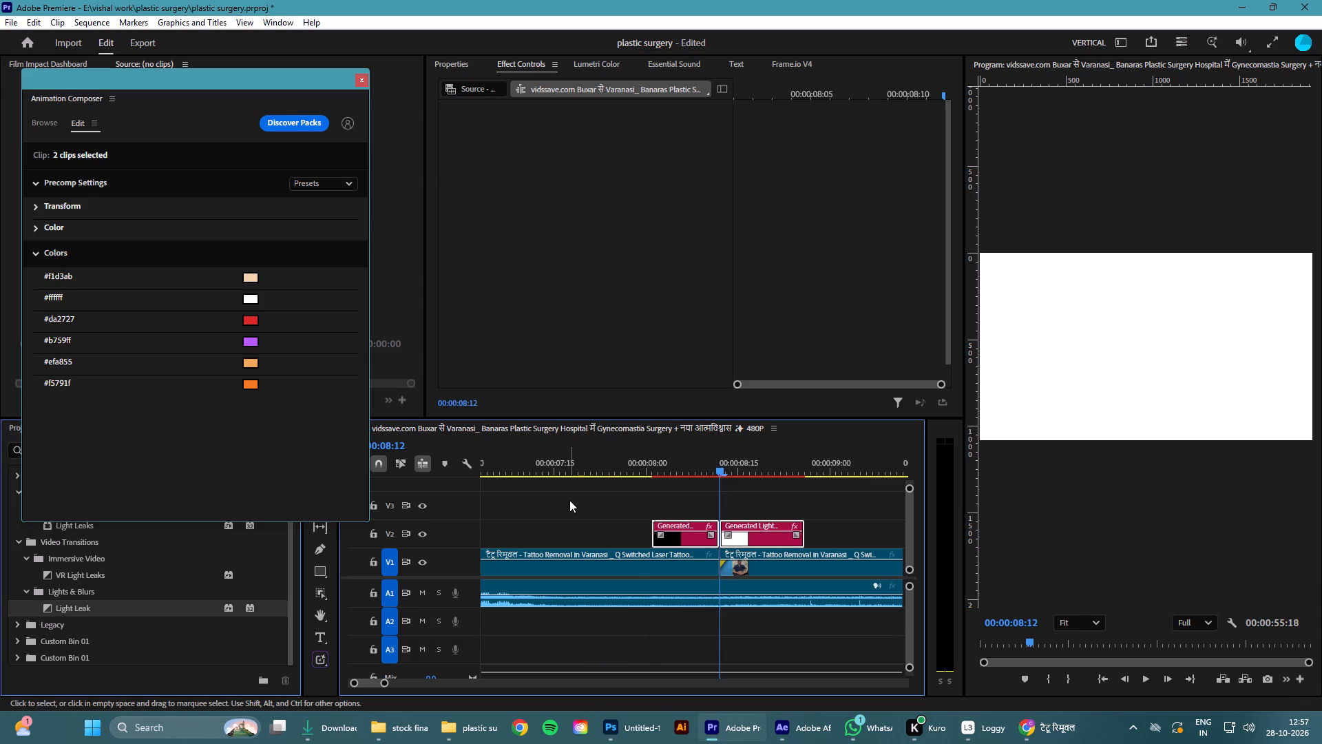
Scrub across the cut to check both Generated Light Leak 9 clips over the doctor shot and title shot.
{"action": "left_click", "coordinate": [797, 504]}
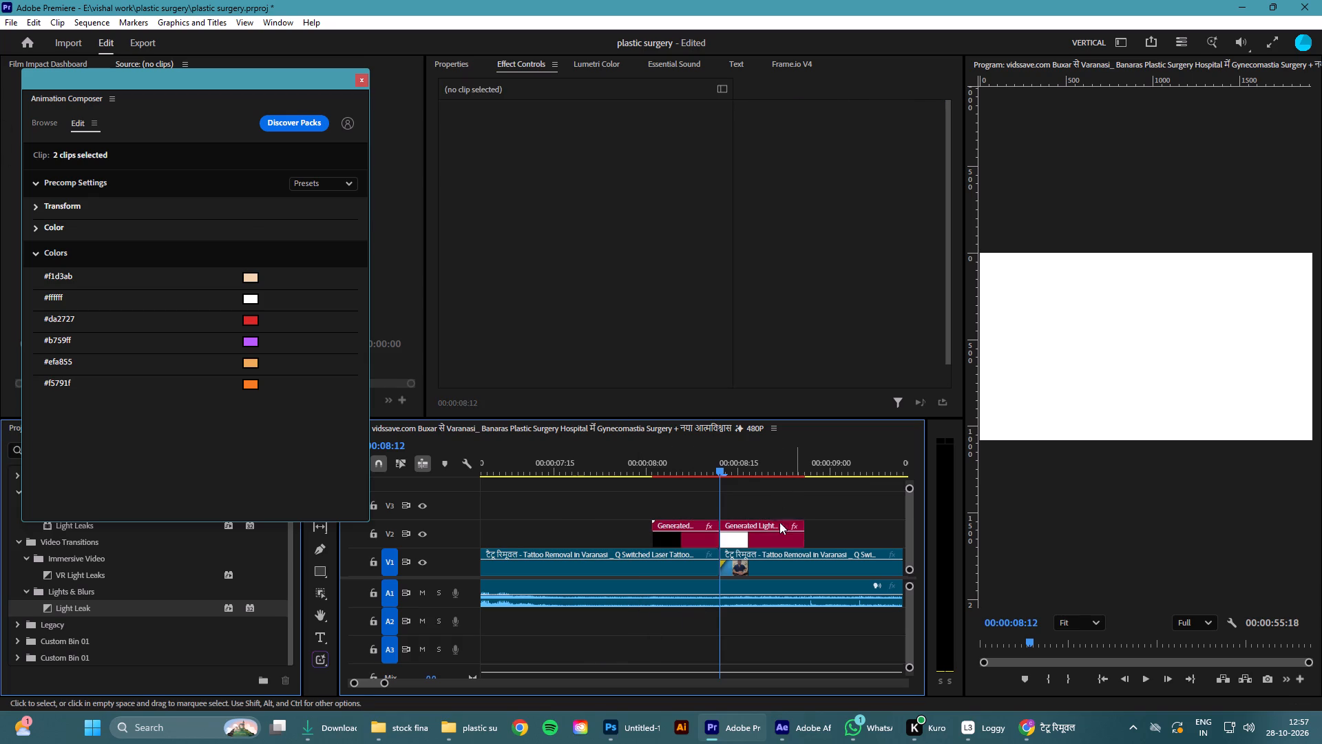
{"action": "left_click", "coordinate": [760, 535]}
{"action": "left_click_drag", "start_coordinate": [722, 467], "coordinate": [760, 481]}
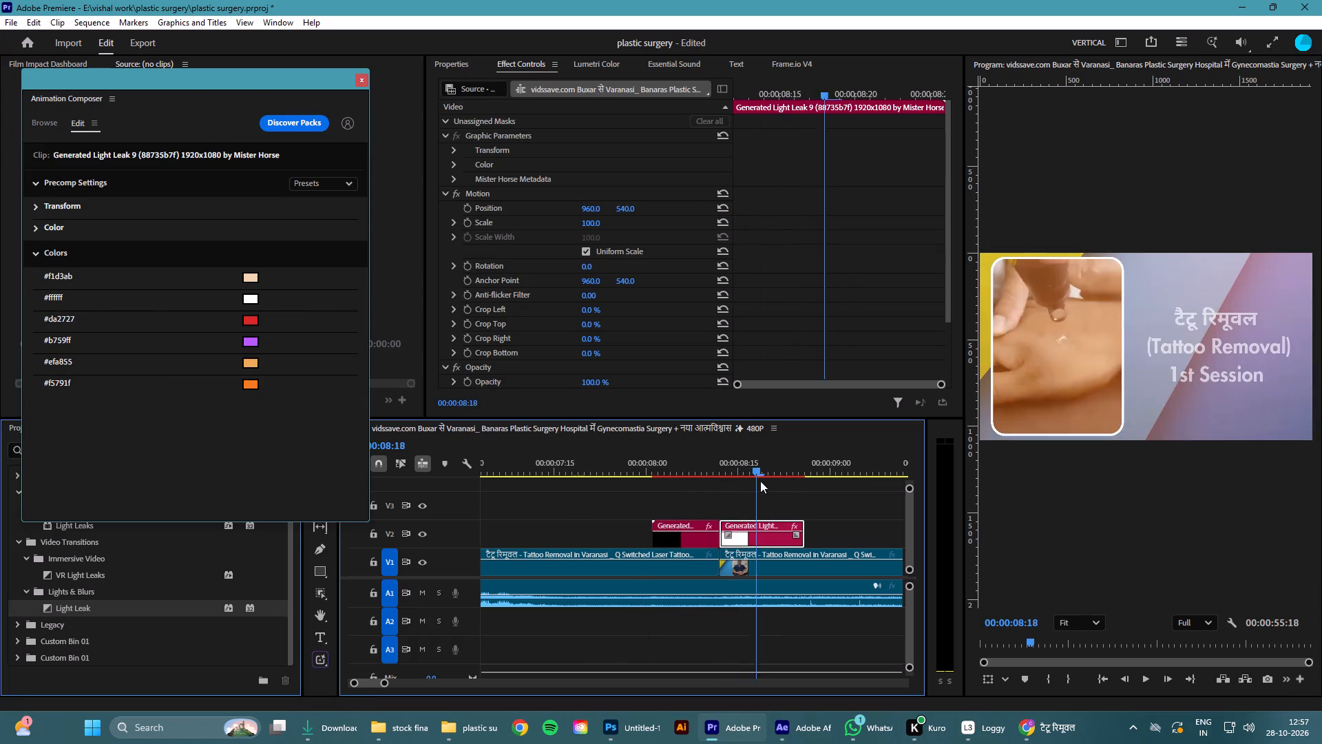
{"action": "left_click_drag", "start_coordinate": [760, 481], "coordinate": [675, 506]}
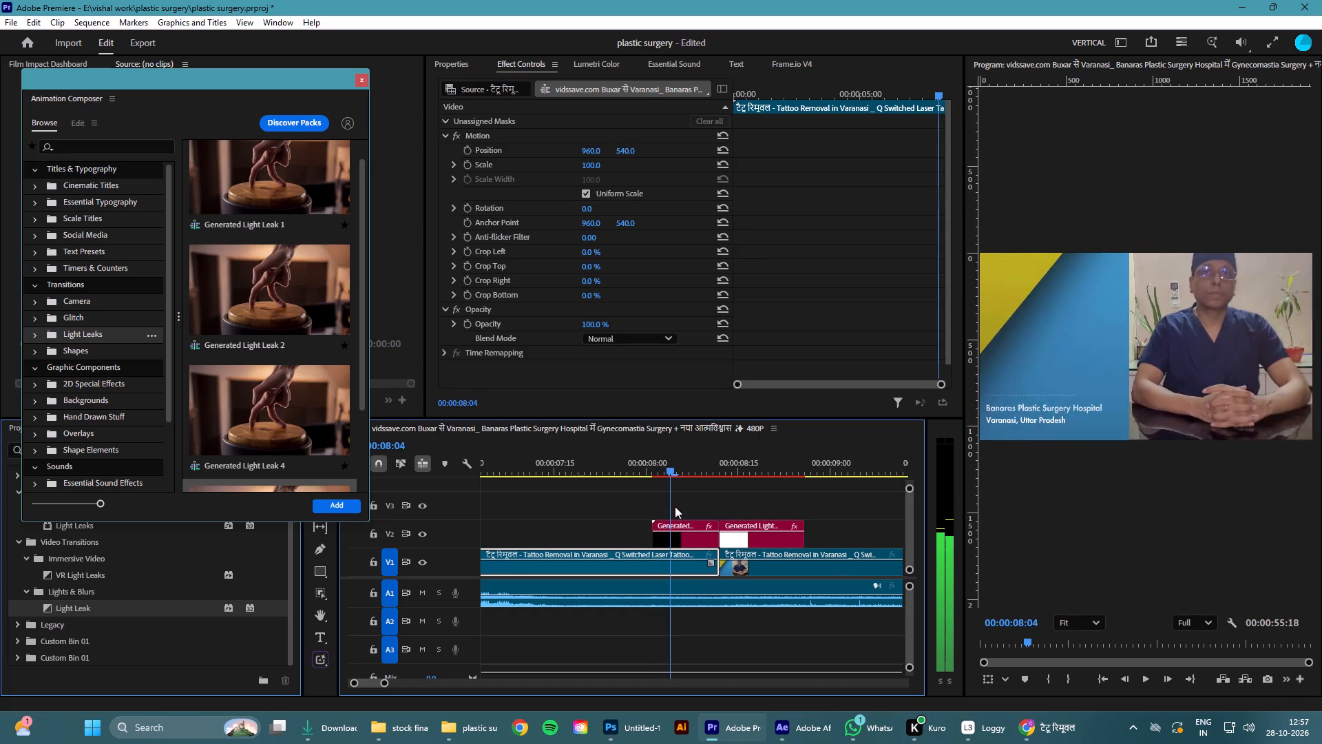
{"action": "left_click_drag", "start_coordinate": [675, 506], "coordinate": [699, 513]}
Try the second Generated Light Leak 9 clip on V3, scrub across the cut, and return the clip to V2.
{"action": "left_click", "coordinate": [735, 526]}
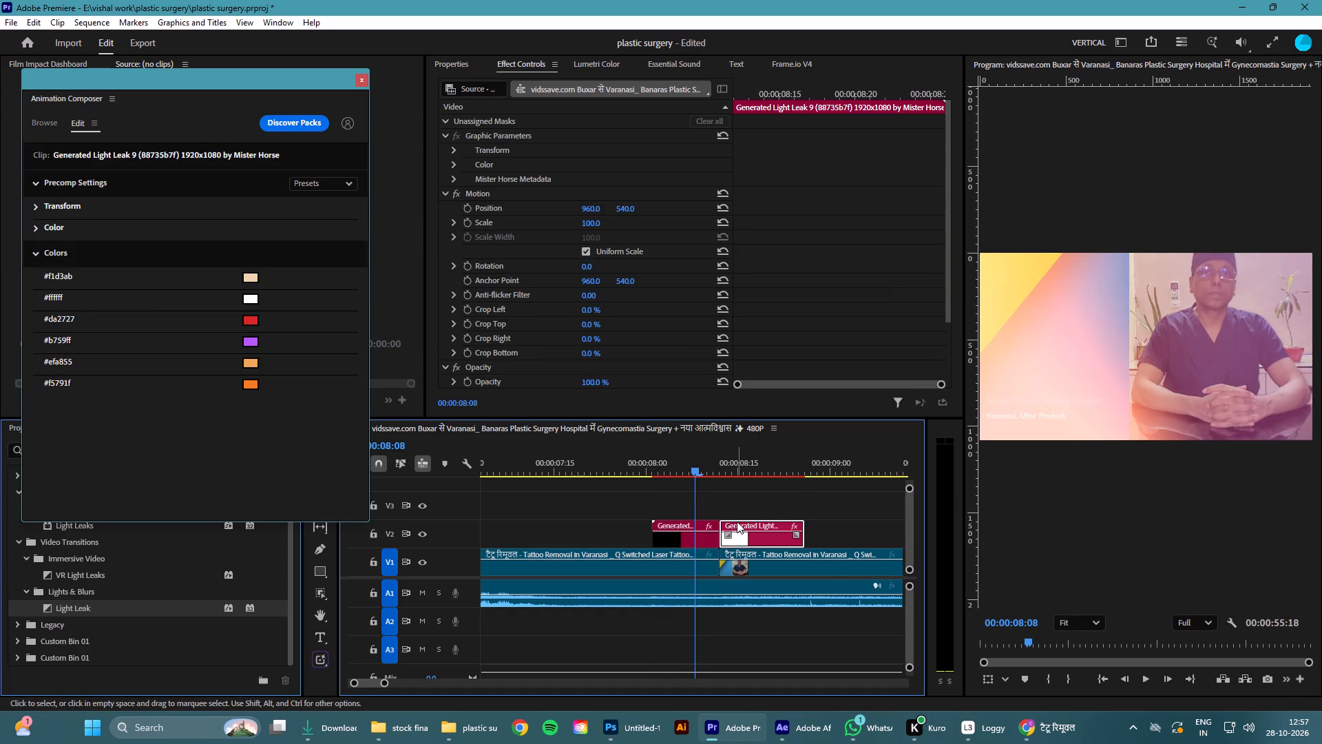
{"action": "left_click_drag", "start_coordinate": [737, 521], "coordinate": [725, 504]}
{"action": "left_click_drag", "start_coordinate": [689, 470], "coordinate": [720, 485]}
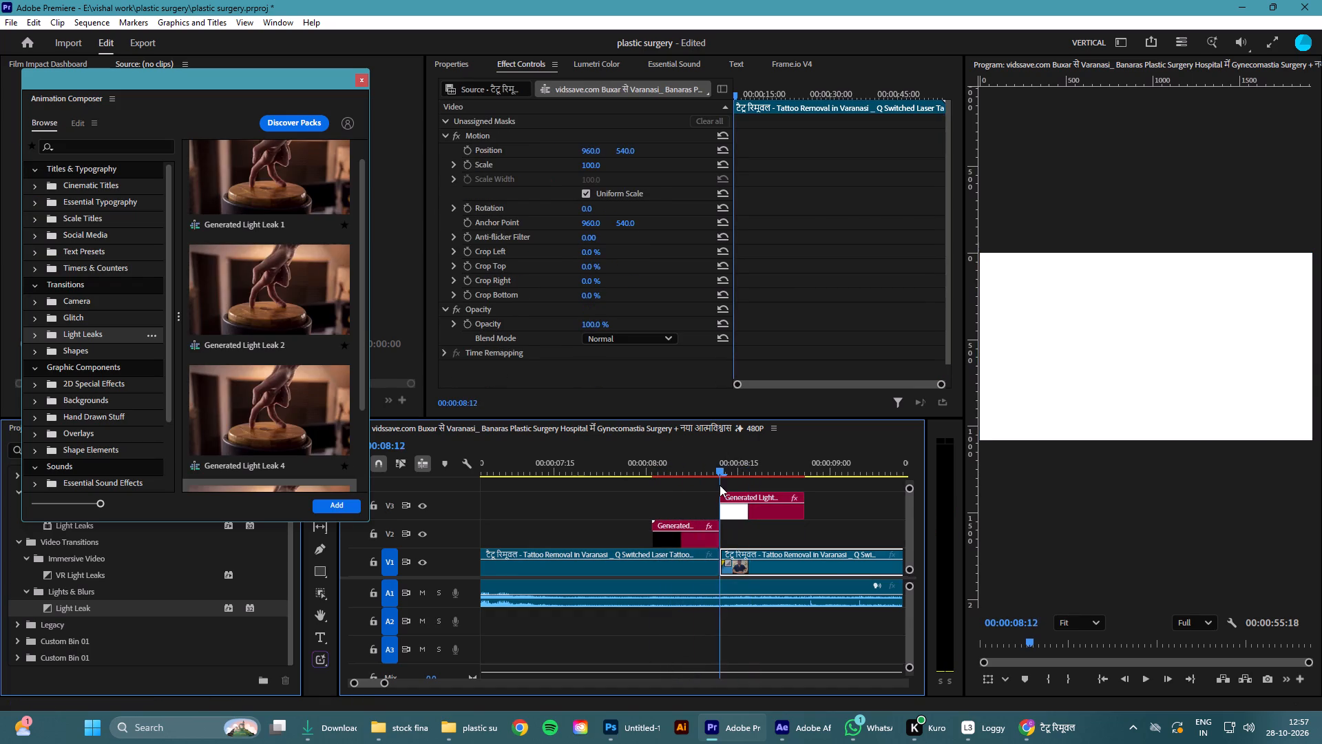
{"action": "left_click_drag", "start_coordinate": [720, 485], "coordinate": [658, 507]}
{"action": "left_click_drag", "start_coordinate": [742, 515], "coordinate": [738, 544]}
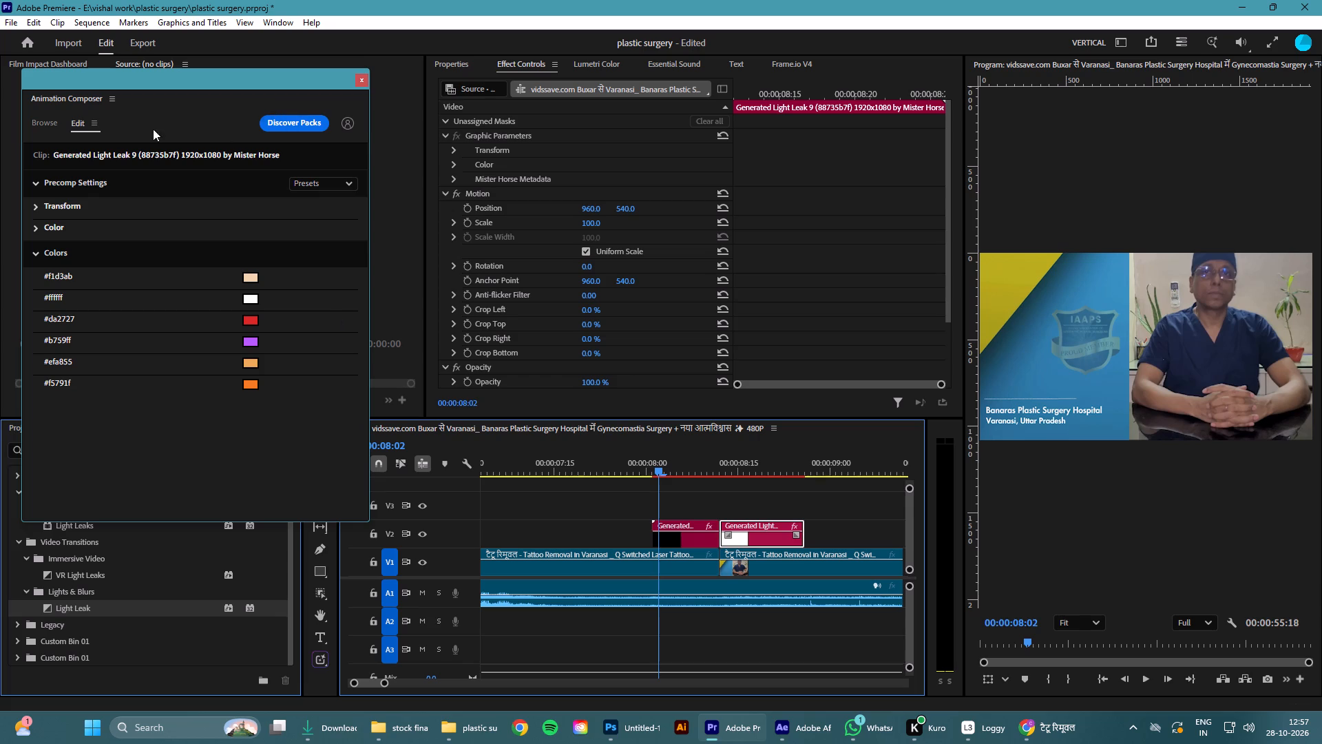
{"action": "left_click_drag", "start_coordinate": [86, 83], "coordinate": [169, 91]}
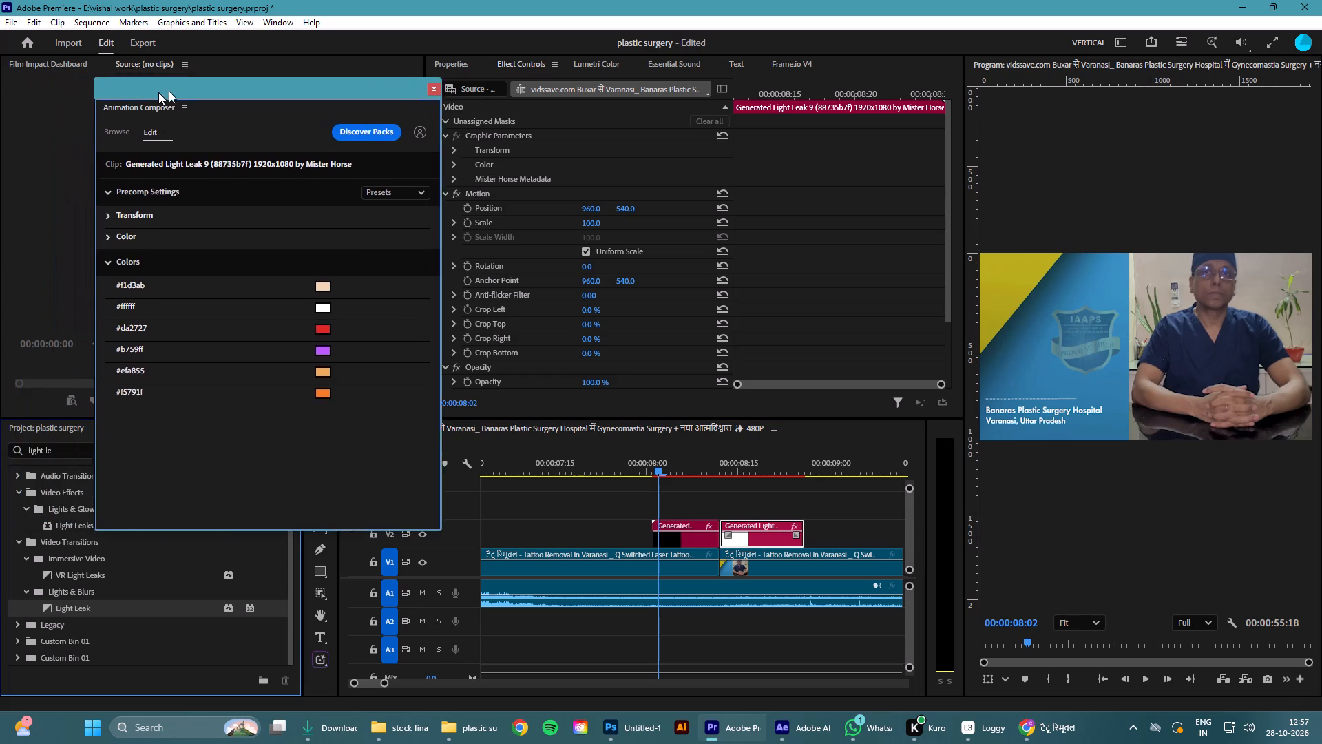
Dock the floating Animation Composer window into the Source monitor's group, after Source, and show its Browse view.
{"action": "left_click_drag", "start_coordinate": [169, 91], "coordinate": [137, 83]}
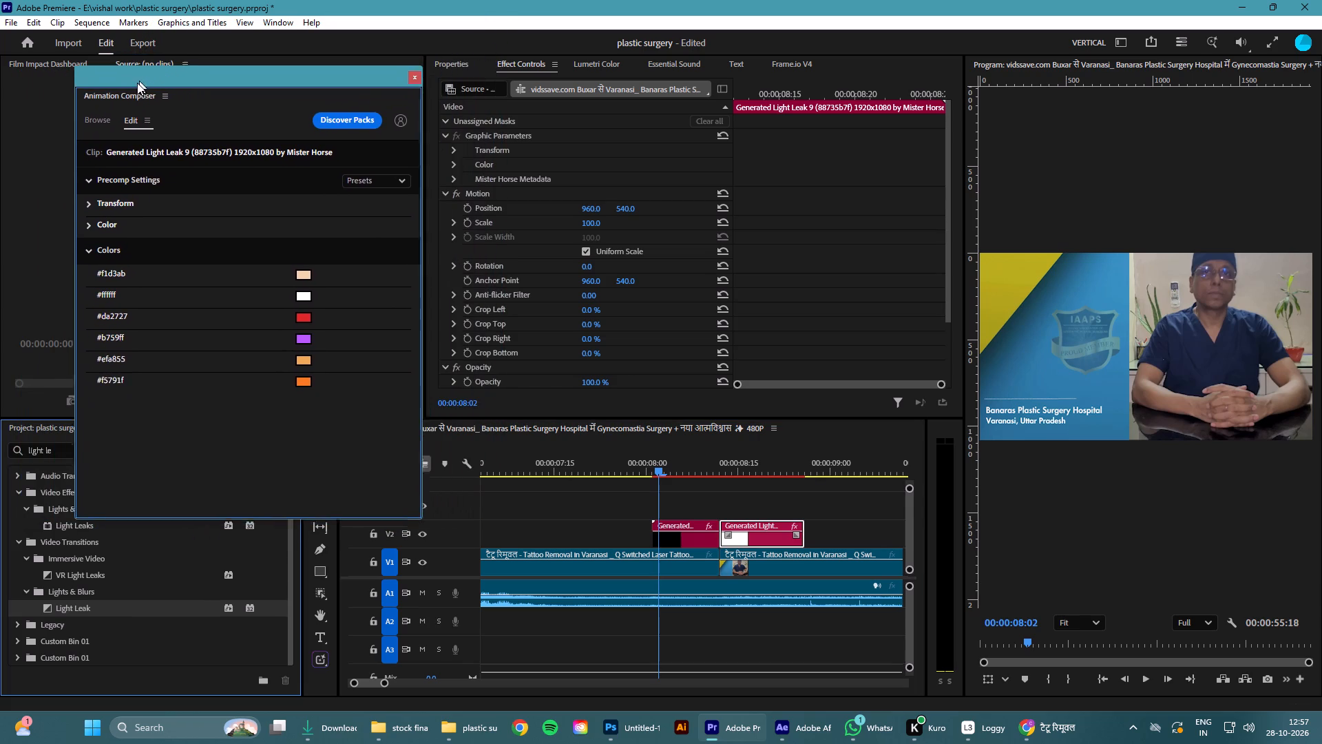
{"action": "left_click_drag", "start_coordinate": [137, 83], "coordinate": [125, 89]}
{"action": "left_click_drag", "start_coordinate": [112, 107], "coordinate": [205, 65]}
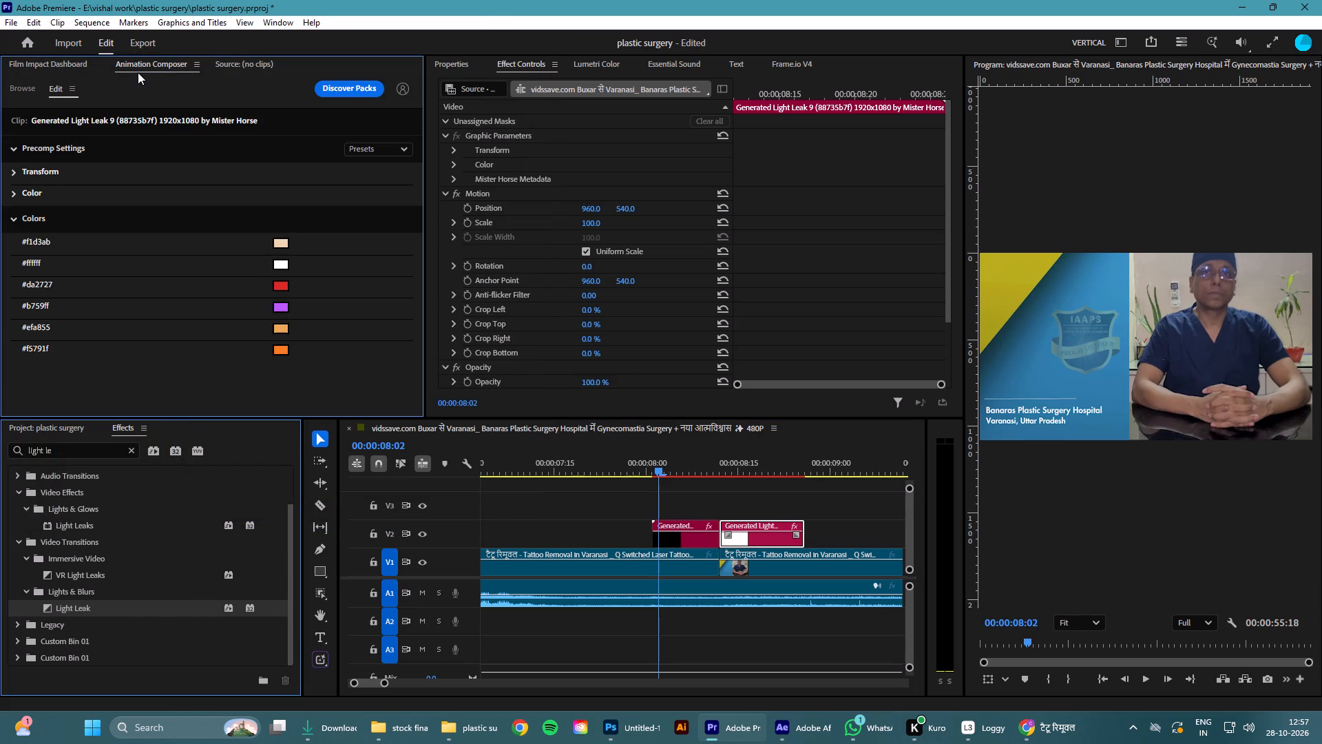
{"action": "left_click_drag", "start_coordinate": [145, 70], "coordinate": [264, 70]}
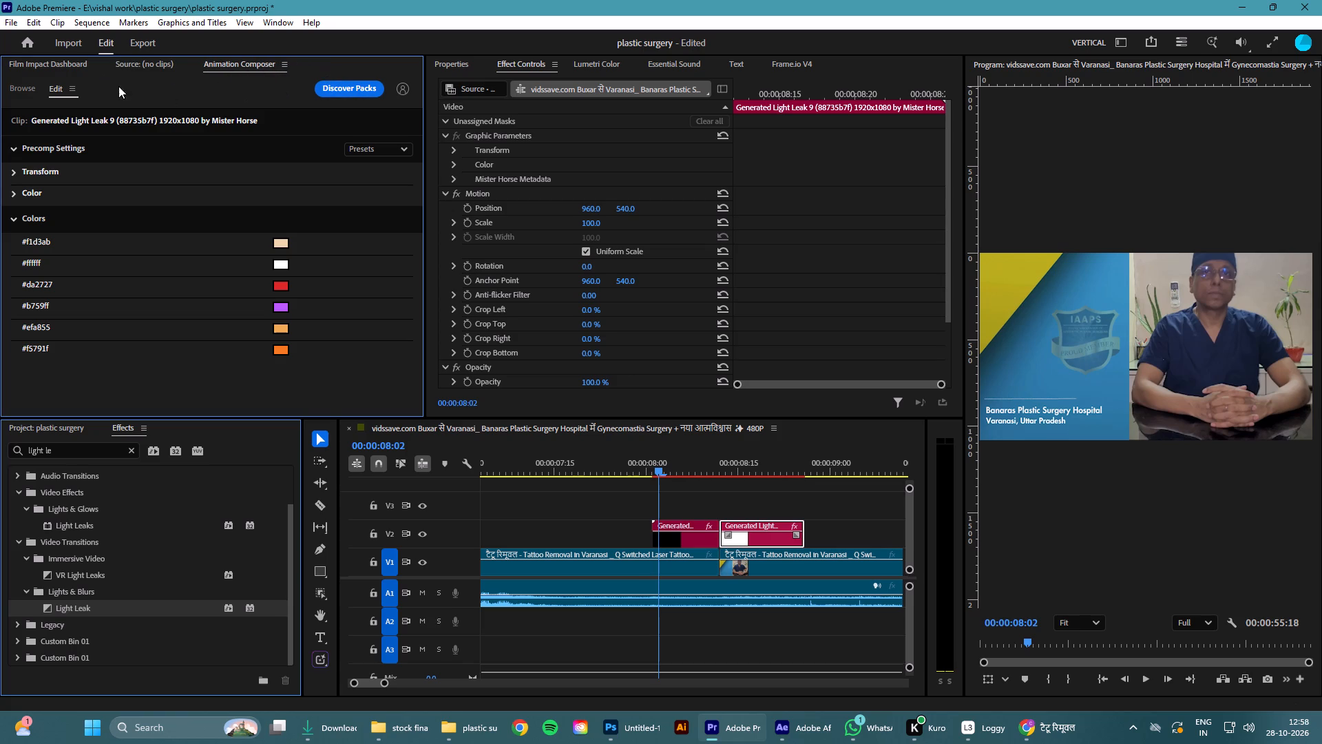
{"action": "left_click", "coordinate": [19, 87]}
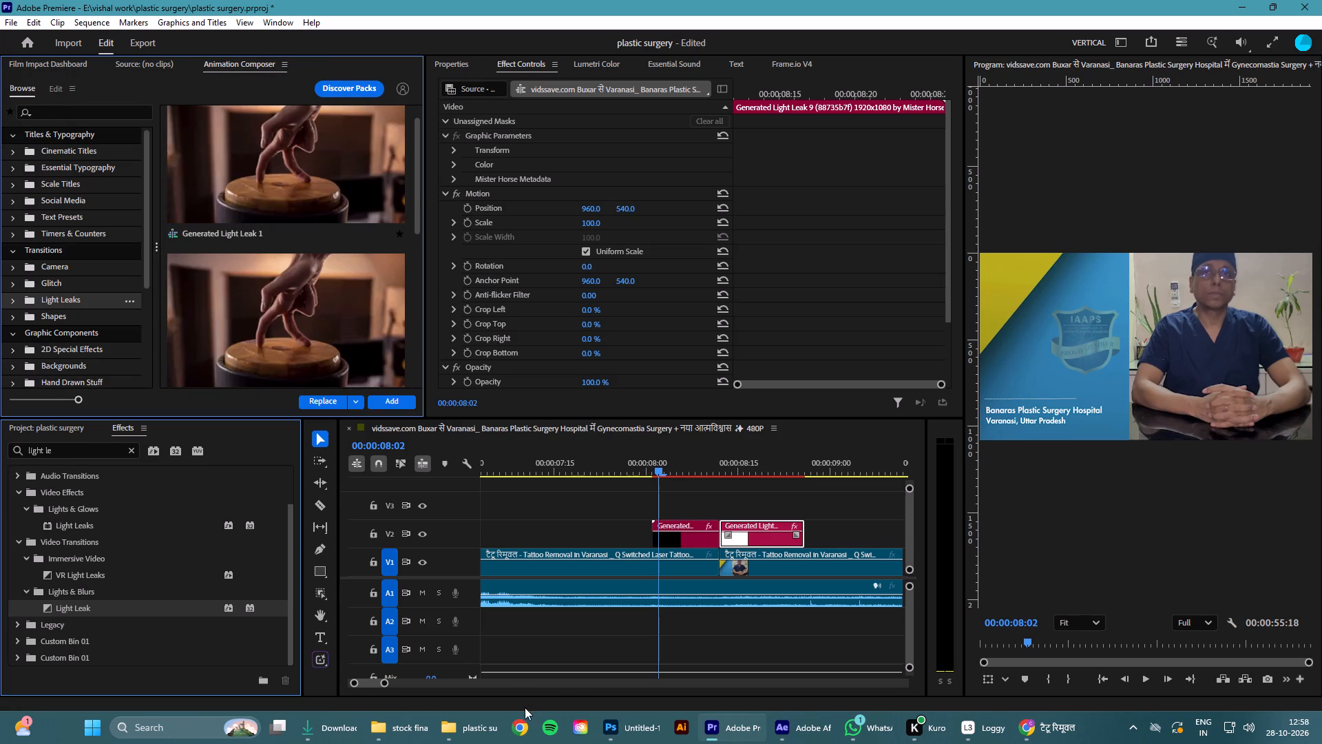
Review the whole sequence by playing it from the start past the light leak cut and again from 00:00:37:11.
{"action": "left_click_drag", "start_coordinate": [386, 680], "coordinate": [542, 707]}
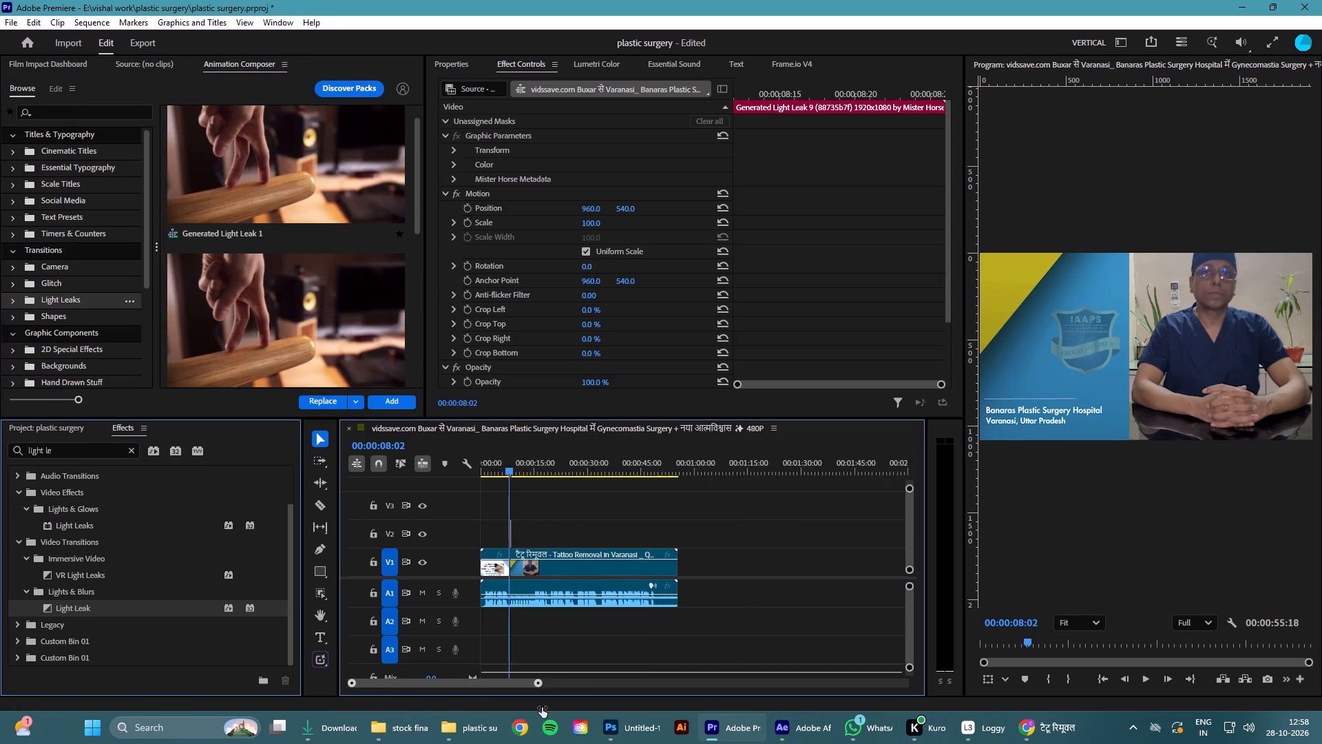
{"action": "left_click_drag", "start_coordinate": [542, 707], "coordinate": [493, 711]}
{"action": "left_click_drag", "start_coordinate": [539, 471], "coordinate": [471, 481]}
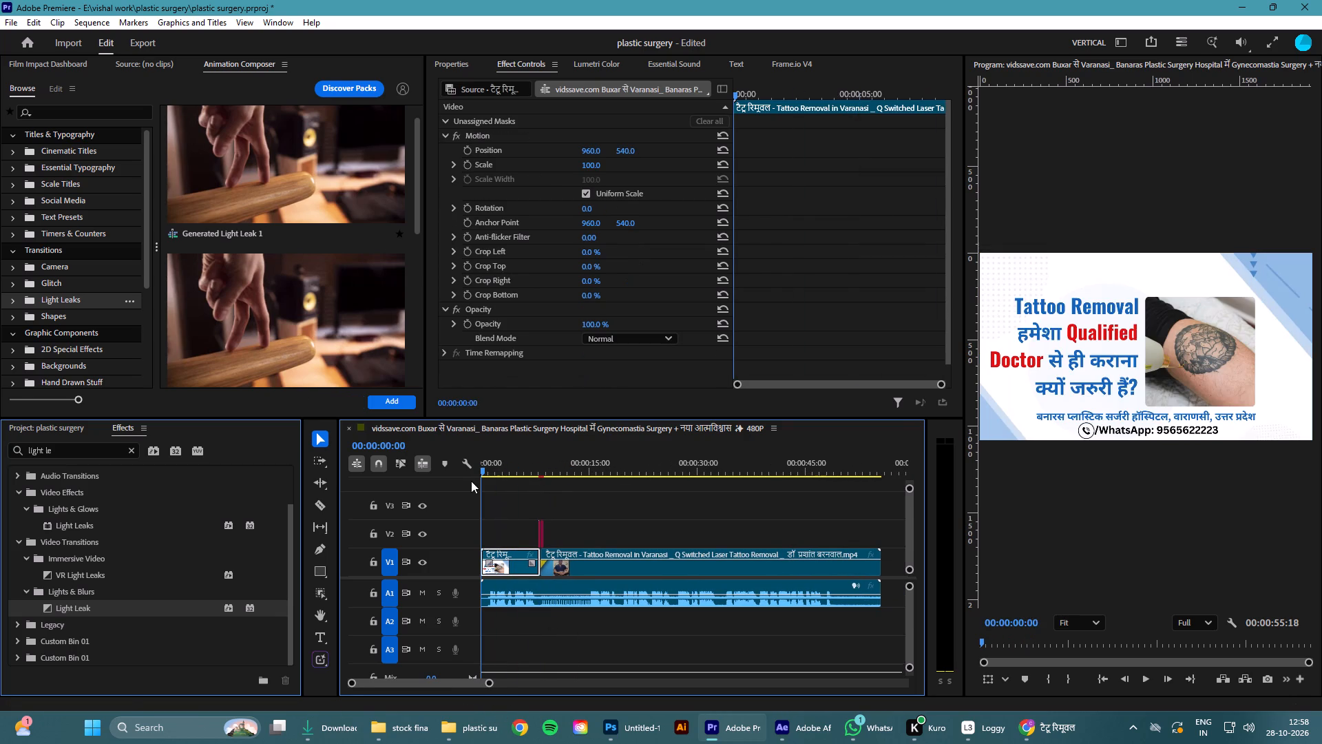
{"action": "left_click_drag", "start_coordinate": [471, 481], "coordinate": [468, 481]}
{"action": "key", "text": "space"}
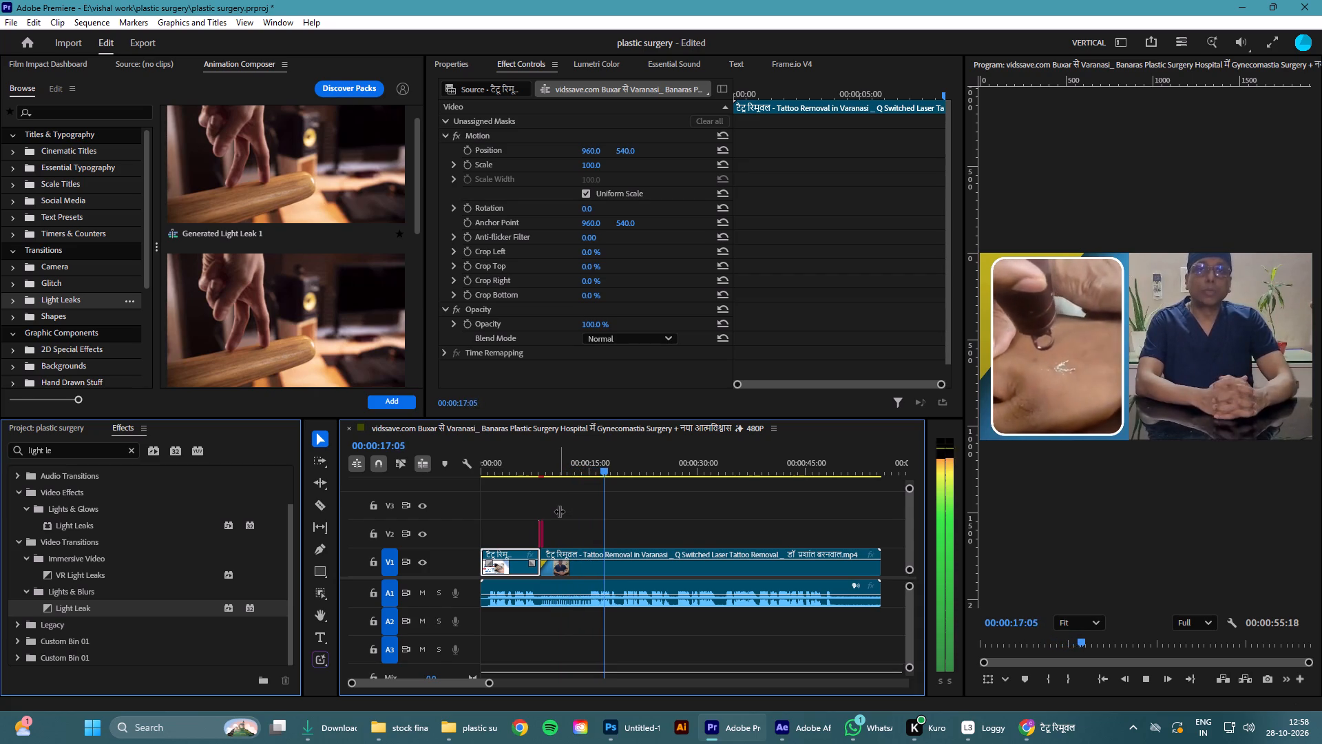
{"action": "key", "text": "space"}
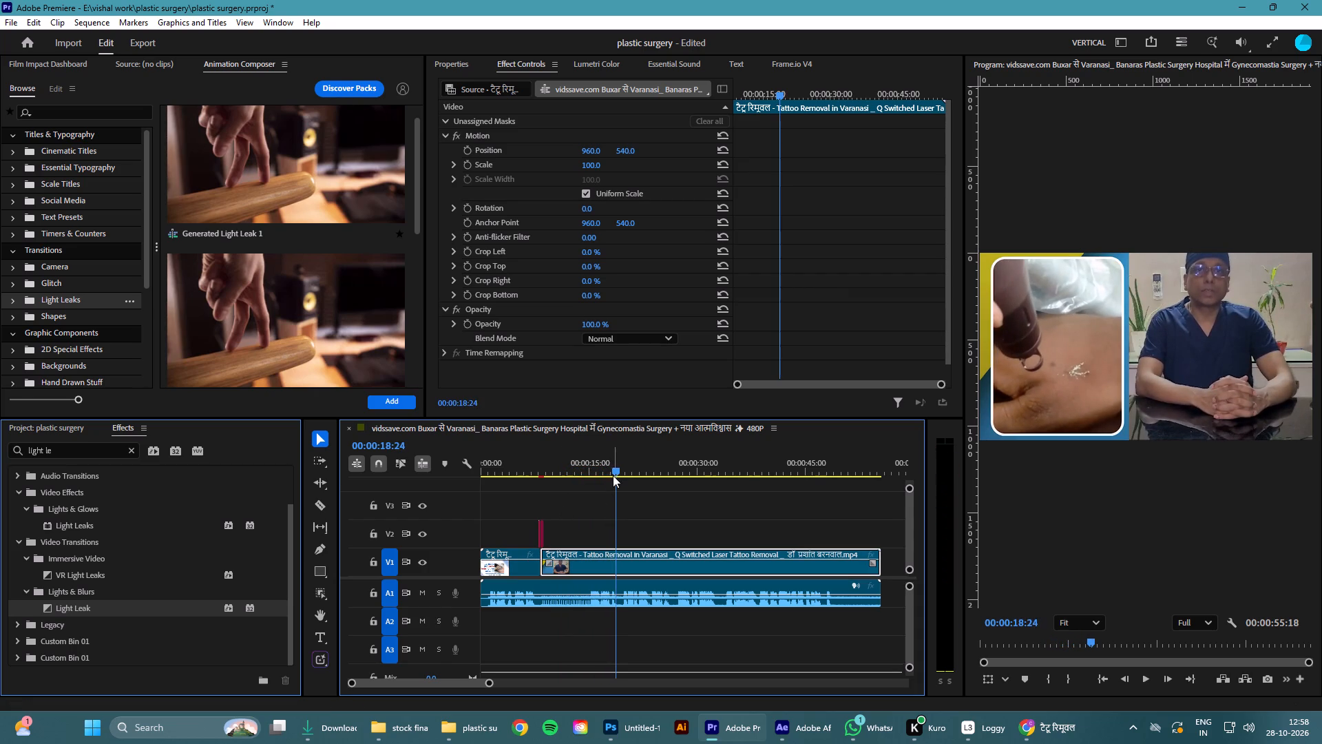
{"action": "left_click_drag", "start_coordinate": [614, 473], "coordinate": [824, 510]}
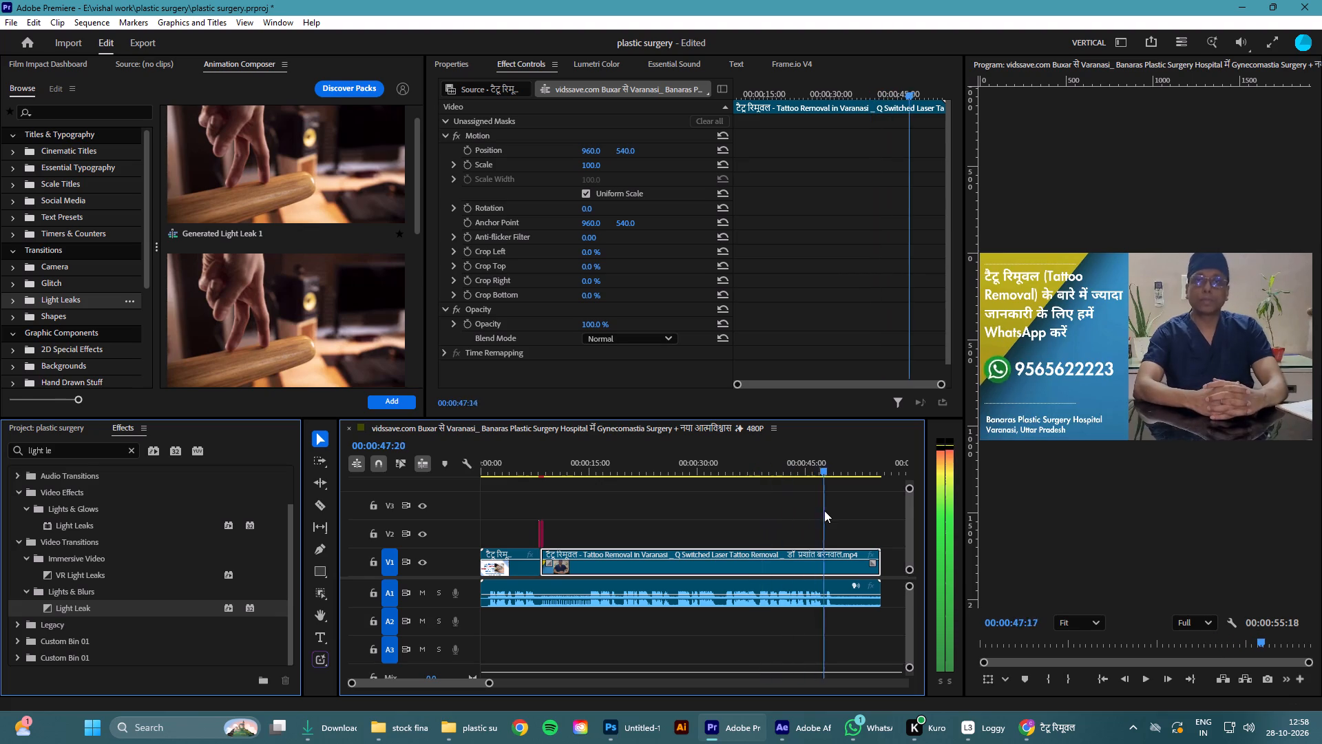
{"action": "left_click_drag", "start_coordinate": [824, 510], "coordinate": [796, 519]}
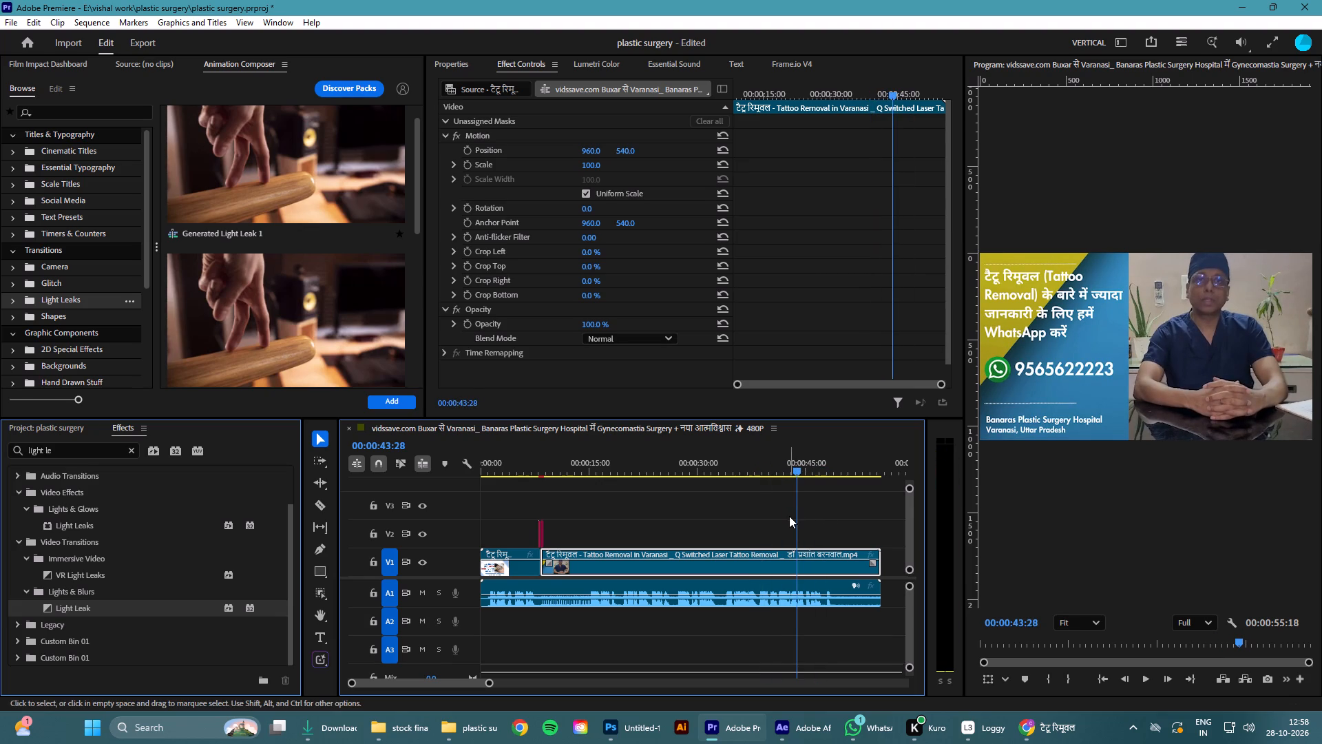
{"action": "left_click_drag", "start_coordinate": [797, 471], "coordinate": [751, 478]}
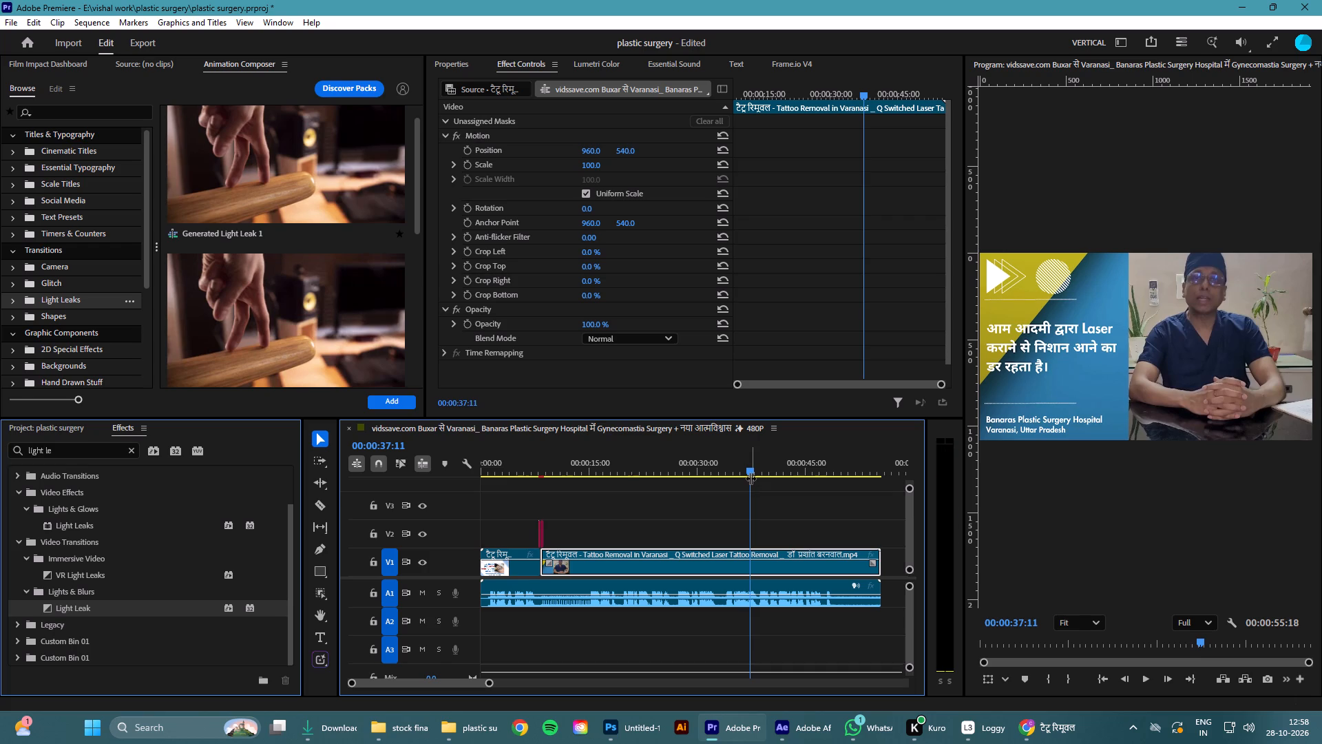
{"action": "key", "text": "space"}
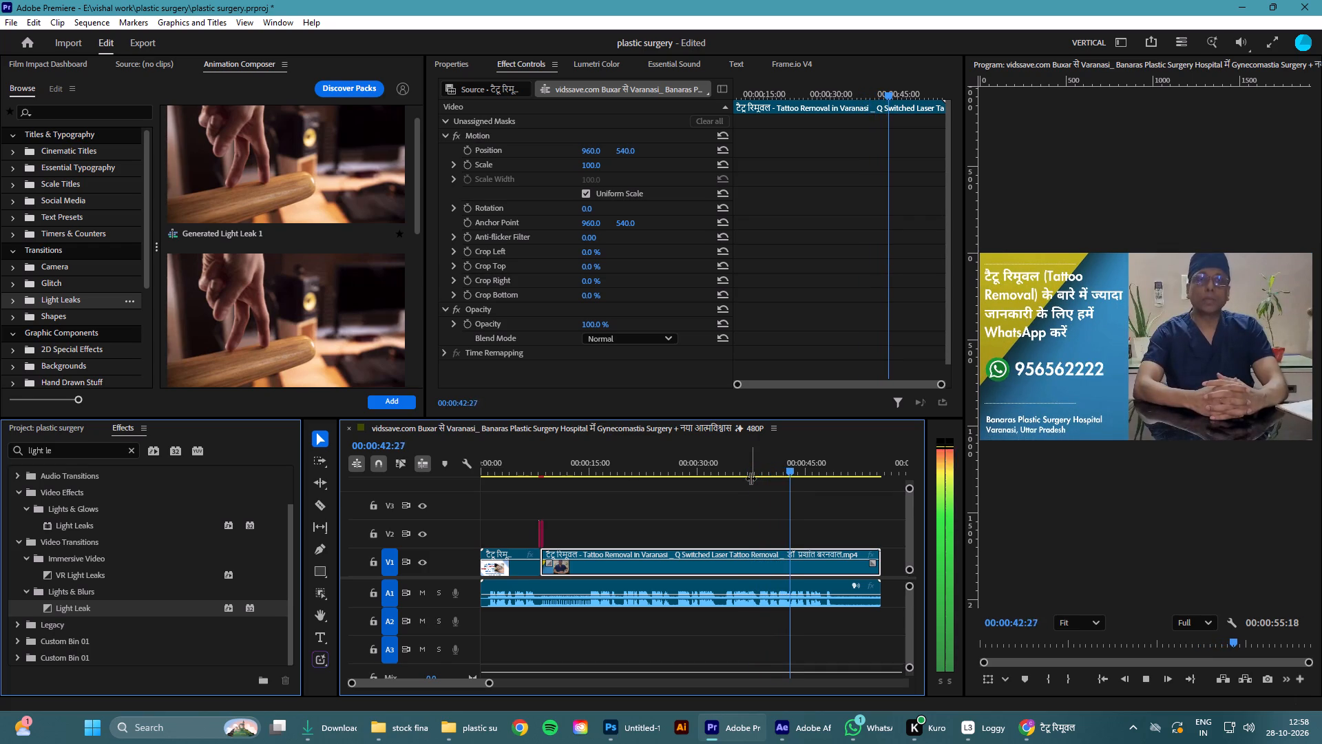
{"action": "key", "text": "space"}
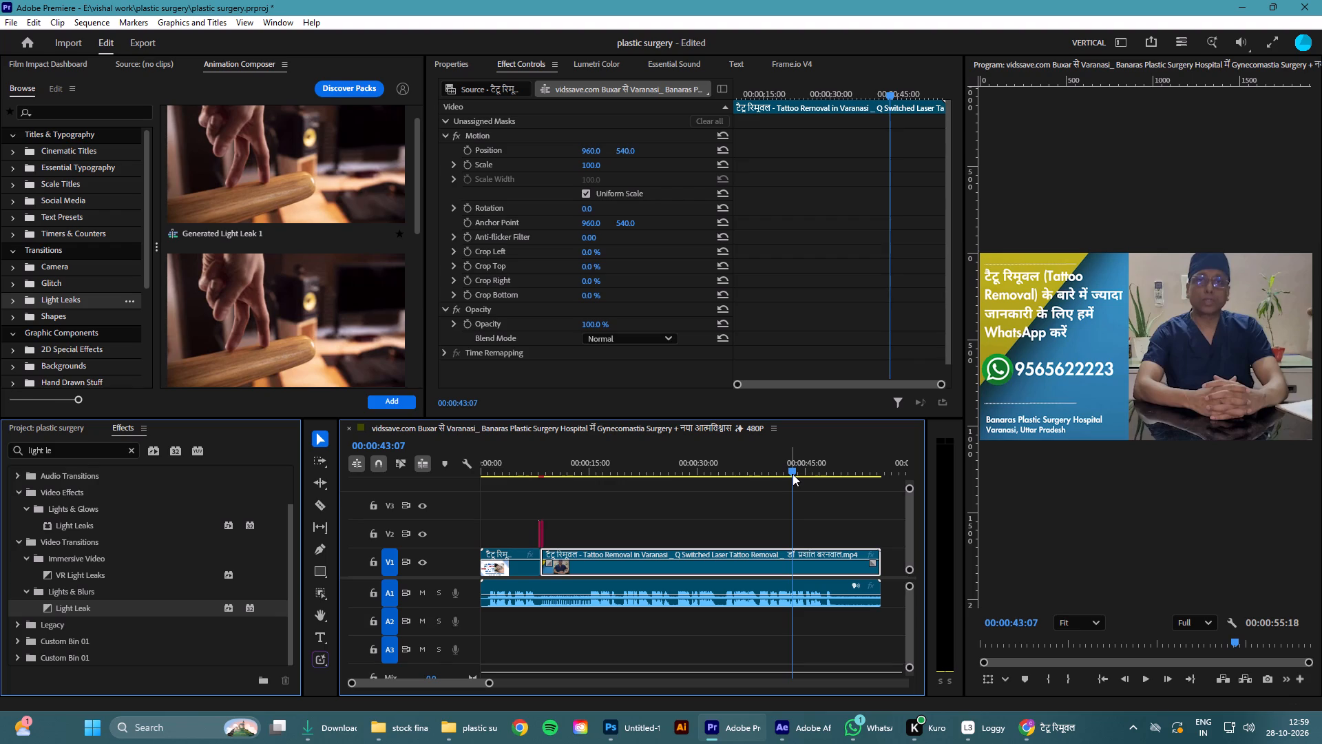
Scrub back and forth across the first cut to examine the light leak between the doctor shot and title shot.
{"action": "left_click_drag", "start_coordinate": [793, 472], "coordinate": [783, 473]}
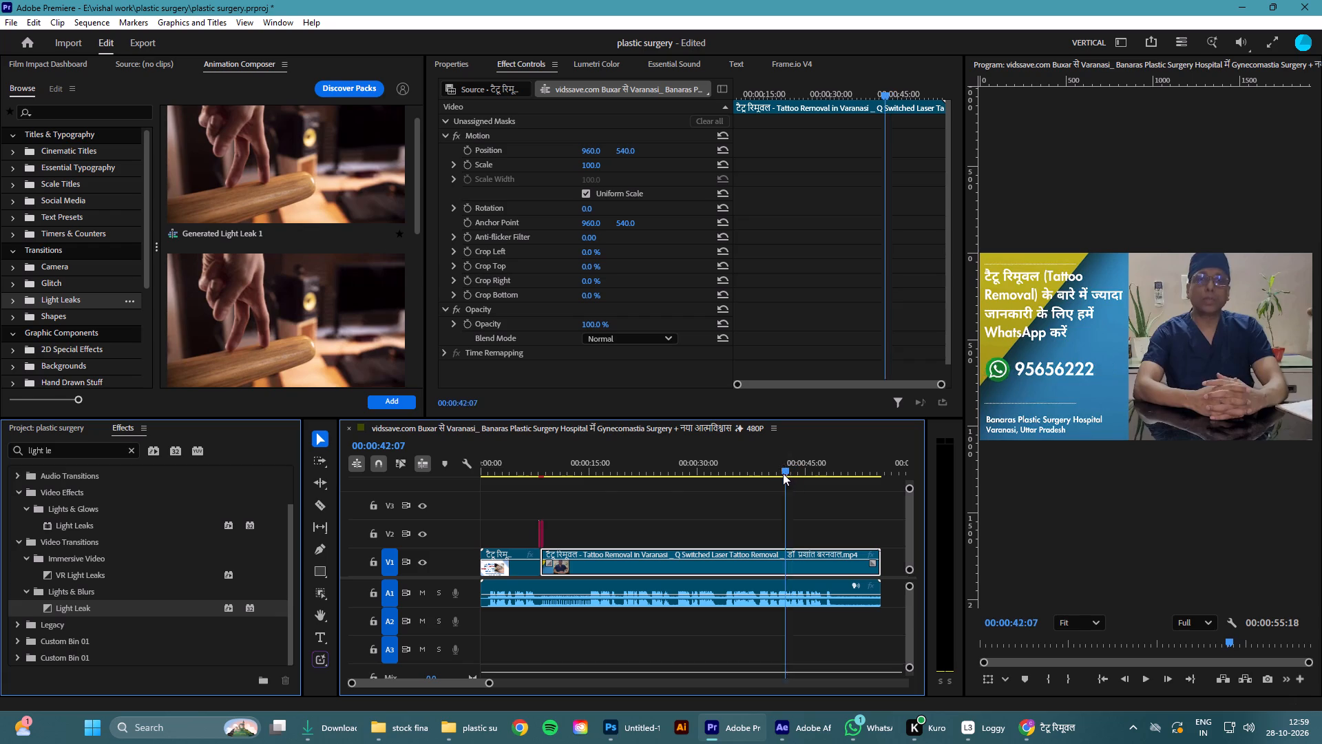
{"action": "left_click_drag", "start_coordinate": [783, 473], "coordinate": [532, 488]}
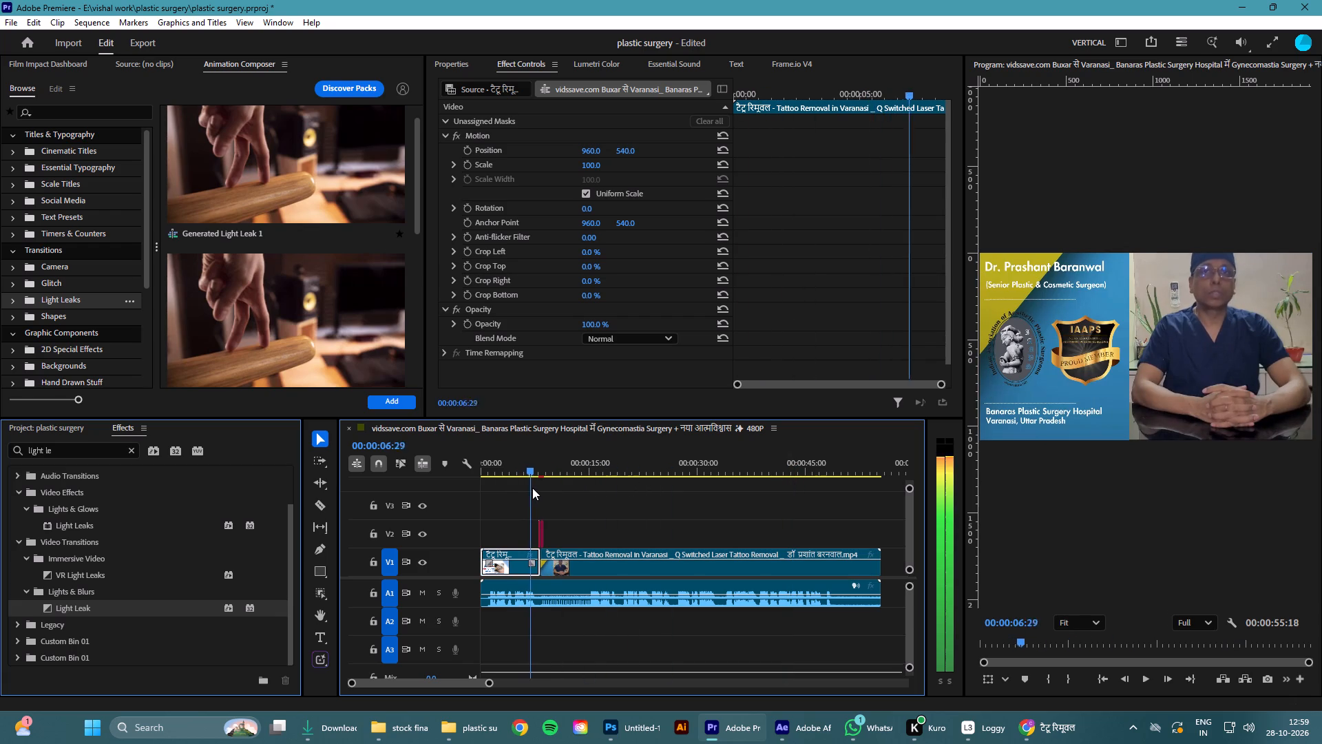
{"action": "left_click_drag", "start_coordinate": [532, 488], "coordinate": [544, 488]}
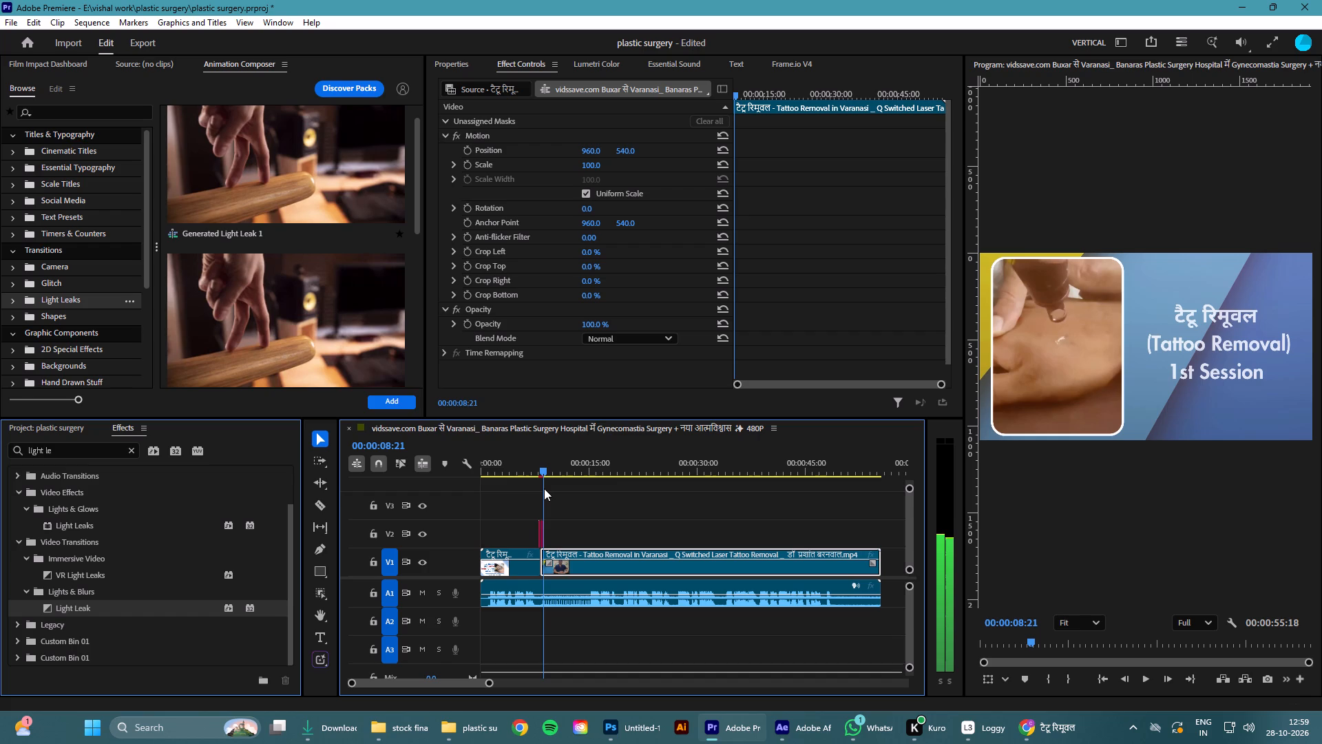
{"action": "left_click_drag", "start_coordinate": [544, 488], "coordinate": [536, 492]}
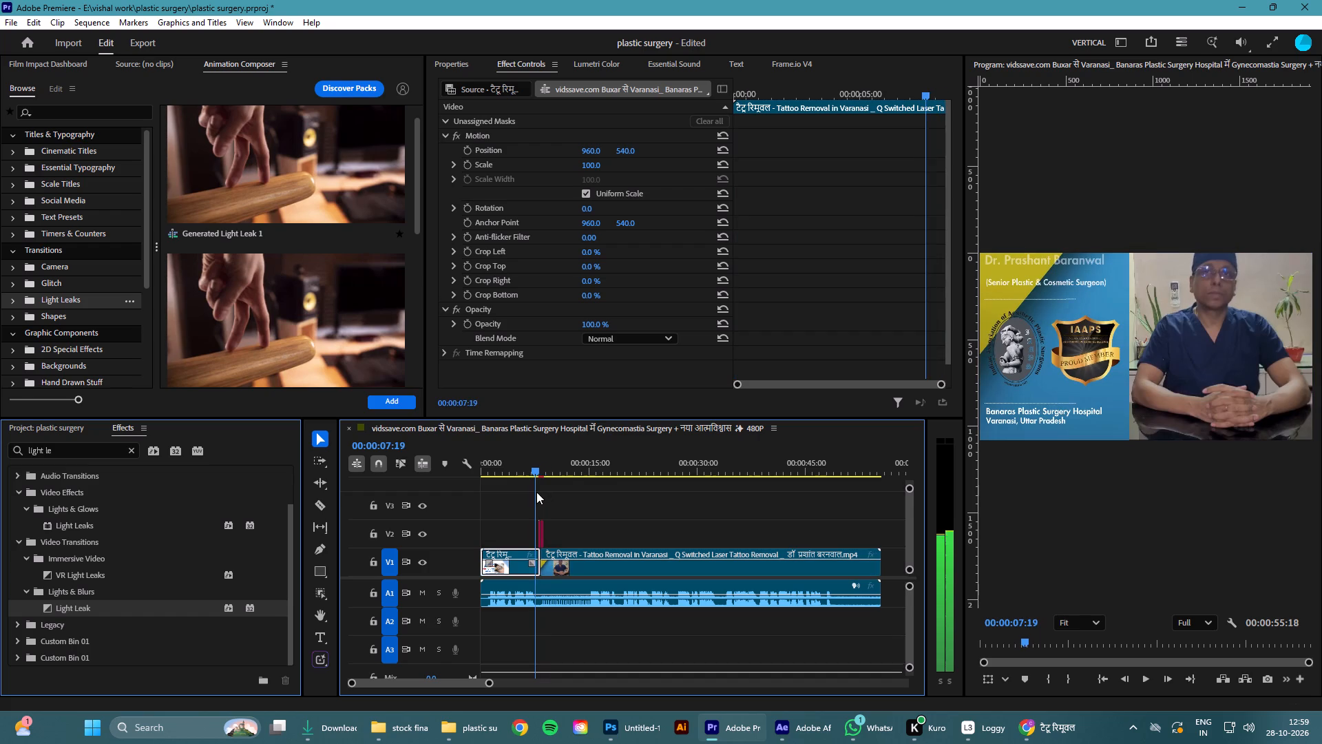
{"action": "left_click_drag", "start_coordinate": [536, 492], "coordinate": [536, 493]}
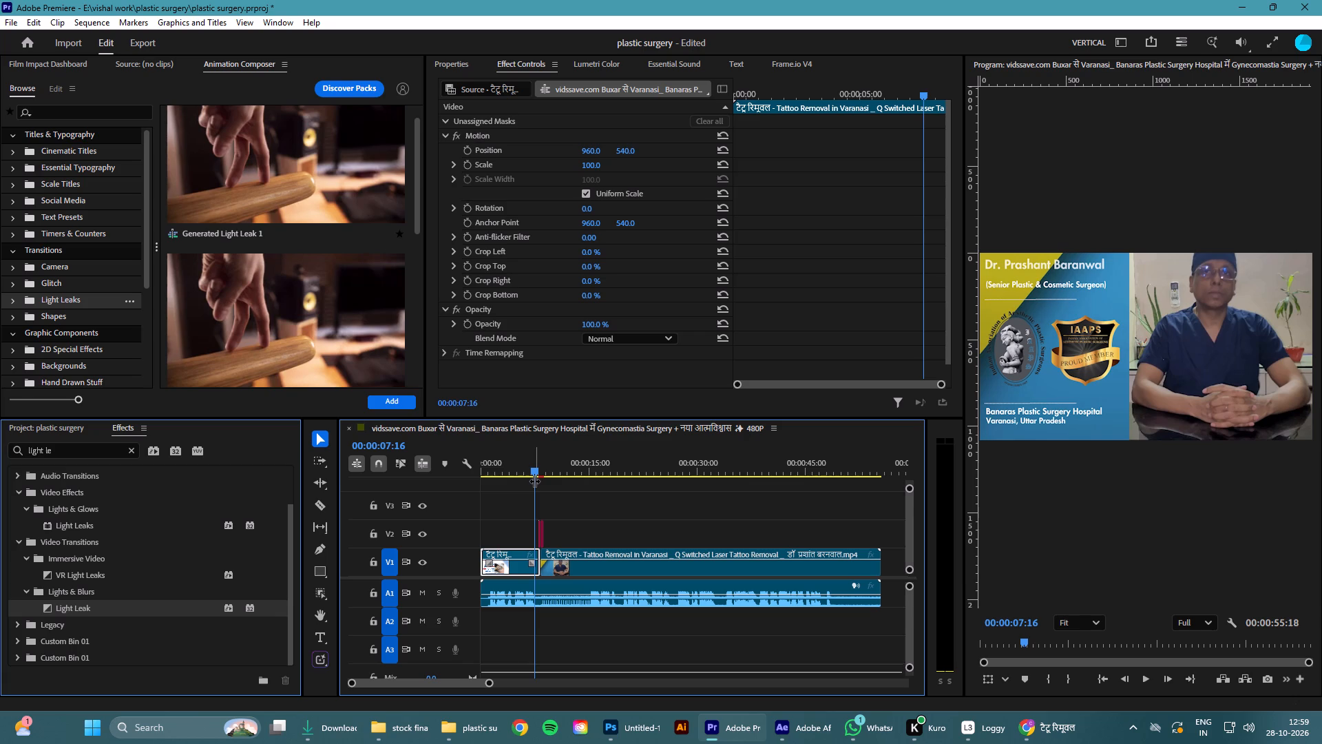
{"action": "left_click_drag", "start_coordinate": [536, 471], "coordinate": [530, 474]}
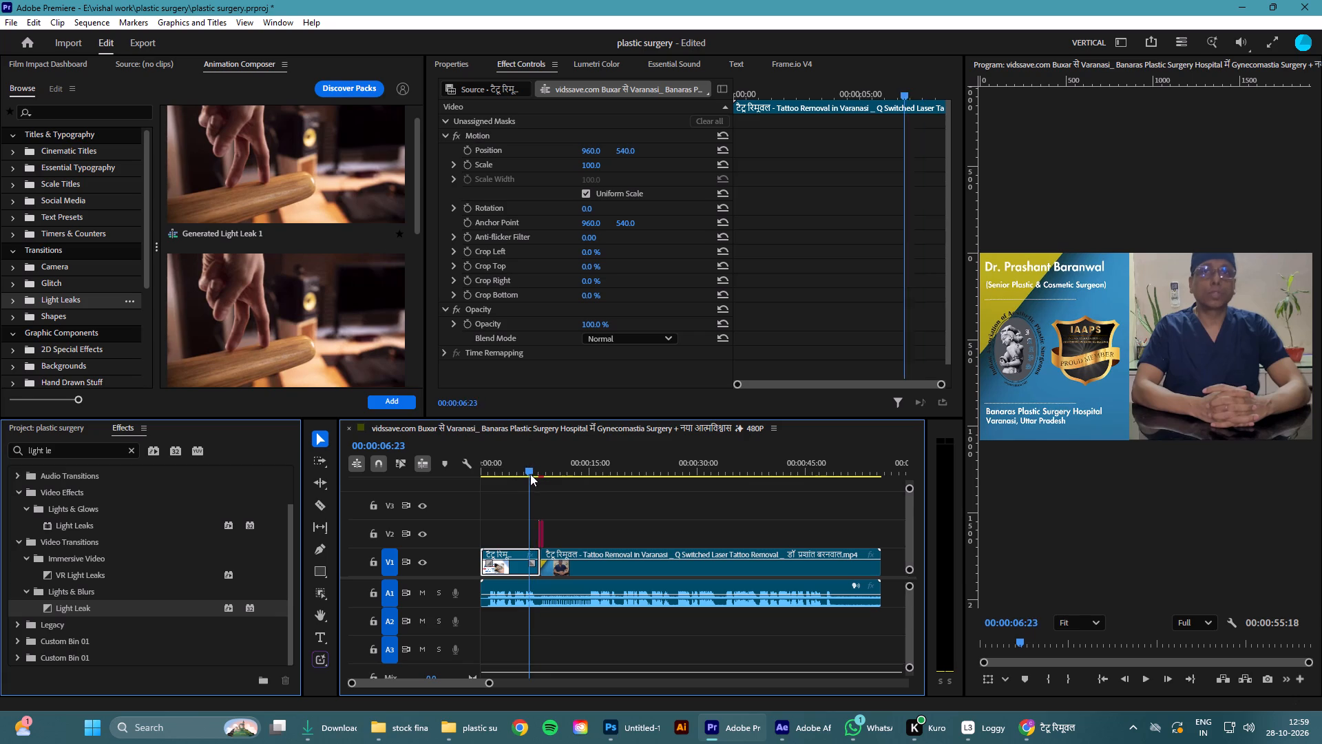
{"action": "left_click_drag", "start_coordinate": [530, 474], "coordinate": [541, 479]}
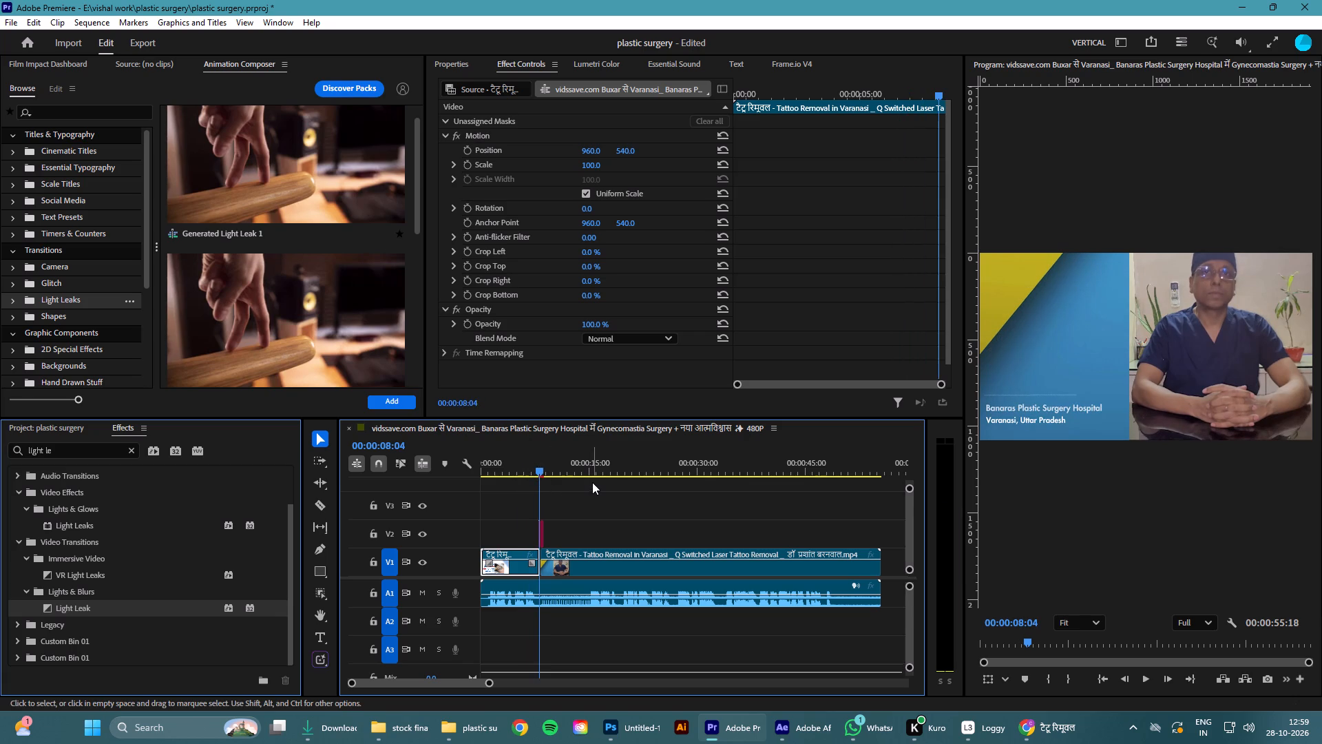
{"action": "left_click_drag", "start_coordinate": [541, 471], "coordinate": [531, 474]}
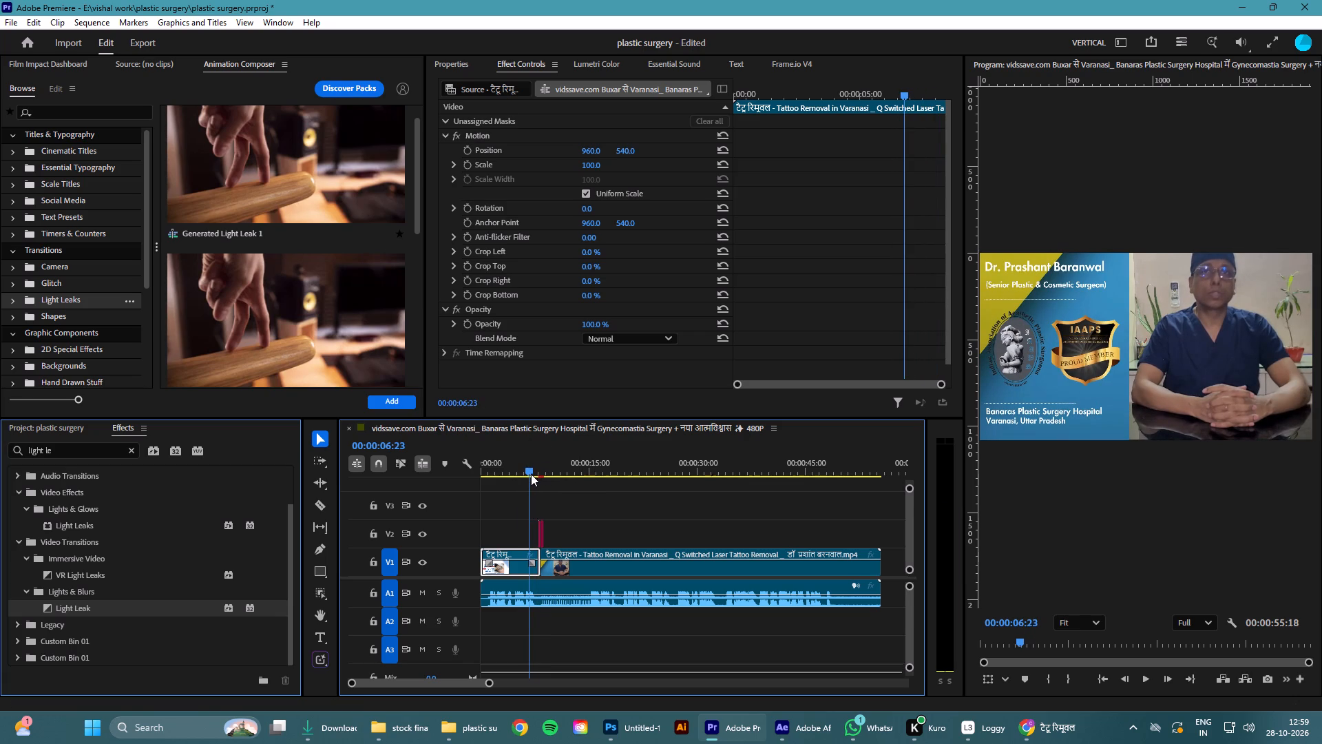
{"action": "left_click_drag", "start_coordinate": [531, 474], "coordinate": [569, 496]}
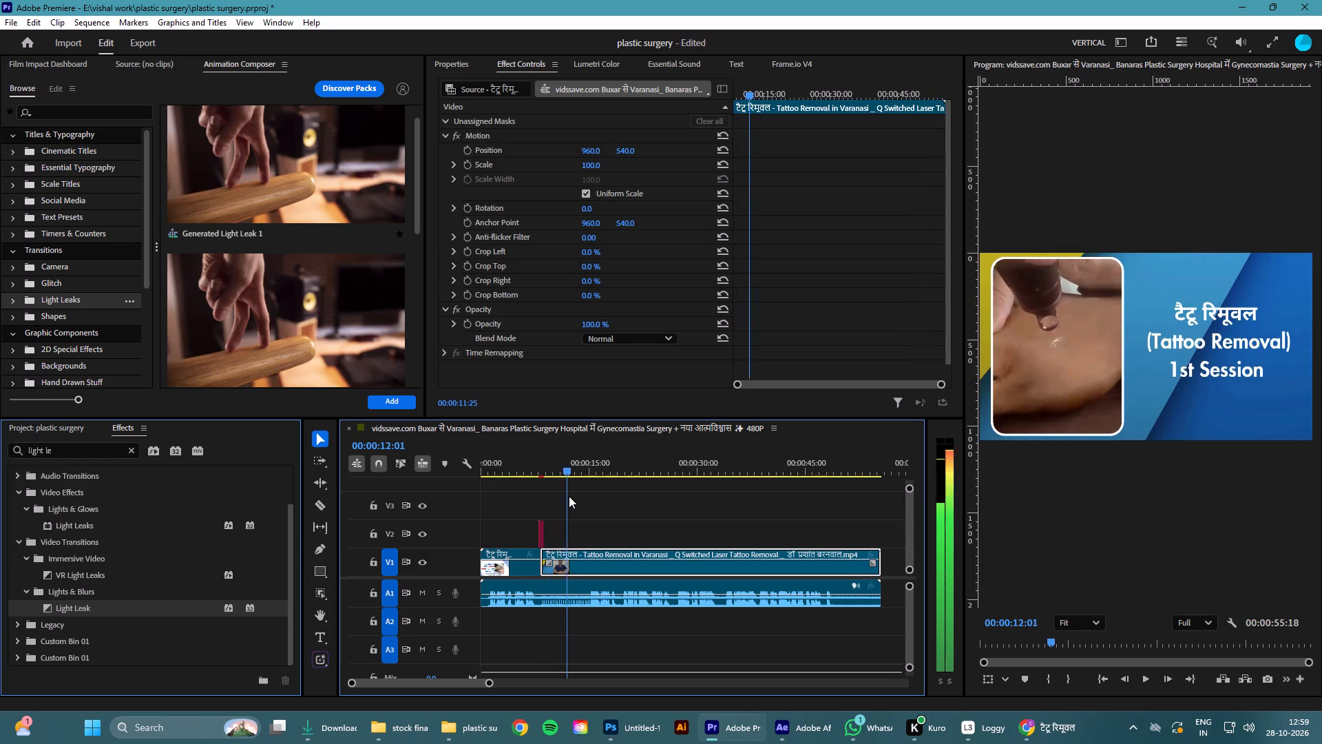
Scrub back and forth through the first half of the sequence, up to about 00:00:28, to examine its shots, ending at the start.
{"action": "left_click_drag", "start_coordinate": [569, 496], "coordinate": [683, 514]}
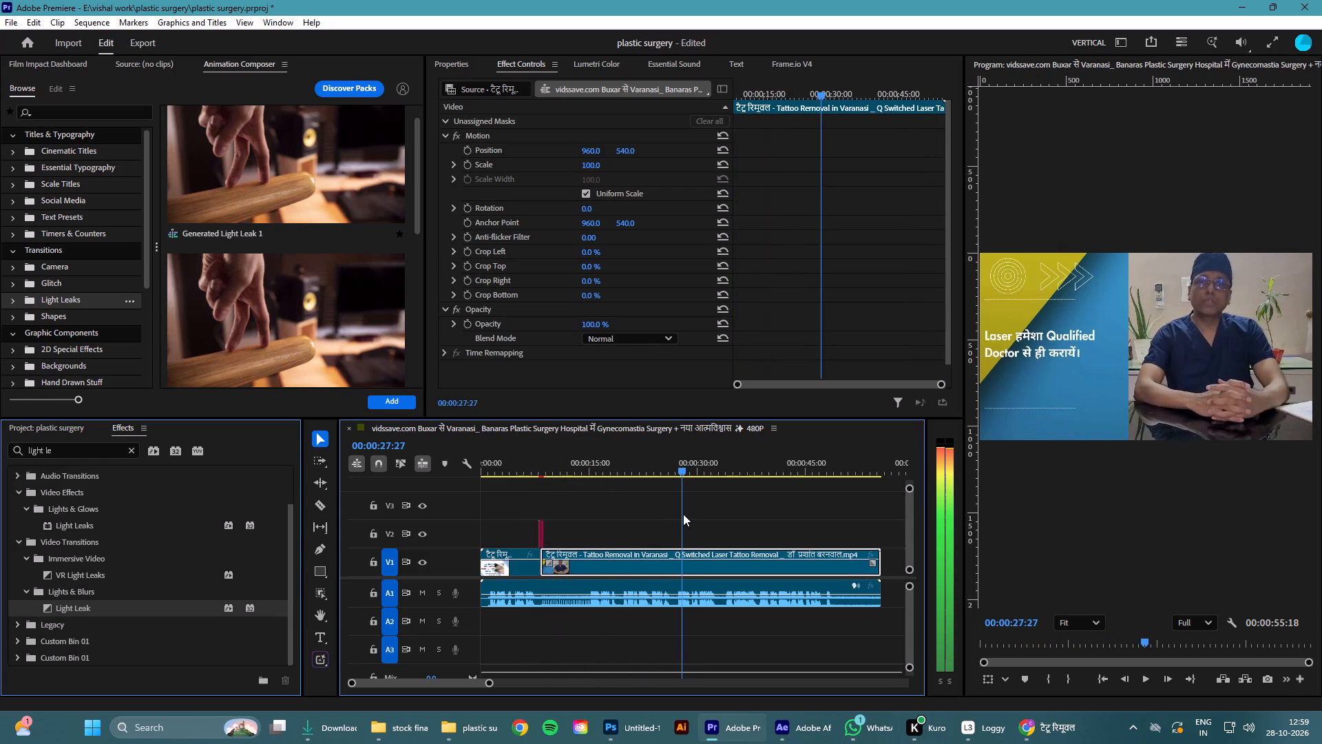
{"action": "left_click_drag", "start_coordinate": [683, 514], "coordinate": [682, 515]}
{"action": "left_click_drag", "start_coordinate": [682, 515], "coordinate": [660, 518]}
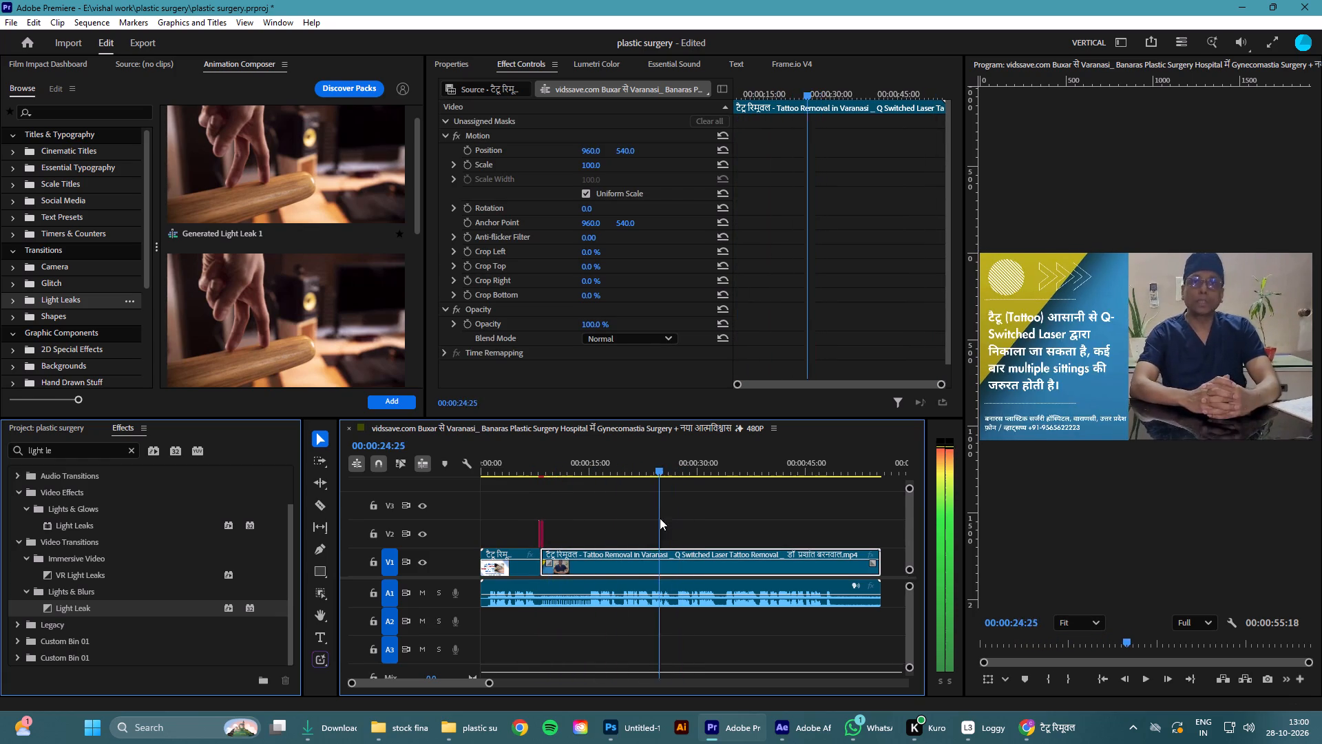
{"action": "left_click_drag", "start_coordinate": [660, 518], "coordinate": [482, 526]}
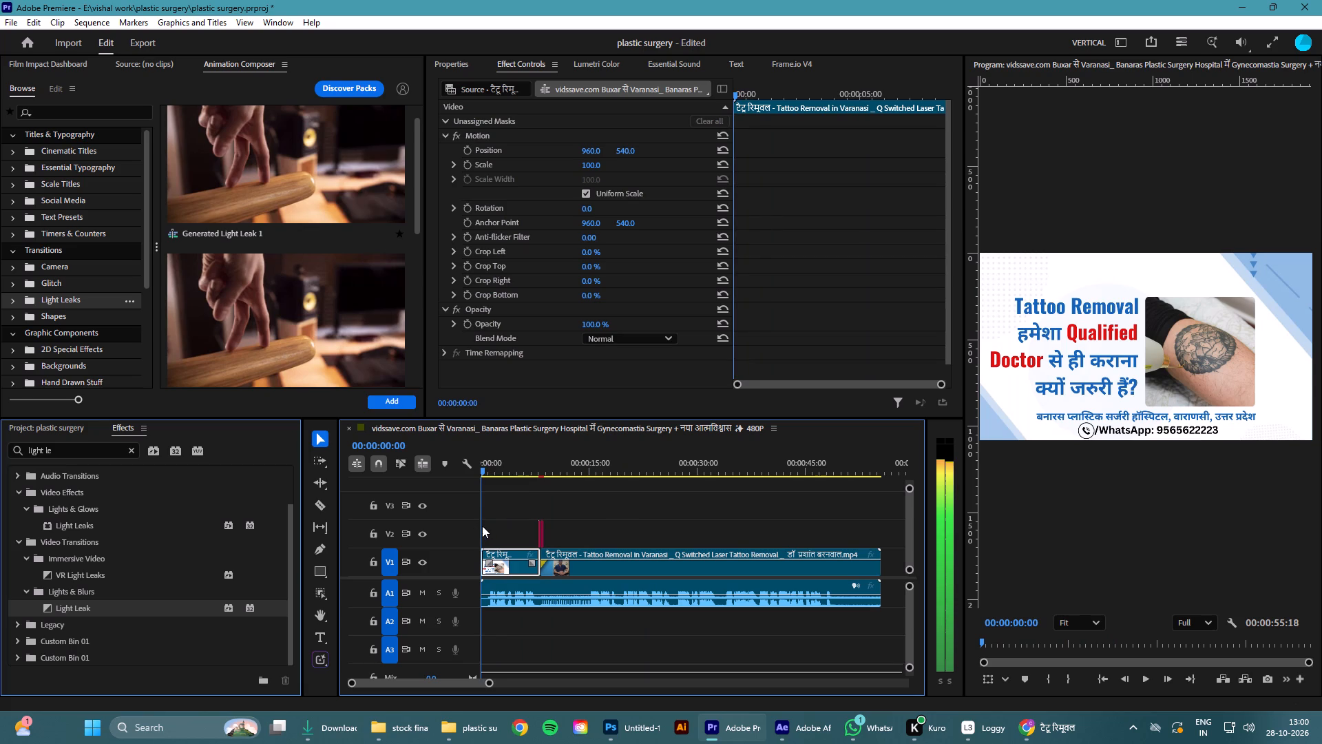
{"action": "left_click_drag", "start_coordinate": [482, 526], "coordinate": [548, 530]}
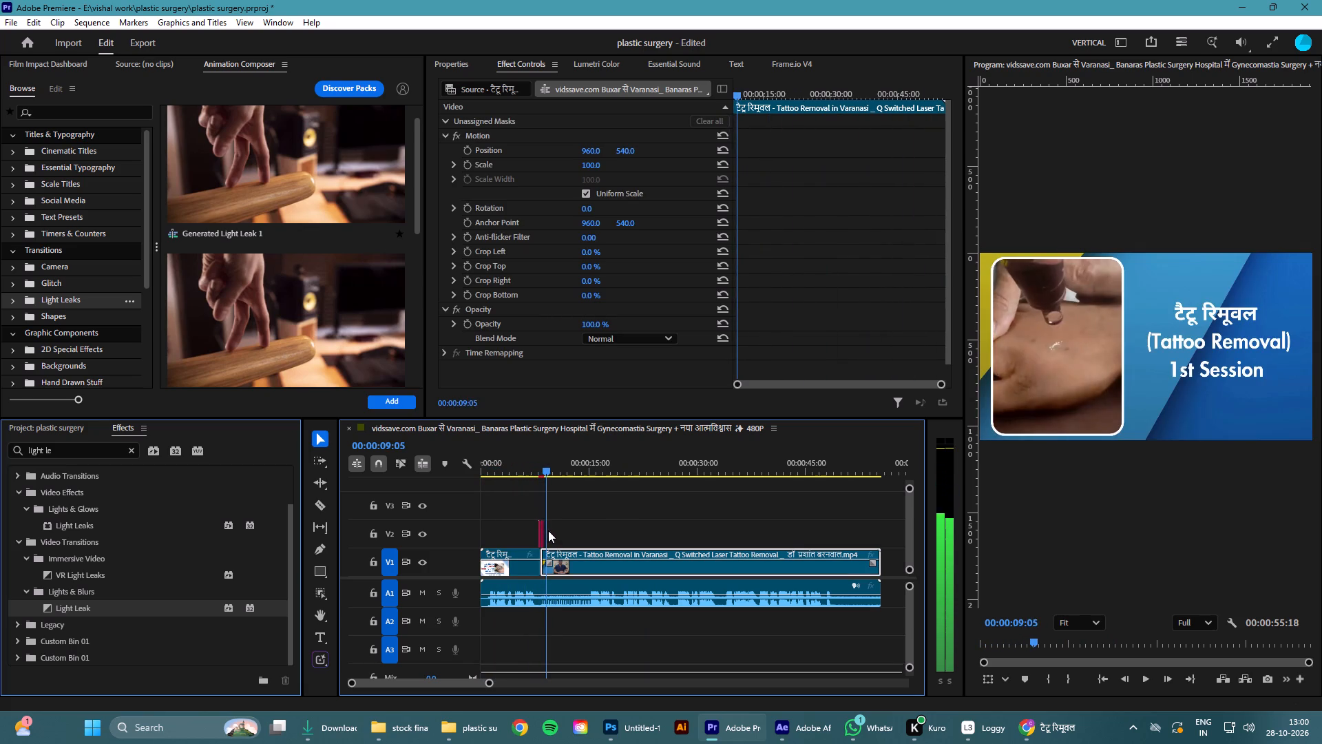
{"action": "left_click_drag", "start_coordinate": [548, 530], "coordinate": [631, 537]}
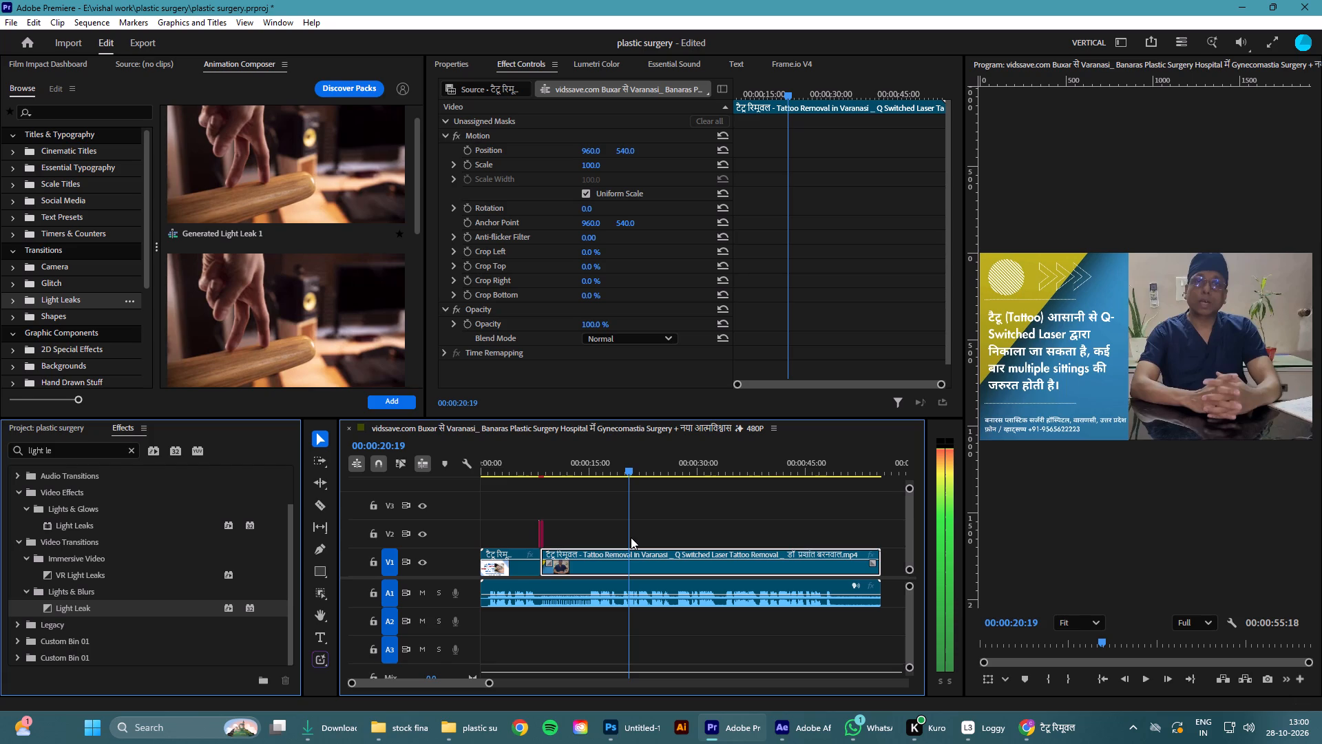
{"action": "left_click_drag", "start_coordinate": [631, 537], "coordinate": [507, 528]}
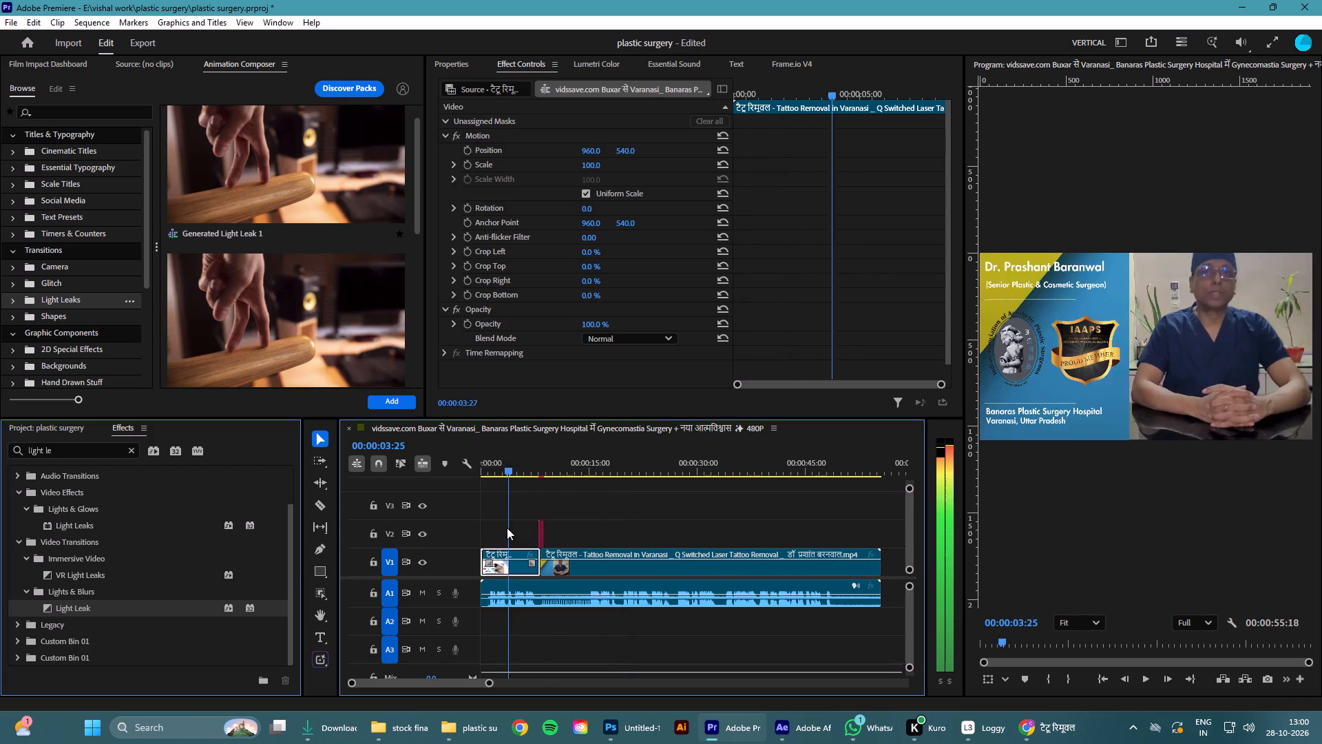
{"action": "left_click_drag", "start_coordinate": [507, 528], "coordinate": [479, 523]}
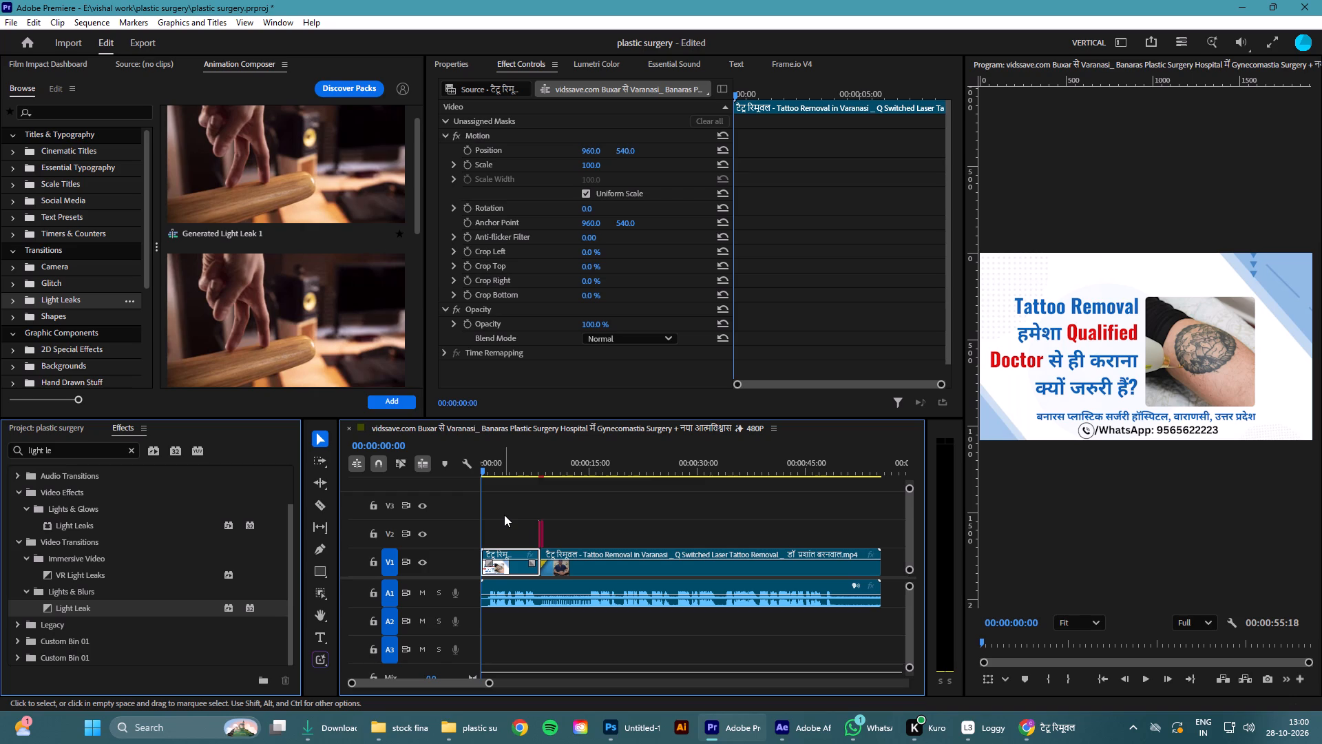
Scrub from the start to the light leak cut and examine the doctor's introduction shot between about 00:00:03 and 00:00:05.
{"action": "left_click_drag", "start_coordinate": [481, 470], "coordinate": [489, 473]}
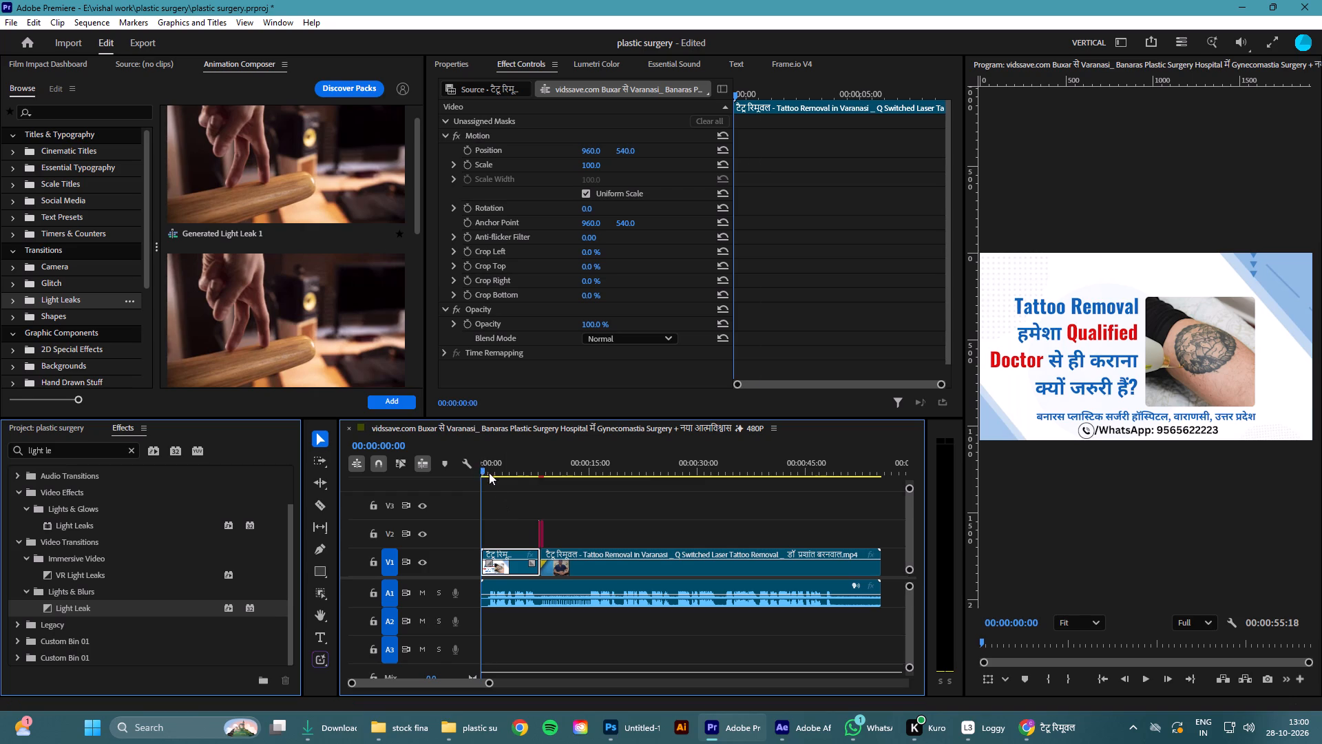
{"action": "left_click_drag", "start_coordinate": [489, 473], "coordinate": [541, 490]}
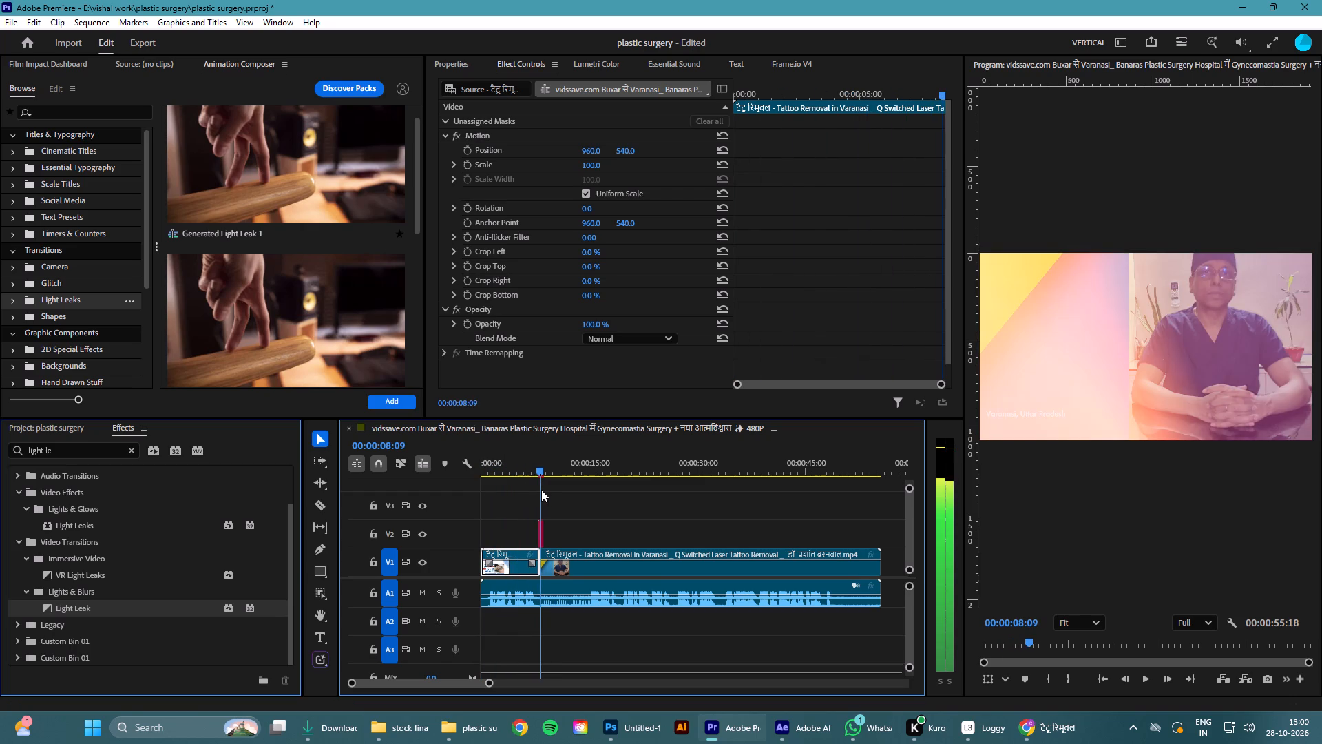
{"action": "left_click_drag", "start_coordinate": [541, 490], "coordinate": [521, 495]}
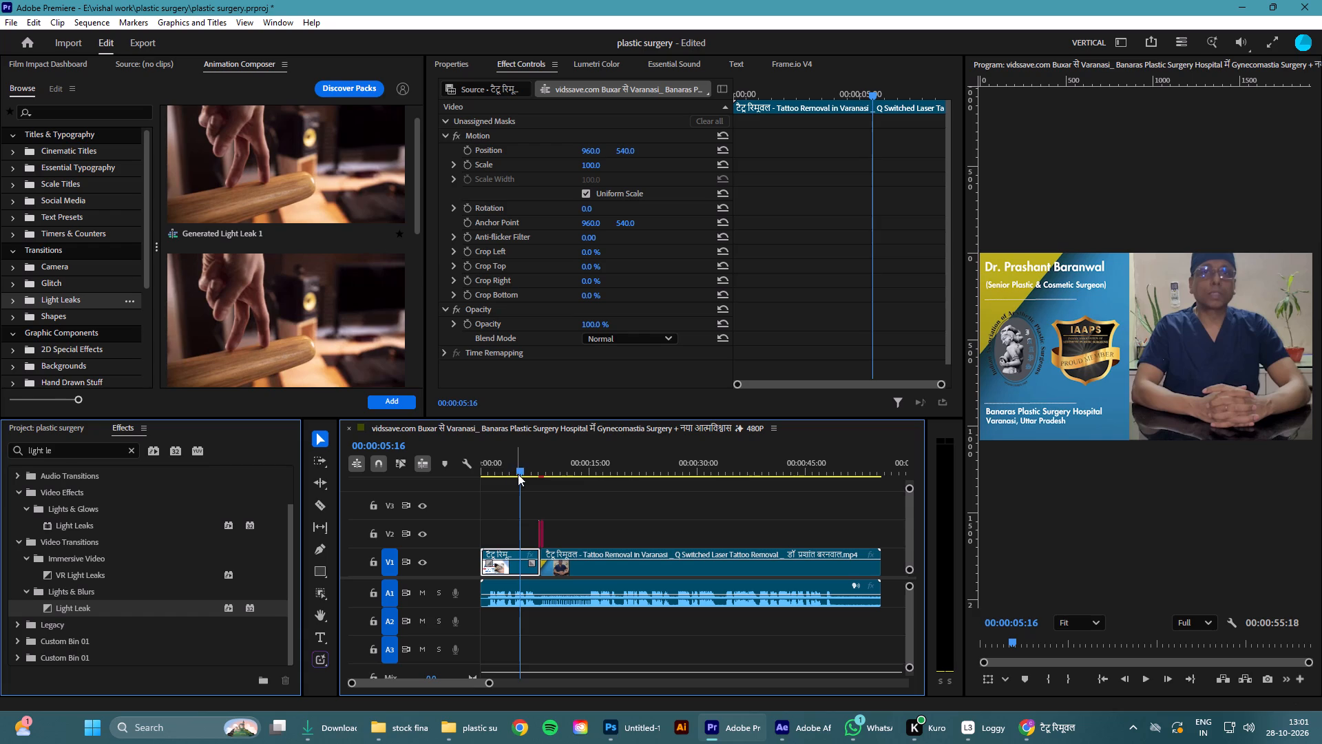
{"action": "left_click_drag", "start_coordinate": [515, 473], "coordinate": [521, 488]}
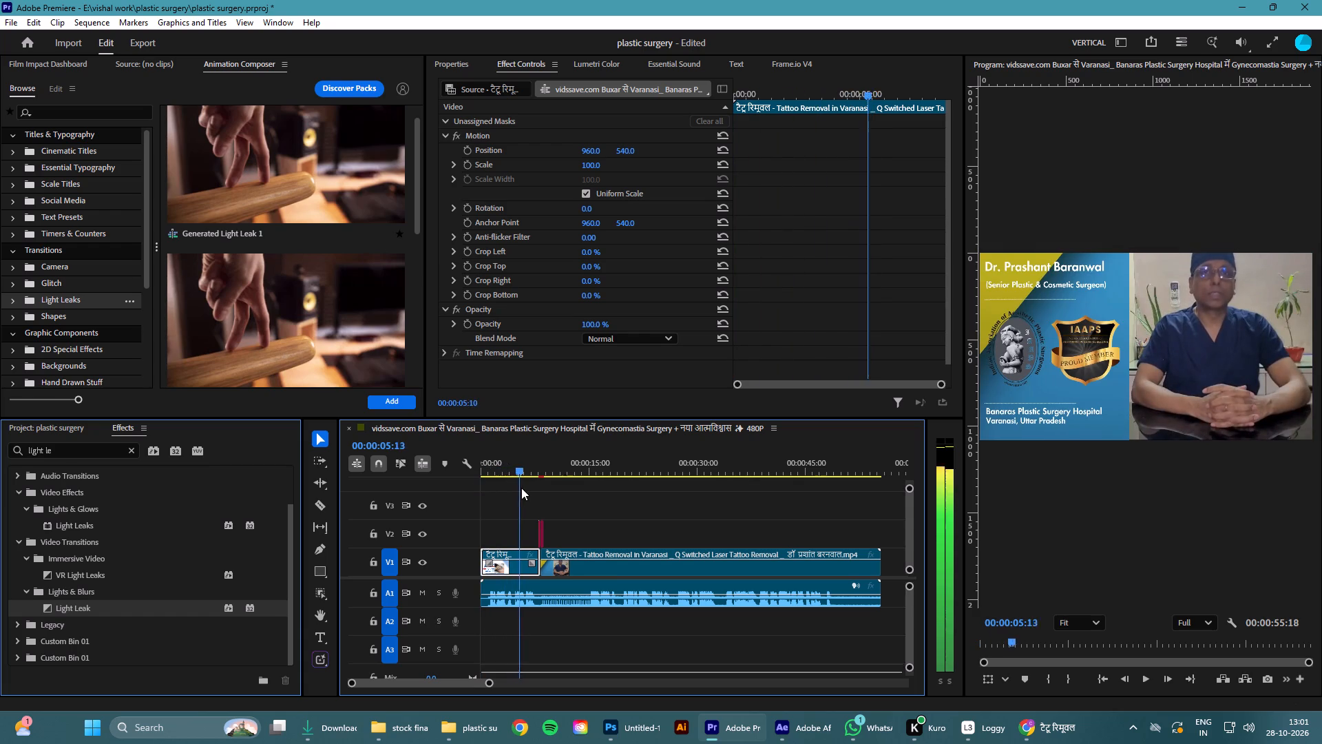
{"action": "left_click_drag", "start_coordinate": [521, 488], "coordinate": [512, 488]}
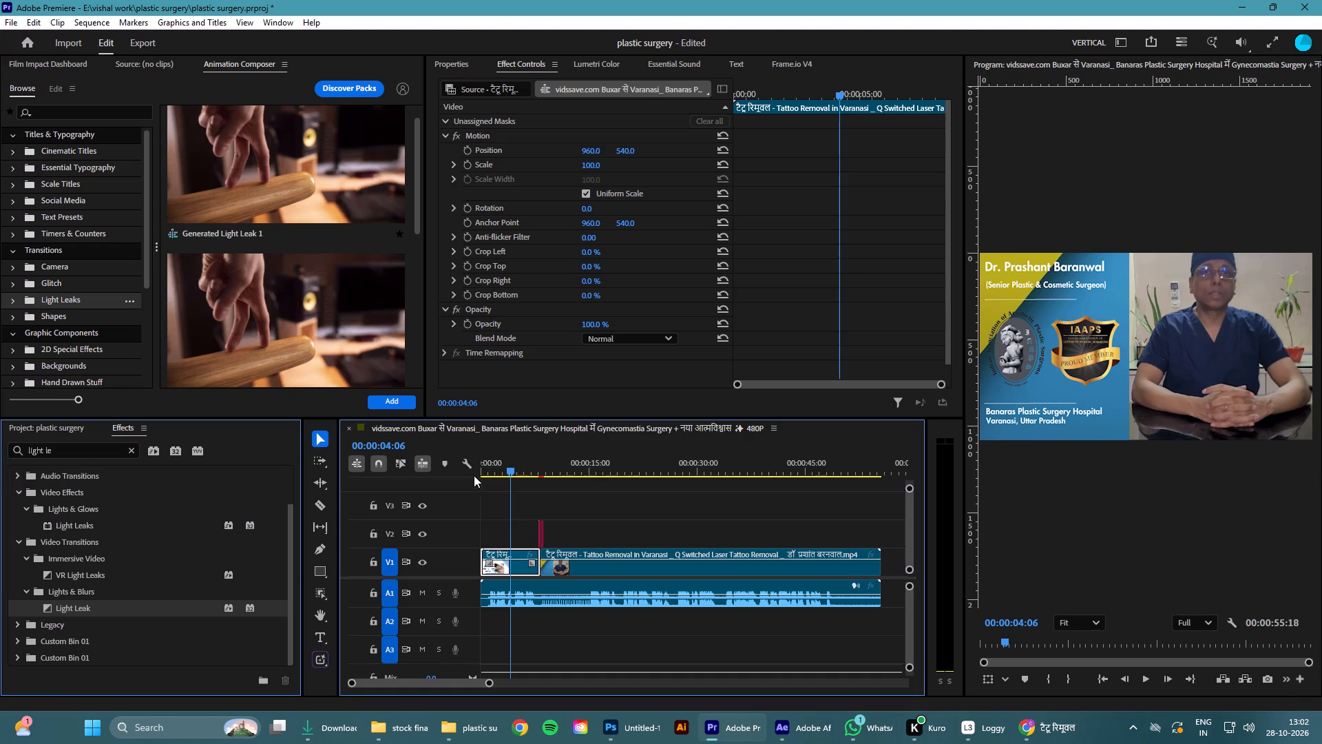
{"action": "left_click_drag", "start_coordinate": [510, 471], "coordinate": [505, 484]}
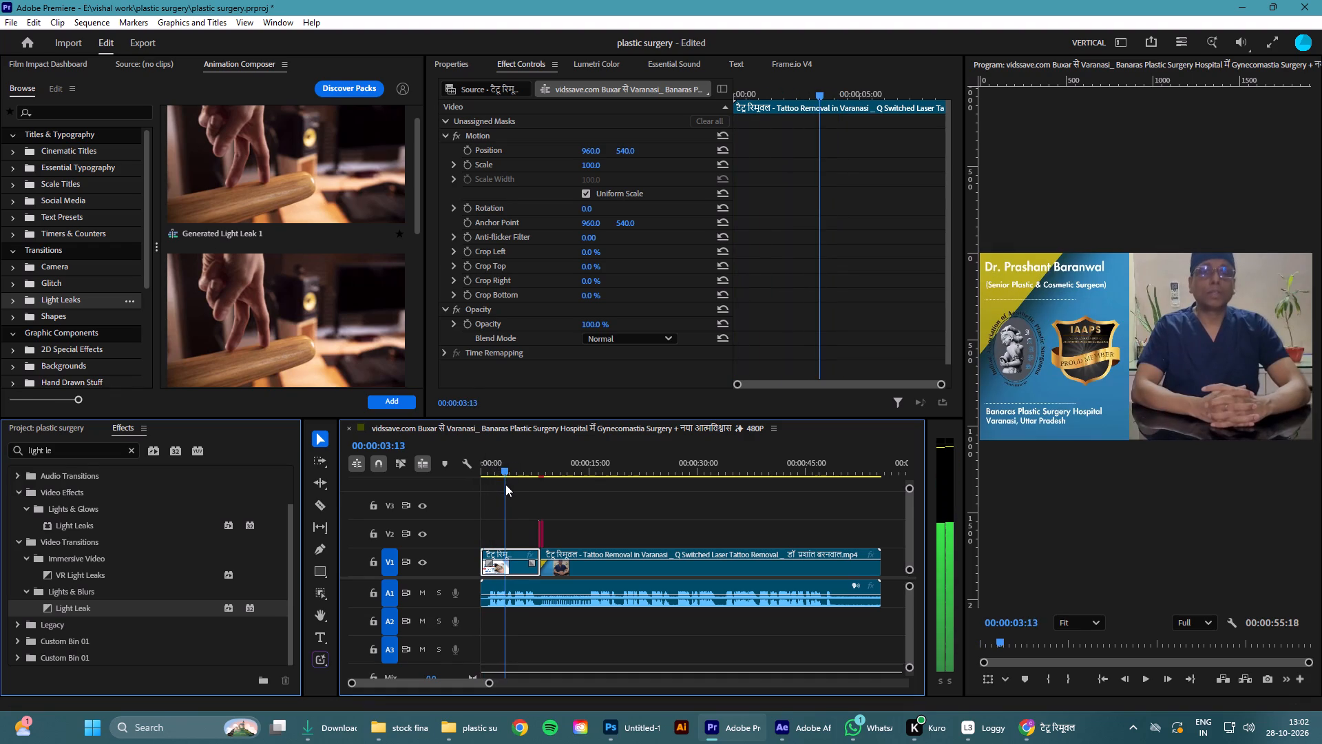
{"action": "left_click_drag", "start_coordinate": [505, 484], "coordinate": [510, 485]}
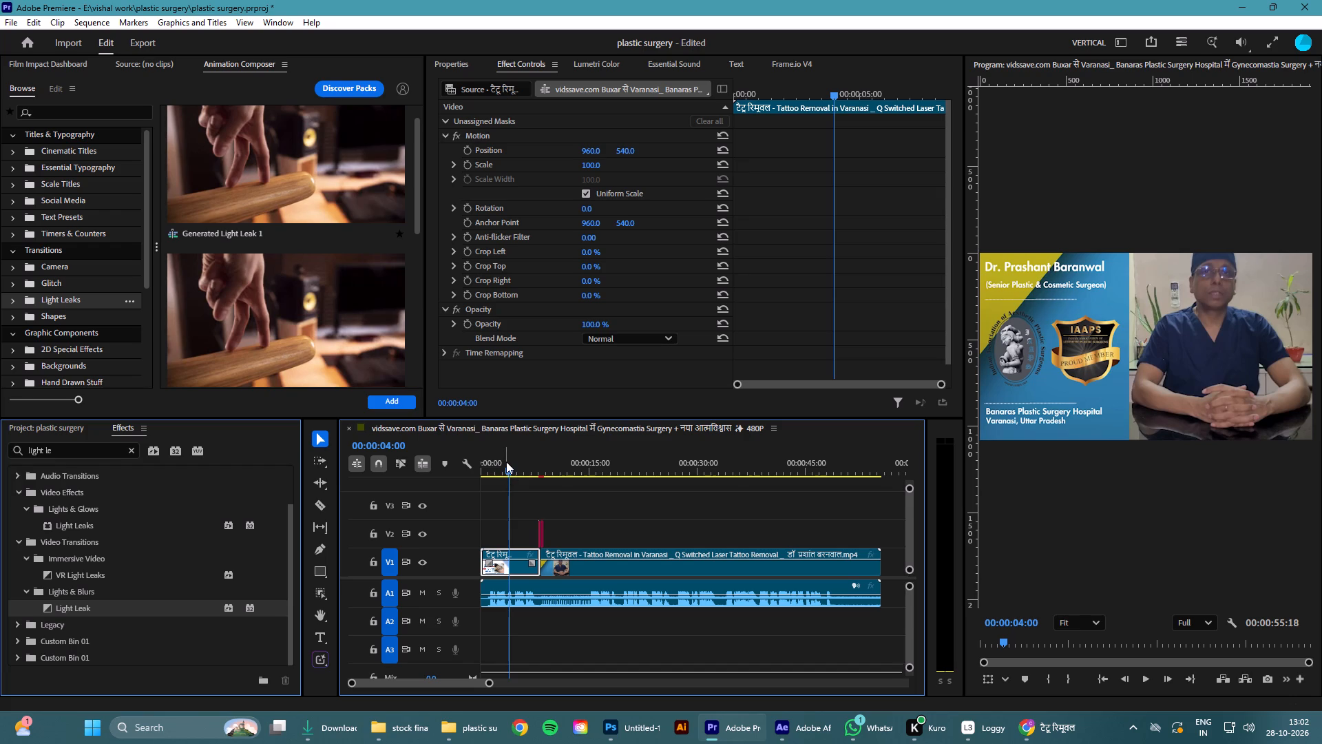
{"action": "left_click_drag", "start_coordinate": [509, 471], "coordinate": [511, 487]}
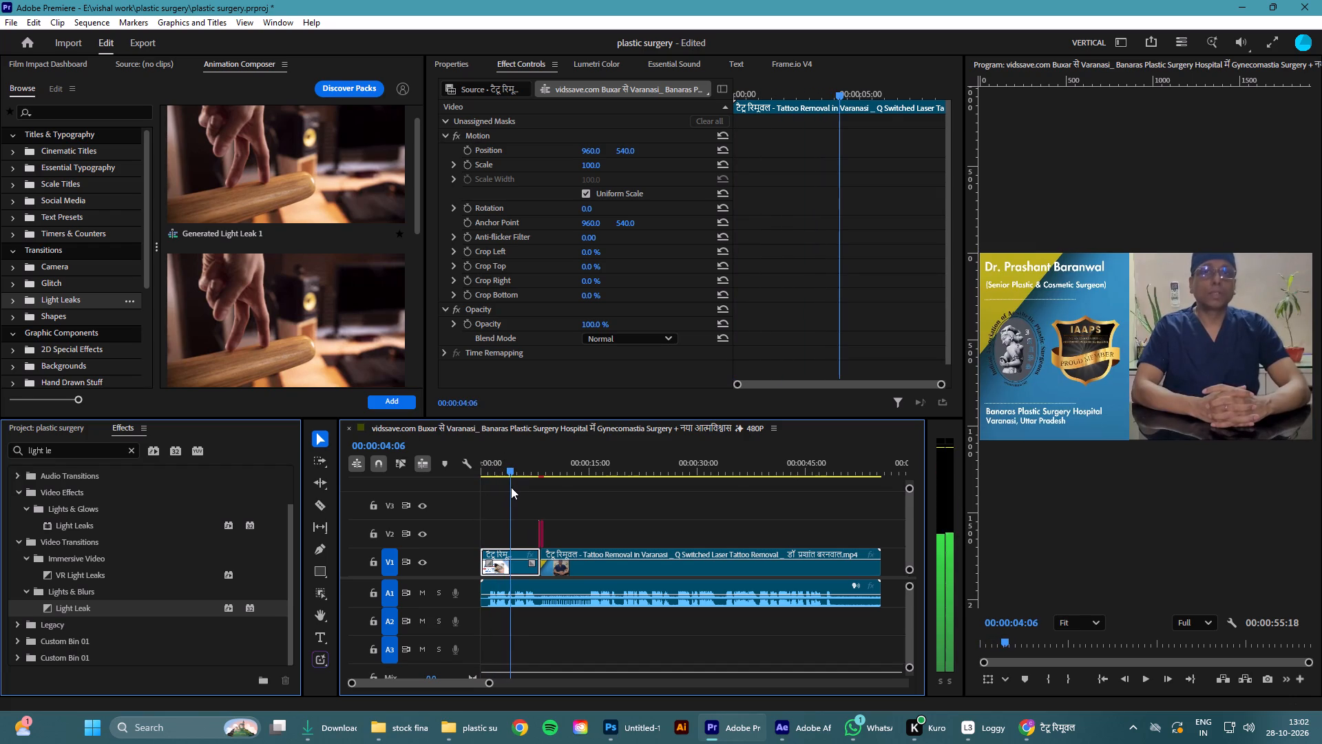
{"action": "left_click_drag", "start_coordinate": [511, 487], "coordinate": [514, 494]}
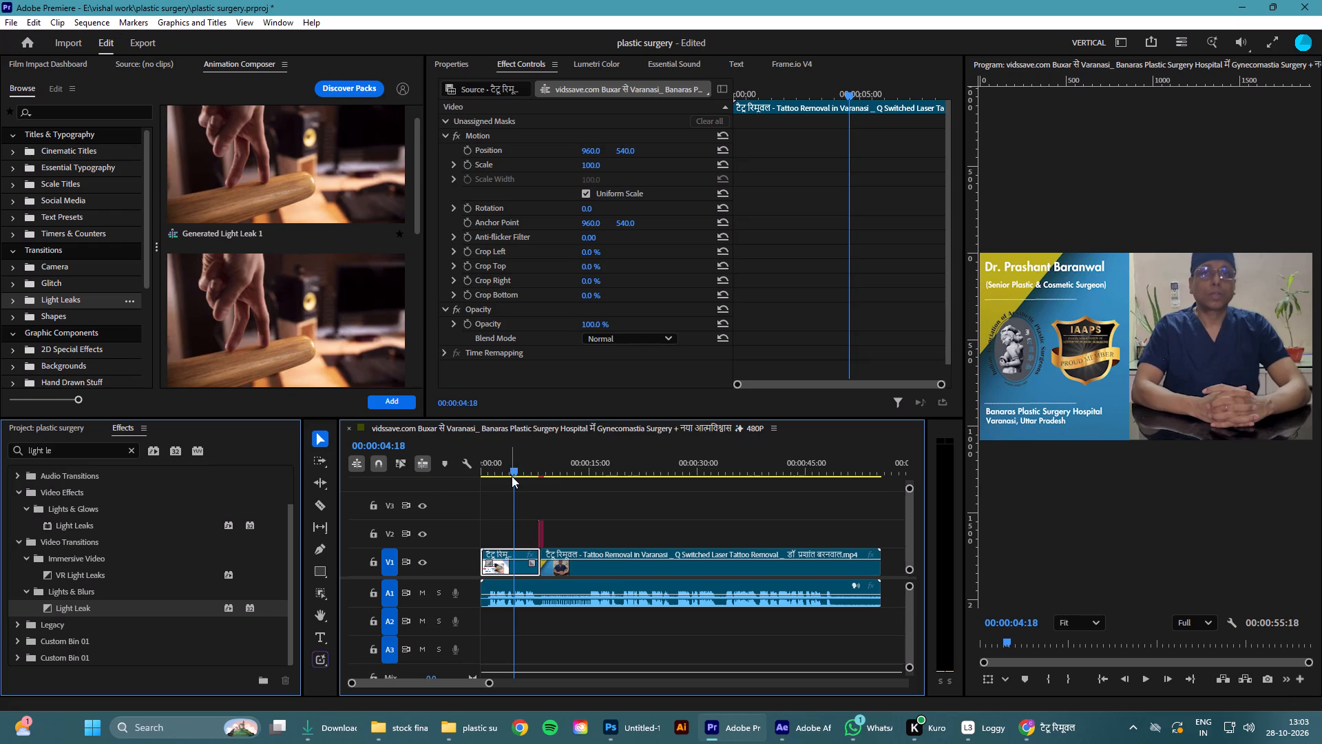
{"action": "left_click_drag", "start_coordinate": [513, 471], "coordinate": [503, 488]}
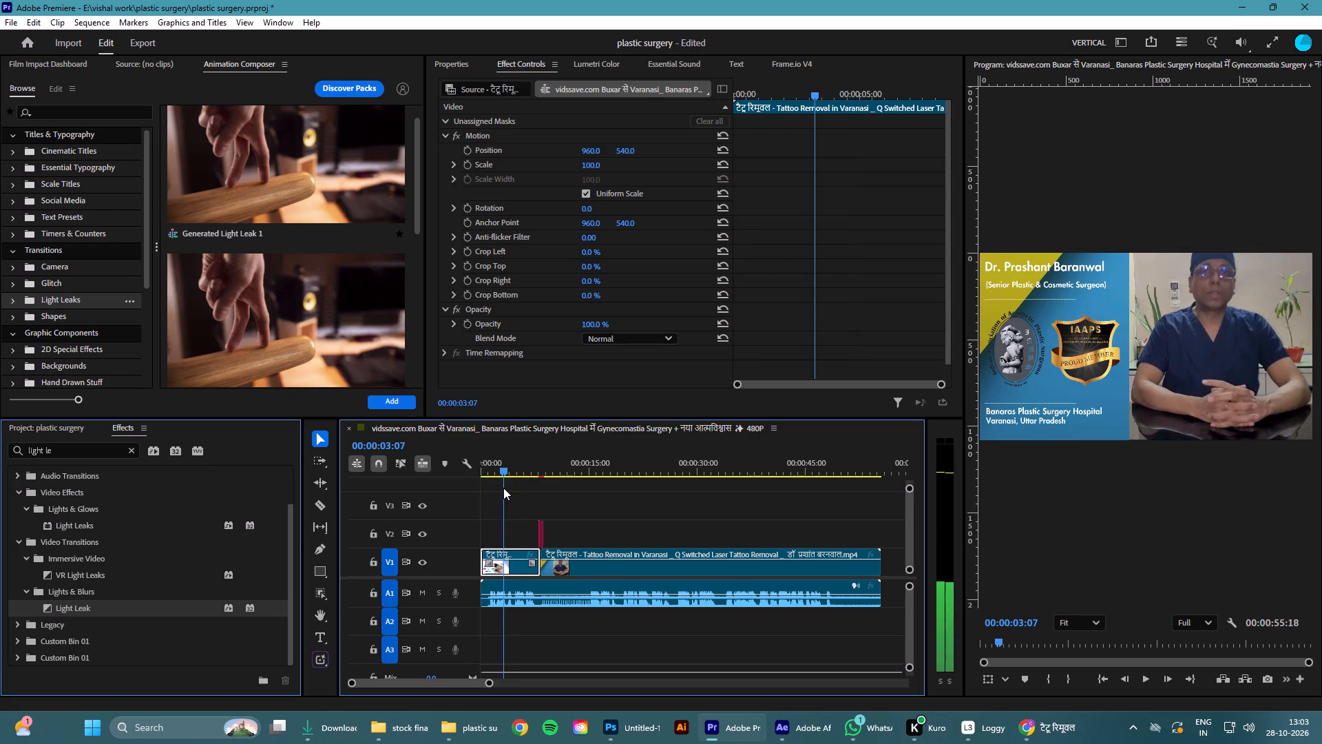
Scrub back and forth around 00:00:04 to examine the opening doctor shot and its name and hospital graphics.
{"action": "left_click_drag", "start_coordinate": [503, 488], "coordinate": [509, 490]}
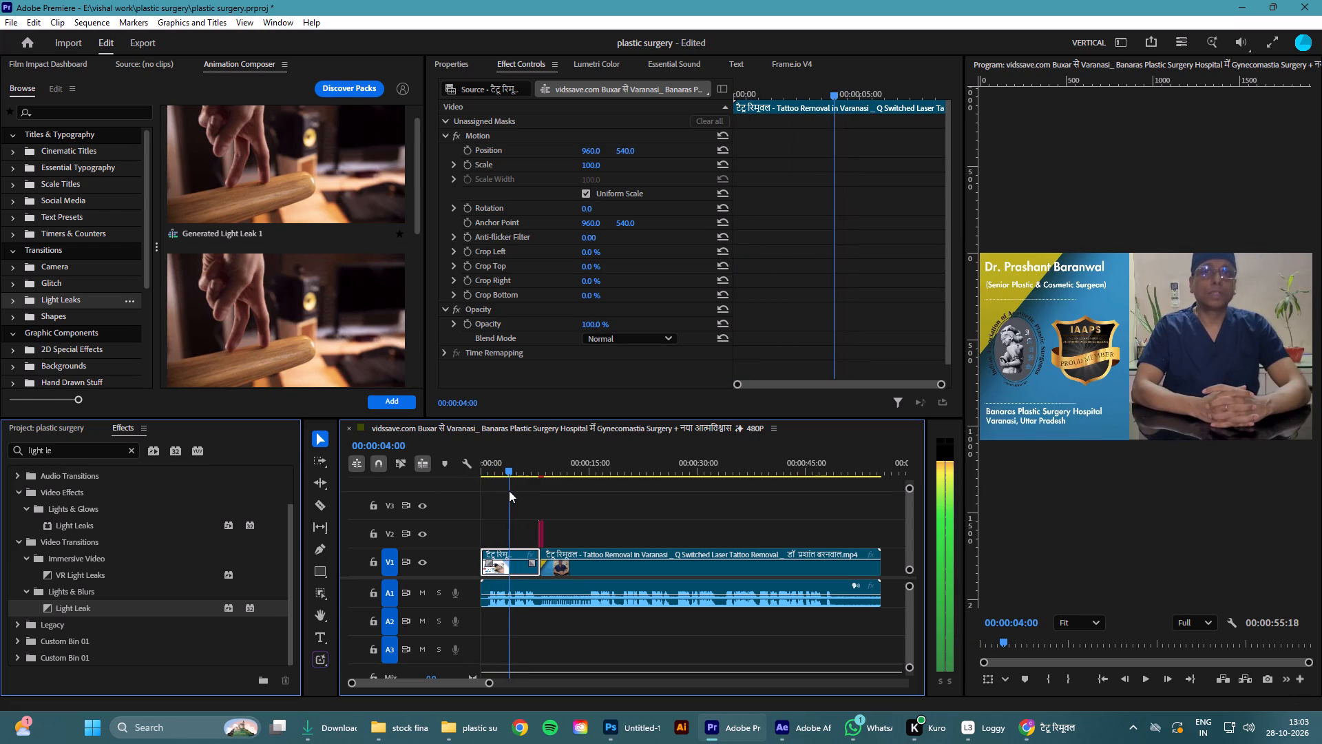
{"action": "left_click_drag", "start_coordinate": [509, 490], "coordinate": [510, 490]}
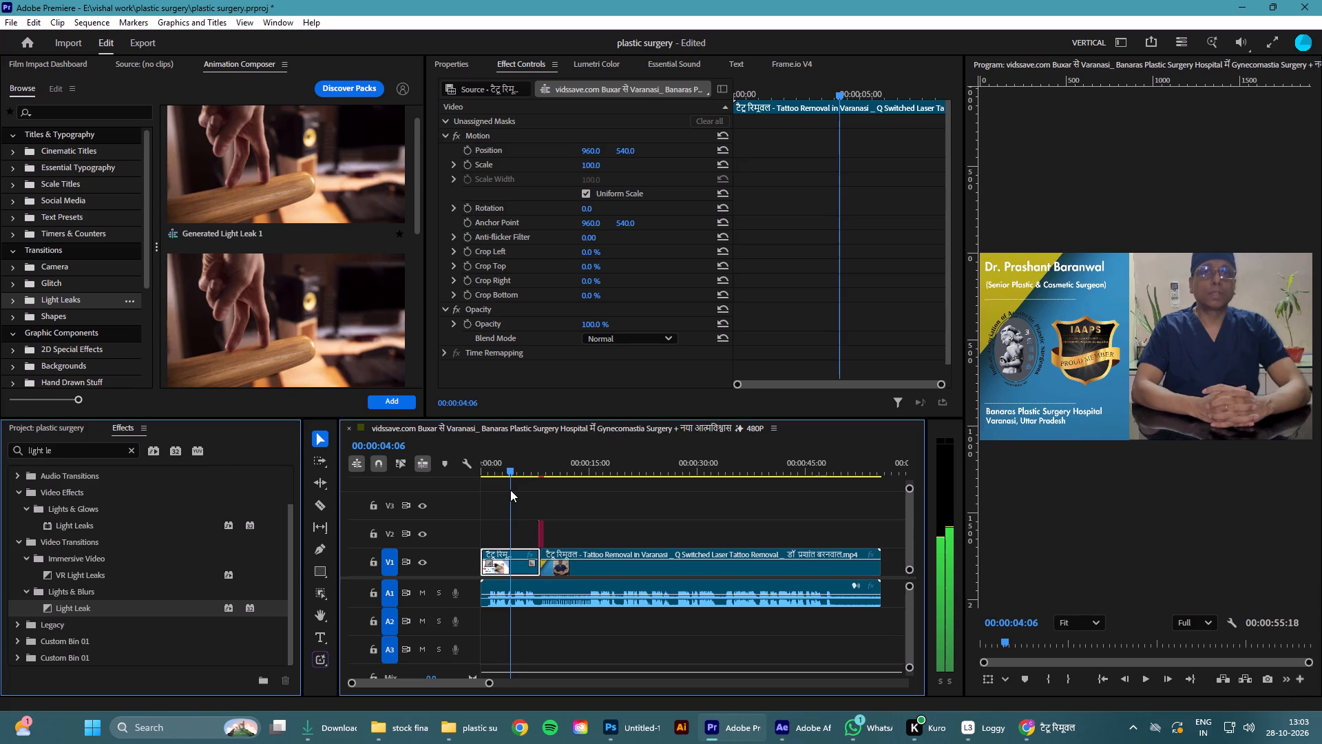
{"action": "left_click_drag", "start_coordinate": [510, 490], "coordinate": [509, 490]}
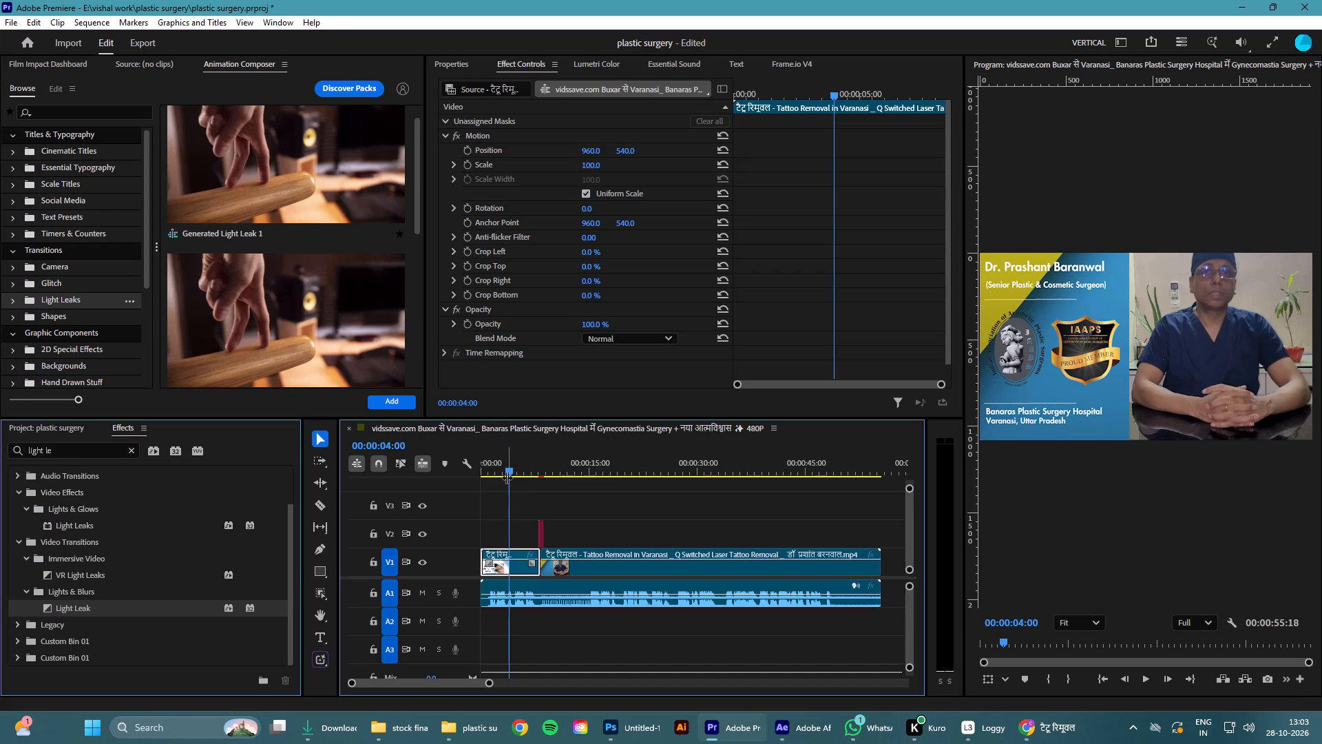
{"action": "left_click_drag", "start_coordinate": [510, 473], "coordinate": [516, 479]}
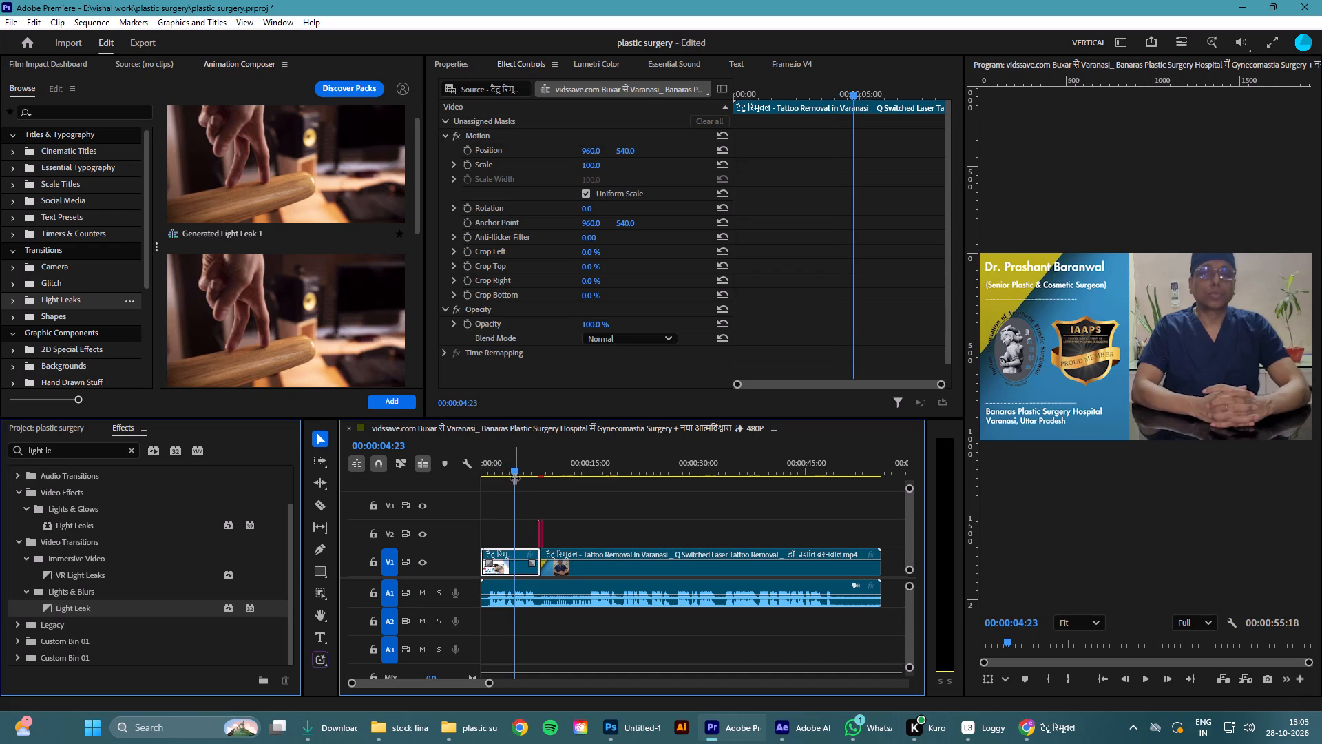
{"action": "left_click", "coordinate": [514, 472]}
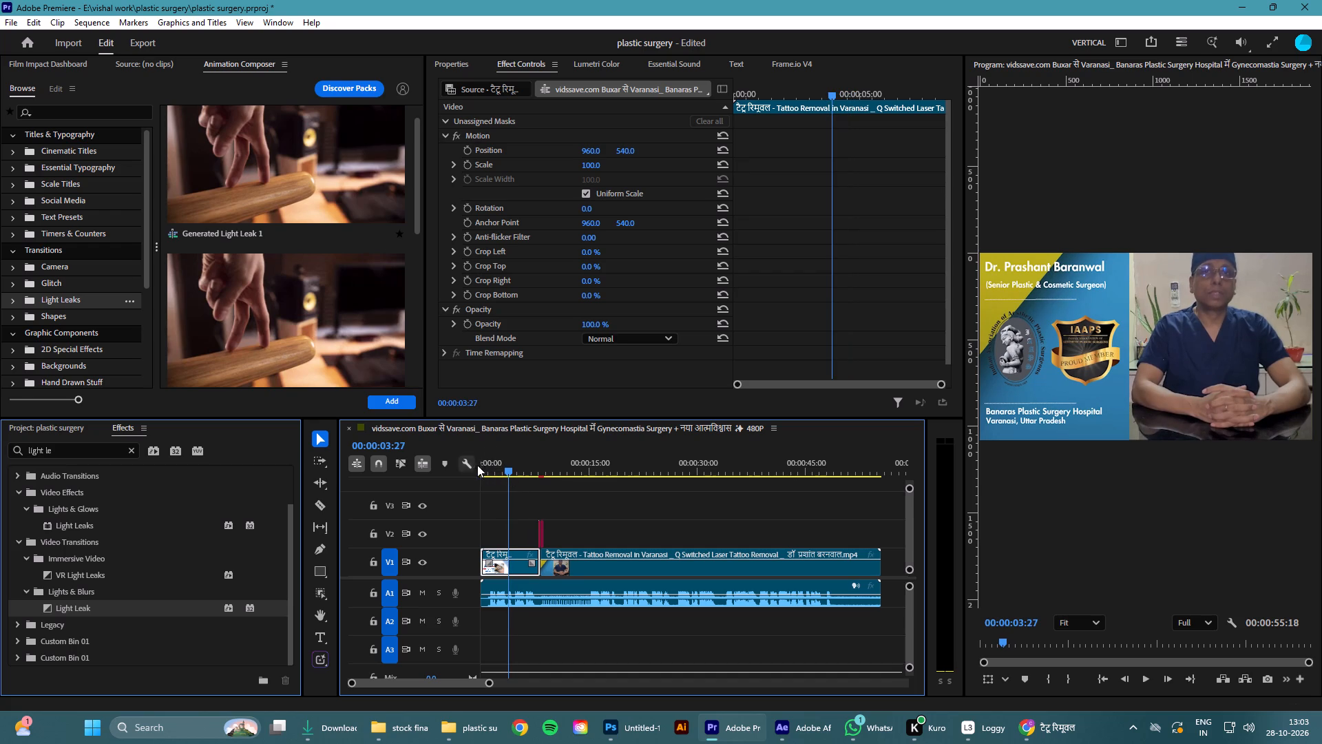
{"action": "left_click", "coordinate": [507, 469]}
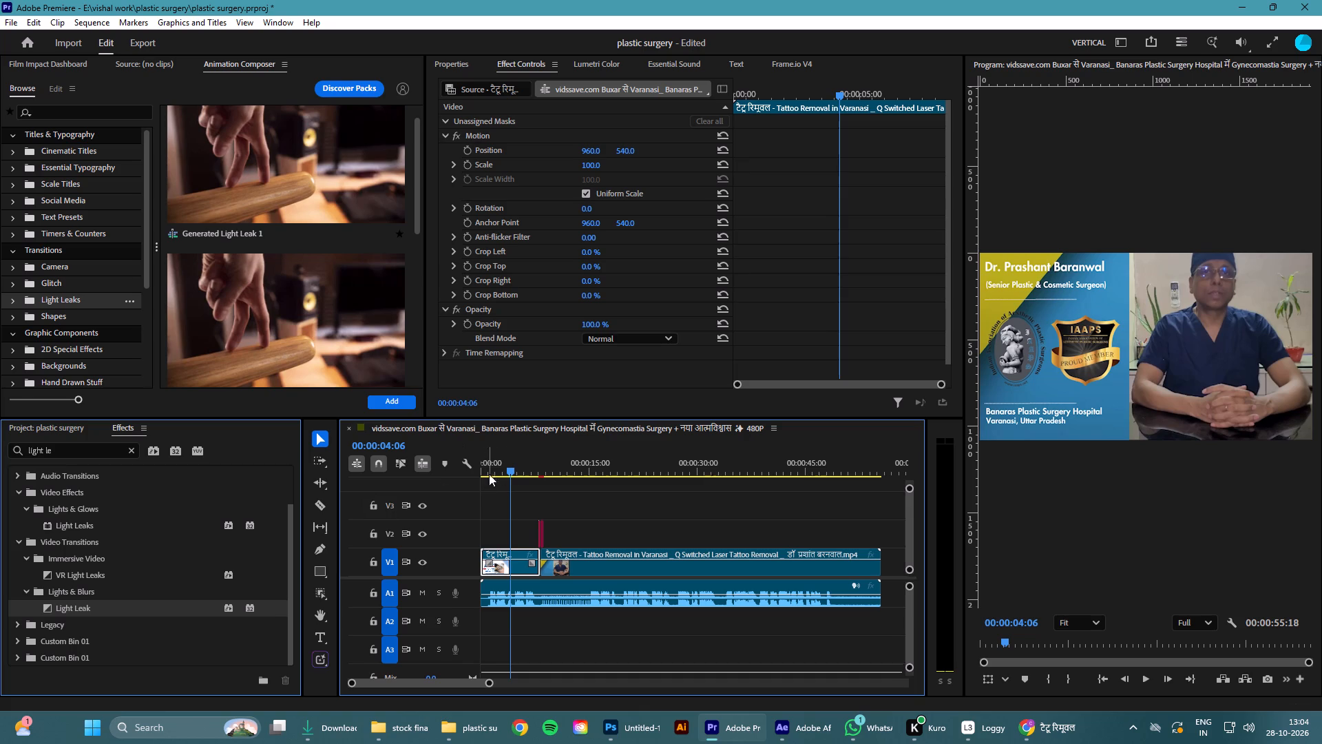
Play the opening repeatedly from the start of the sequence, through the light leak cut into the Tattoo Removal 1st Session shot.
{"action": "left_click_drag", "start_coordinate": [511, 471], "coordinate": [399, 475]}
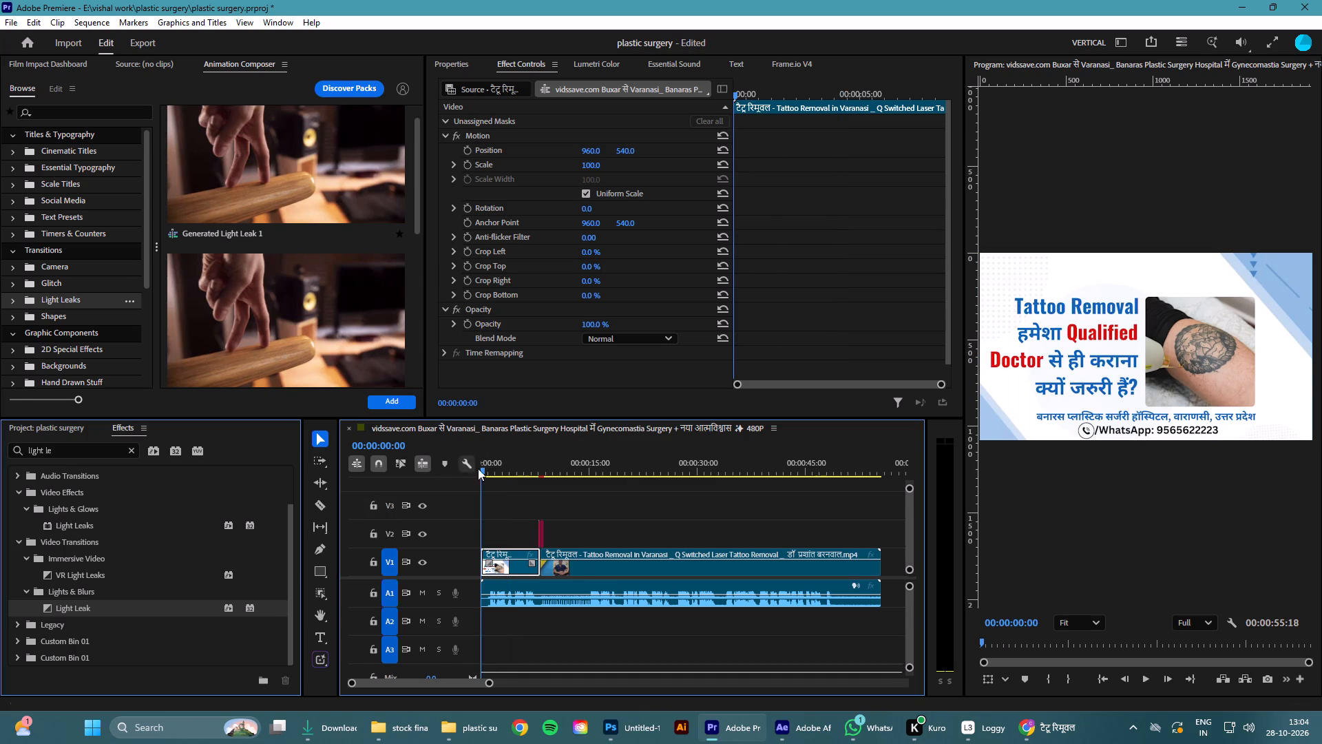
{"action": "left_click", "coordinate": [512, 472]}
{"action": "left_click_drag", "start_coordinate": [516, 471], "coordinate": [366, 479]}
{"action": "key", "text": "space"}
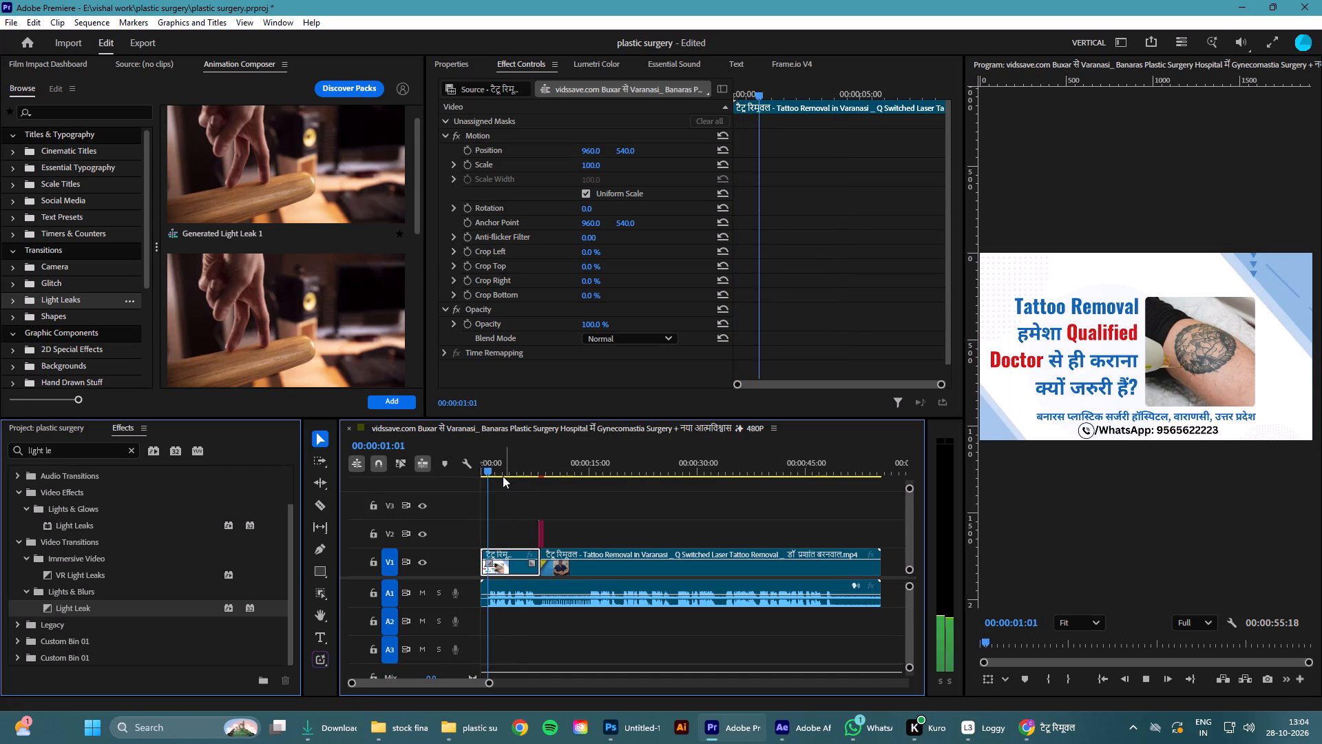
{"action": "key", "text": "space"}
{"action": "left_click_drag", "start_coordinate": [496, 469], "coordinate": [455, 473]}
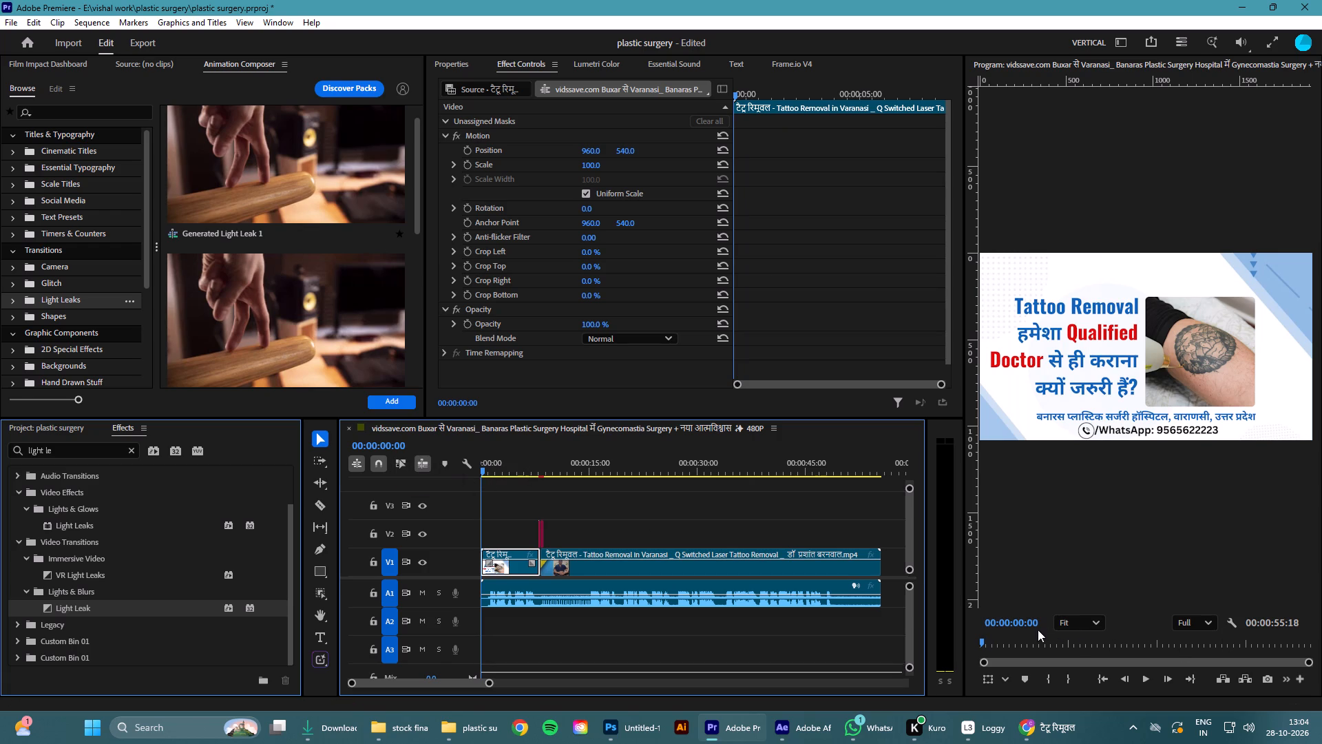
{"action": "key", "text": "space"}
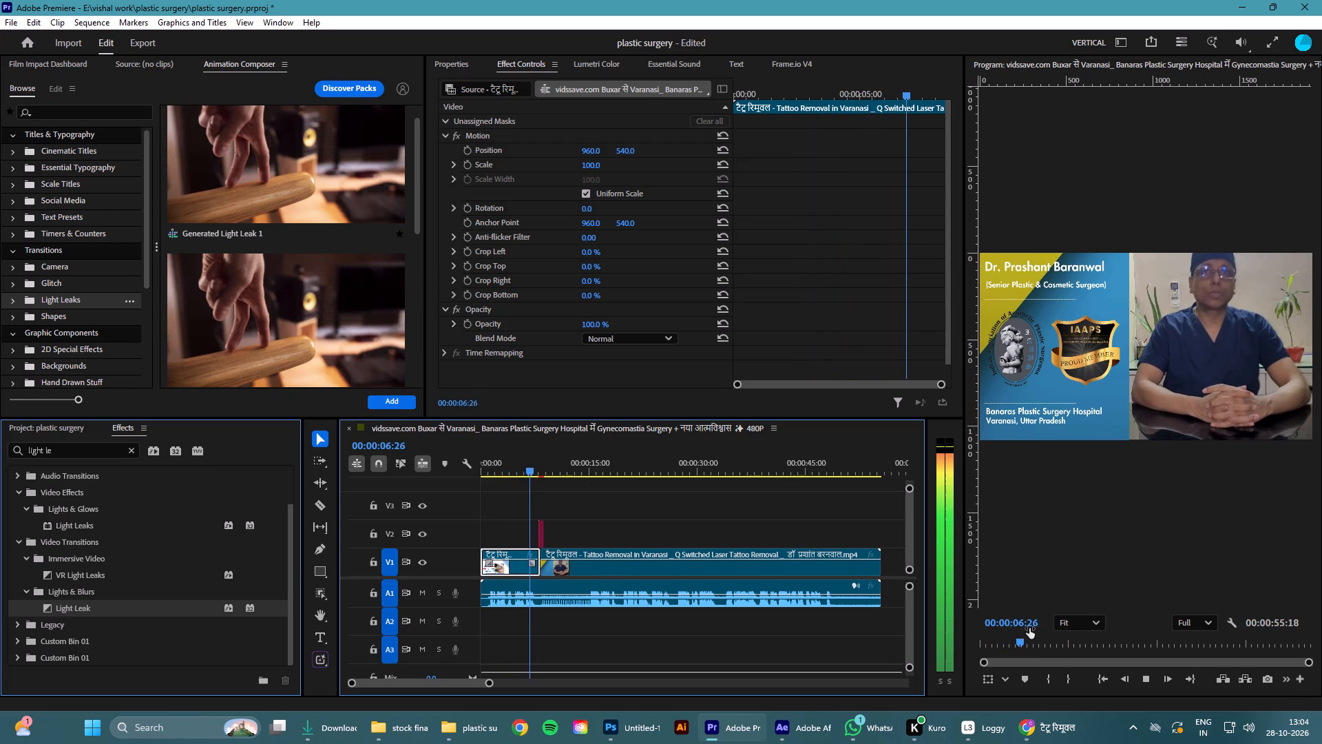
{"action": "key", "text": "space"}
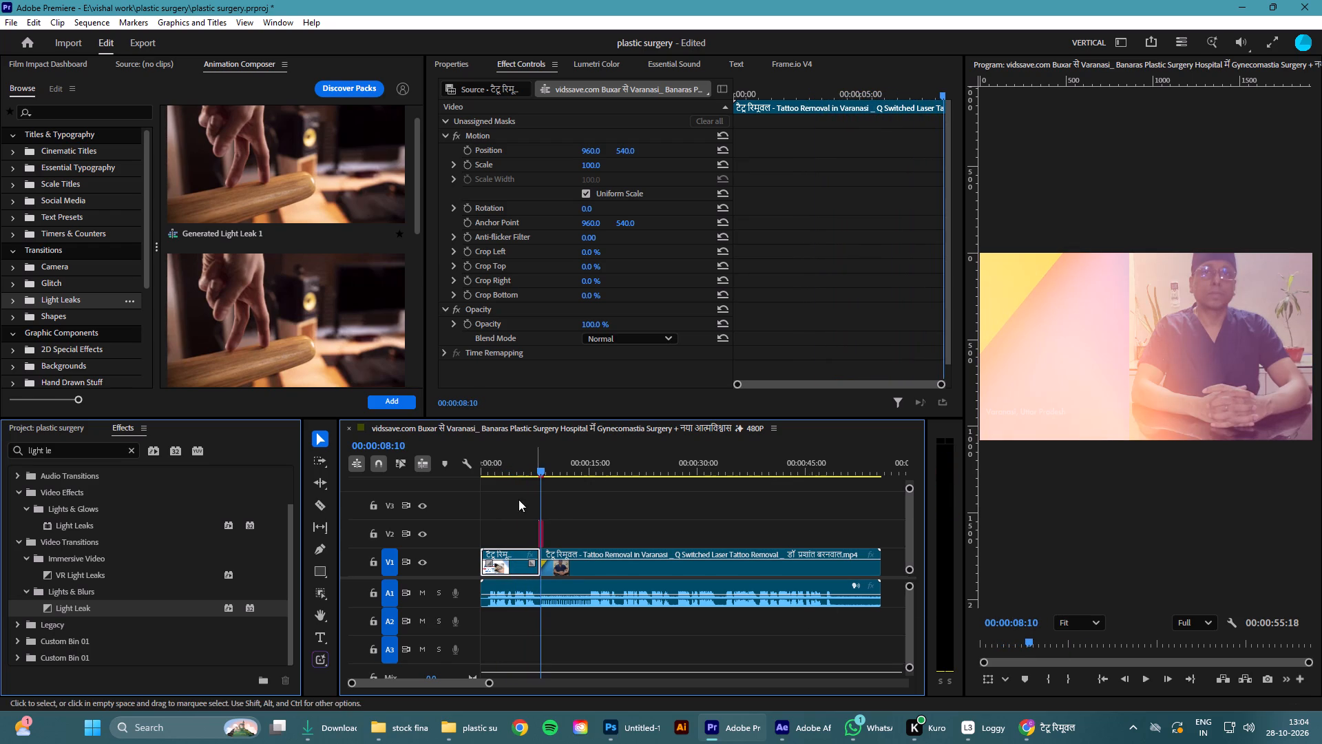
{"action": "left_click_drag", "start_coordinate": [541, 469], "coordinate": [426, 471]}
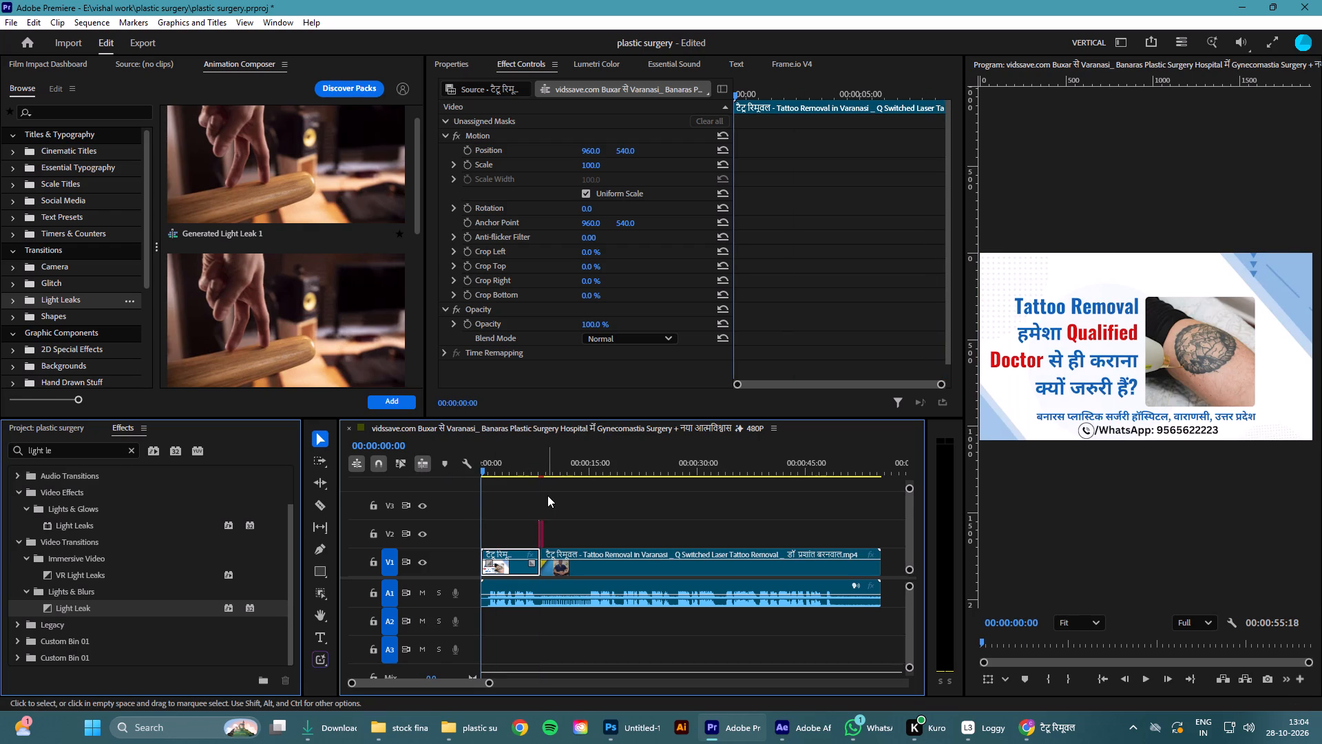
{"action": "key", "text": "space"}
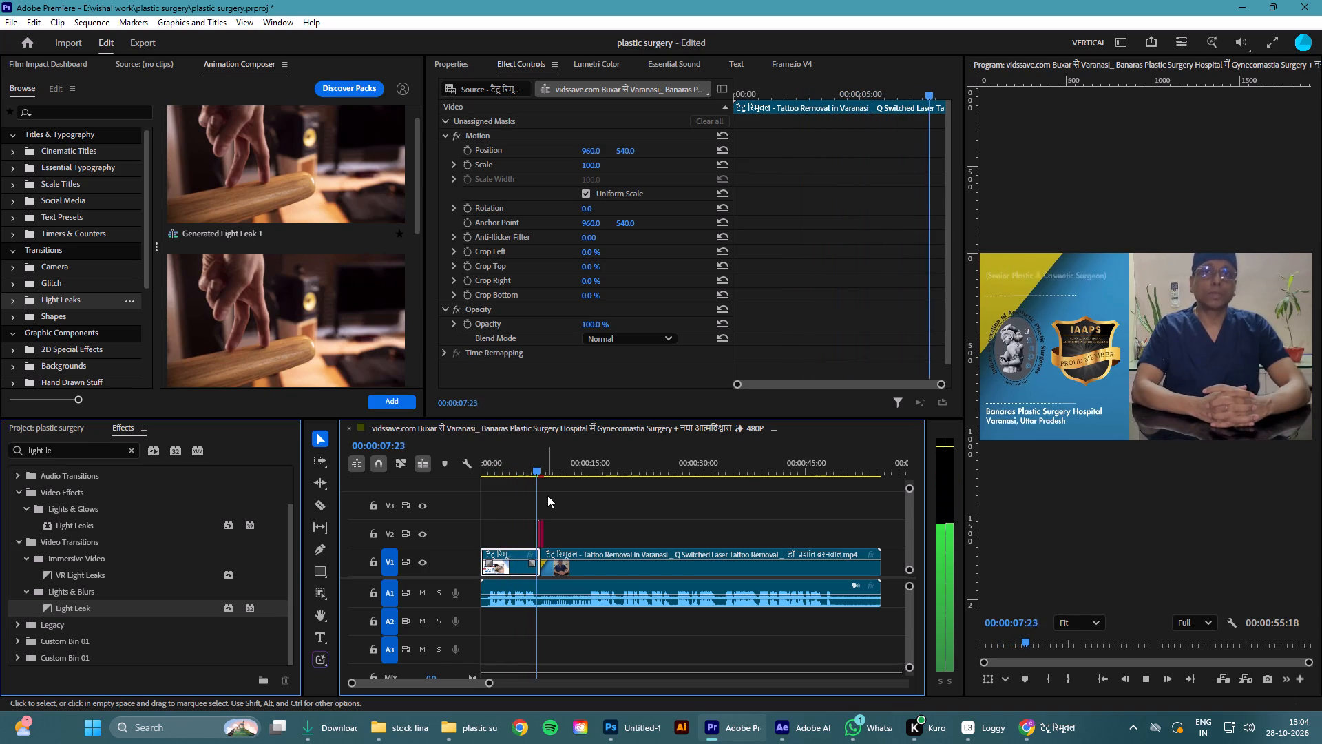
{"action": "key", "text": "space"}
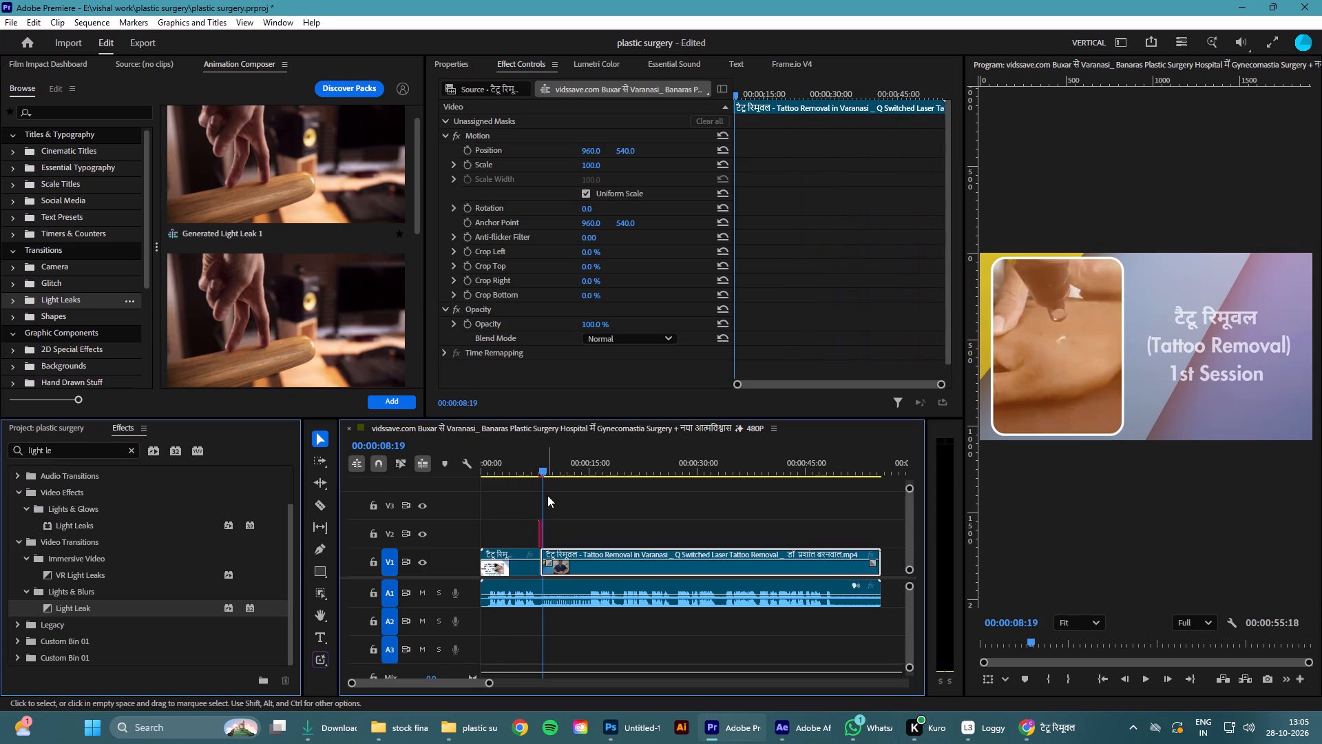
{"action": "key", "text": "space"}
{"action": "key", "text": "space"}
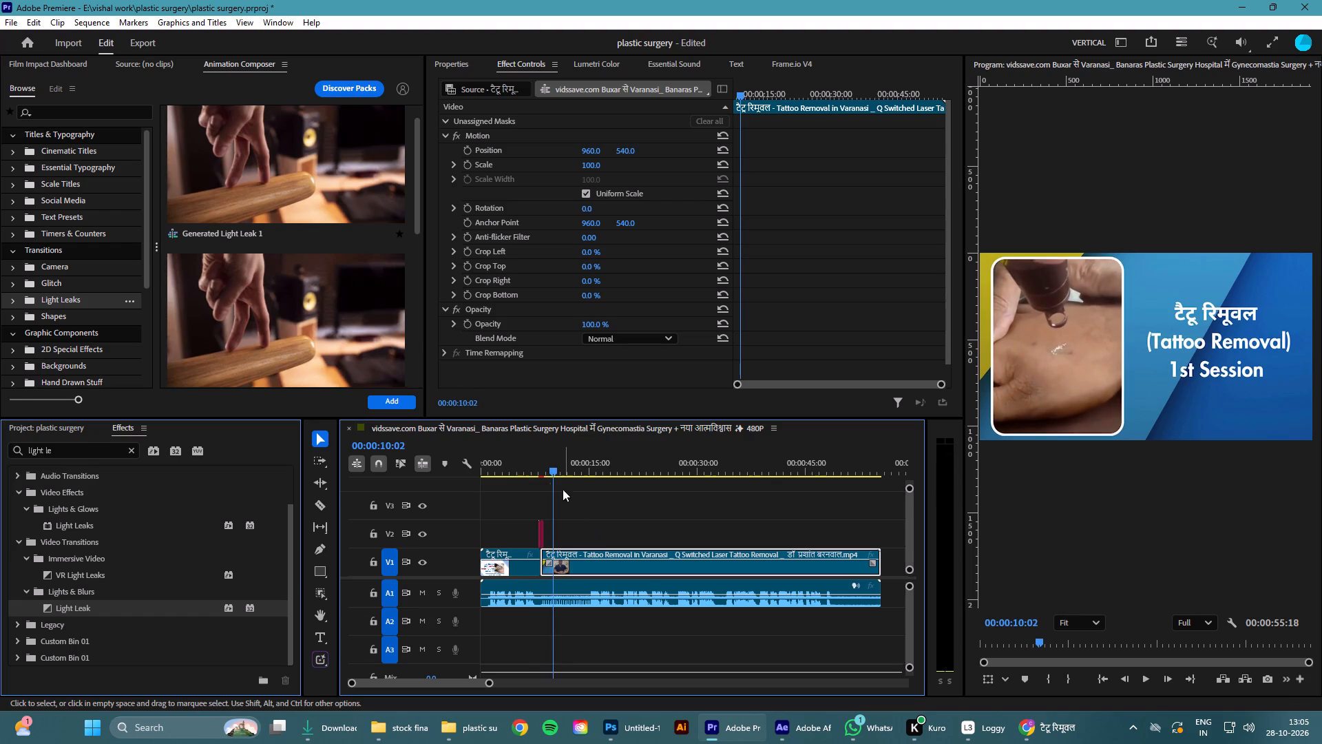
Review the last third of the sequence, checking the closing contact card and the WhatsApp text graphic around 00:00:41:25.
{"action": "left_click_drag", "start_coordinate": [555, 467], "coordinate": [798, 524]}
{"action": "key", "text": "space"}
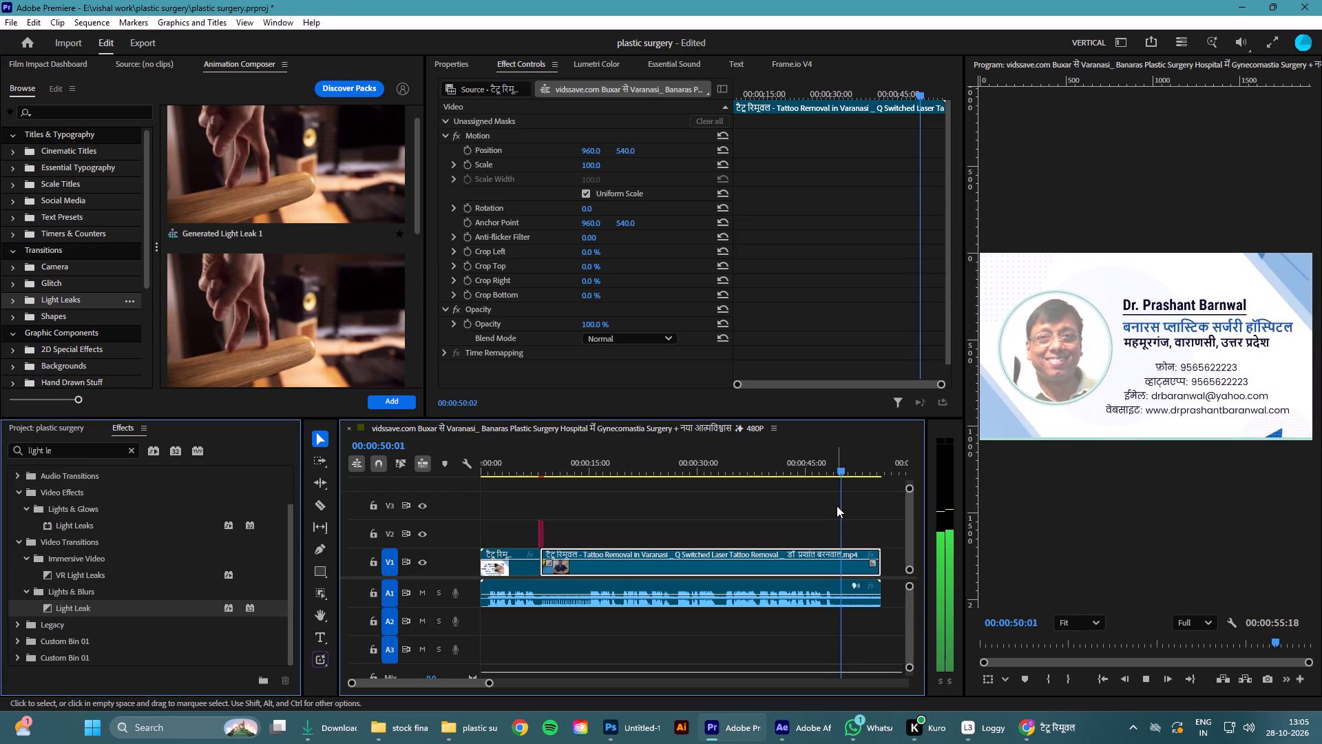
{"action": "key", "text": "space"}
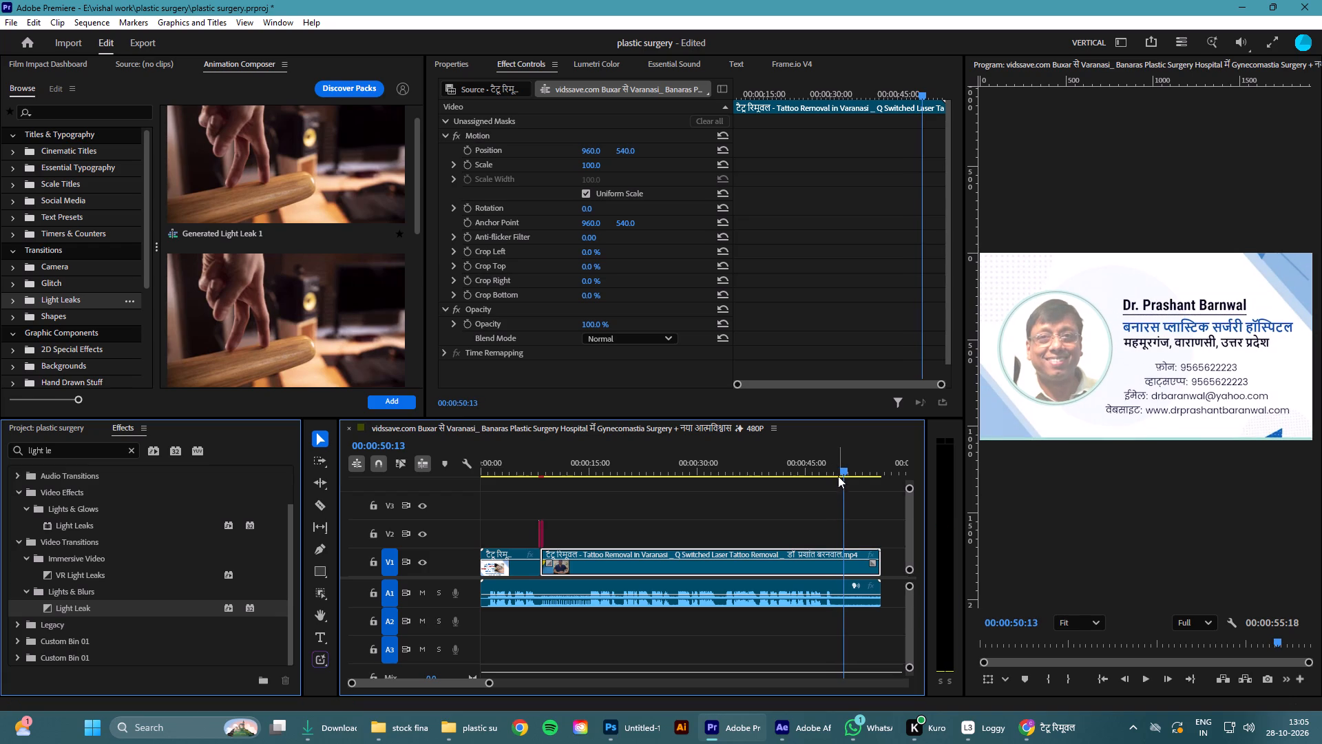
{"action": "left_click_drag", "start_coordinate": [841, 468], "coordinate": [739, 478]}
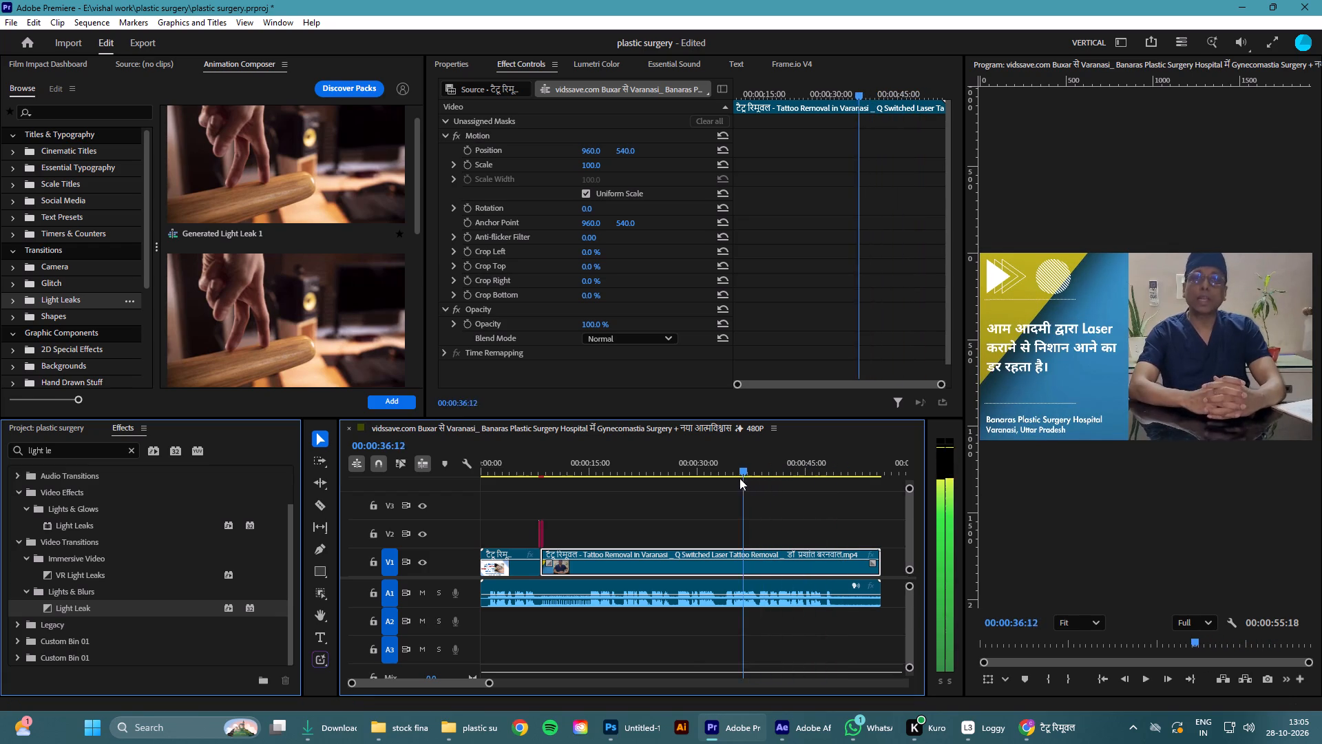
{"action": "left_click_drag", "start_coordinate": [739, 478], "coordinate": [735, 475]}
{"action": "key", "text": "space"}
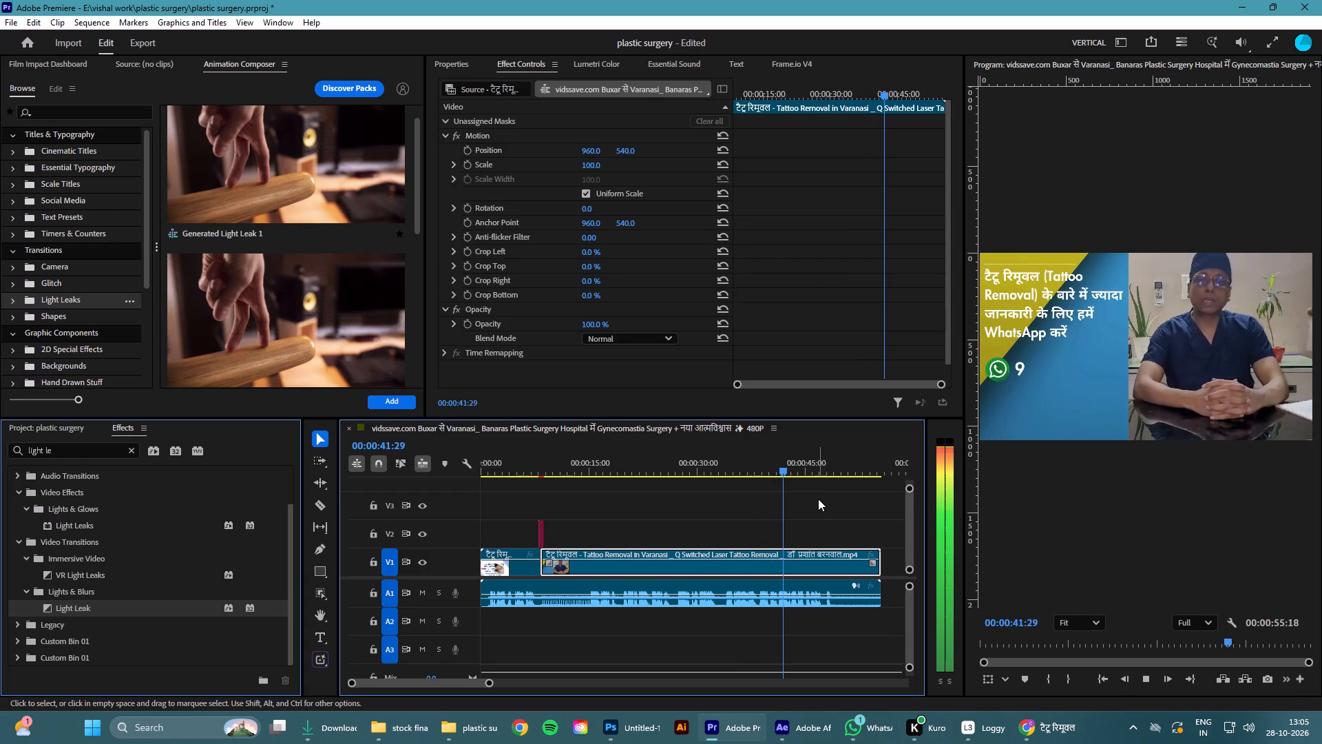
{"action": "key", "text": "space"}
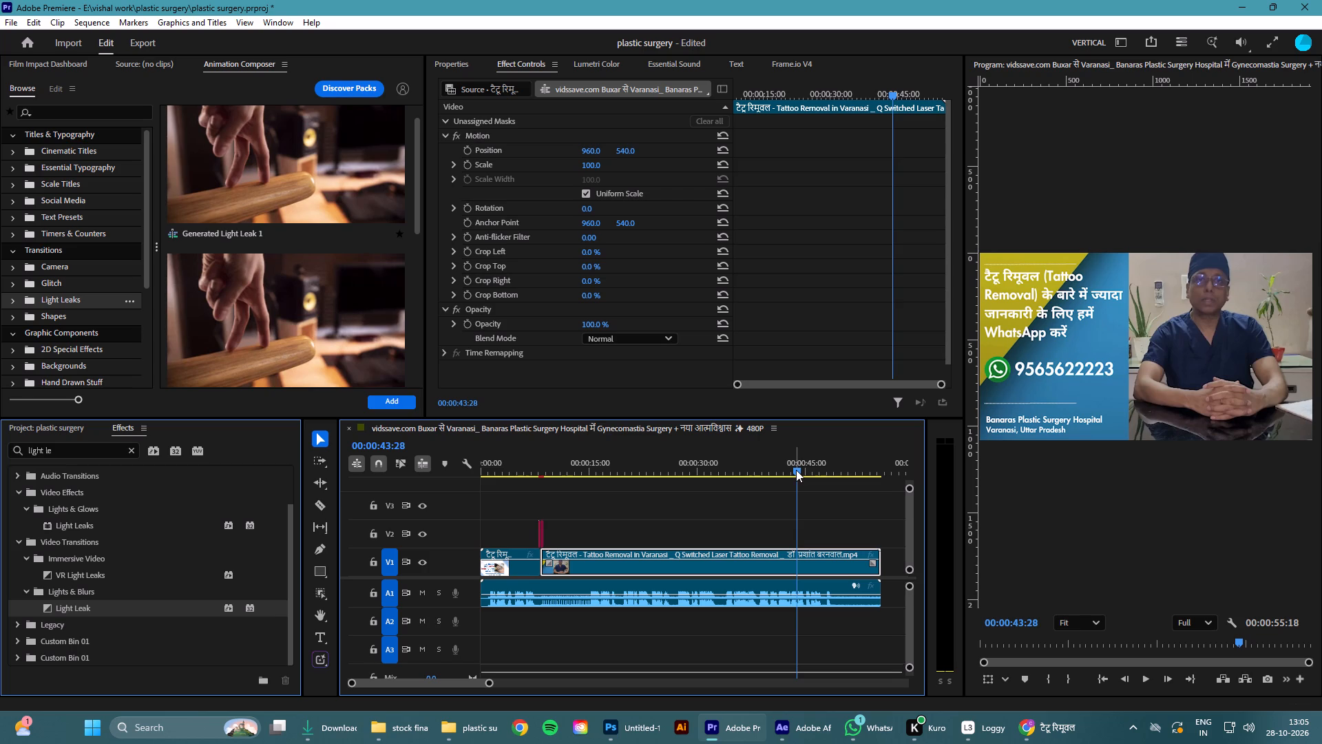
{"action": "left_click_drag", "start_coordinate": [796, 470], "coordinate": [781, 472]}
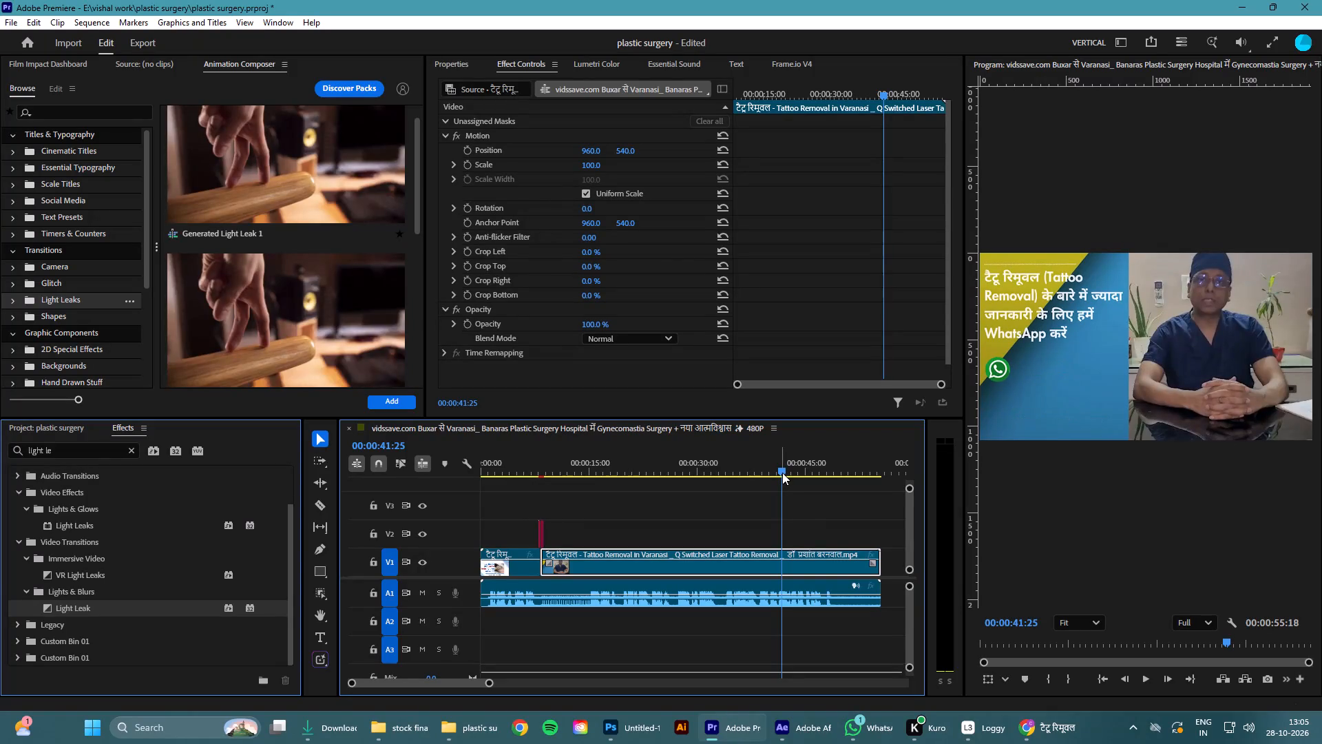
{"action": "left_click_drag", "start_coordinate": [784, 473], "coordinate": [784, 479]}
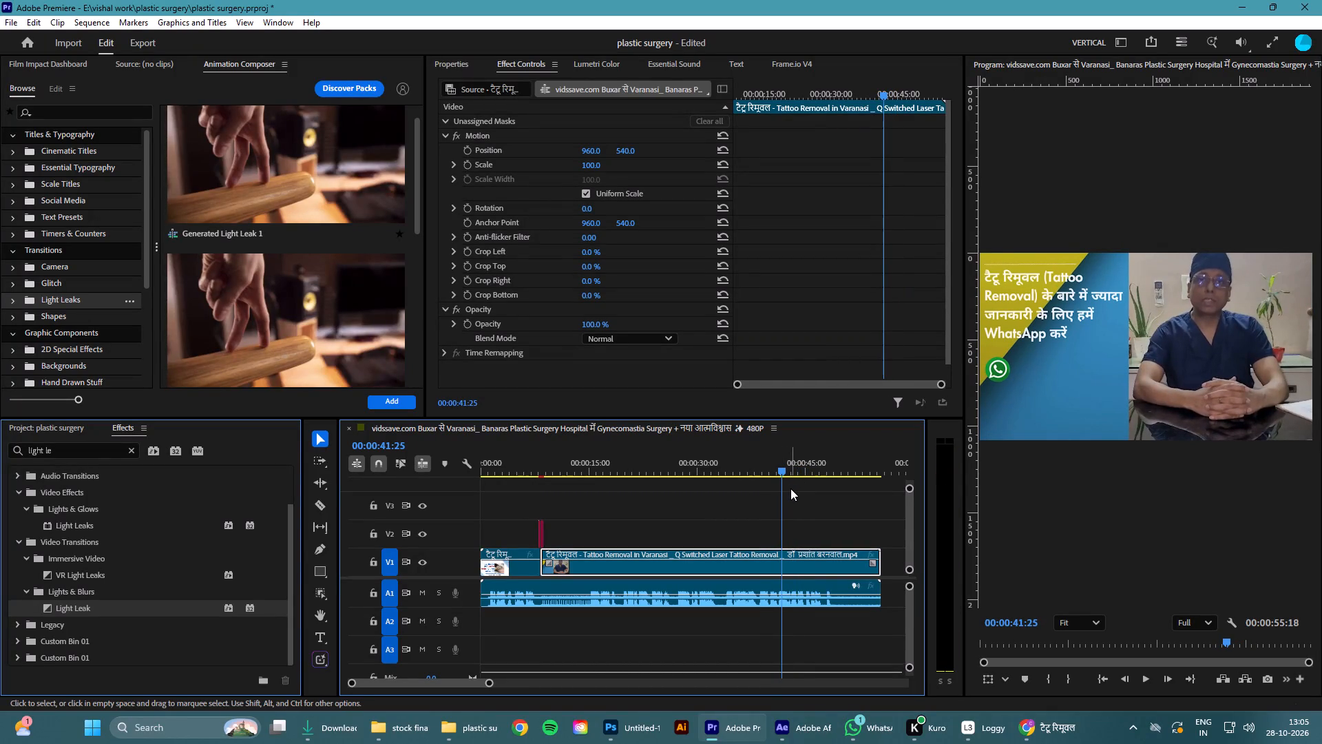
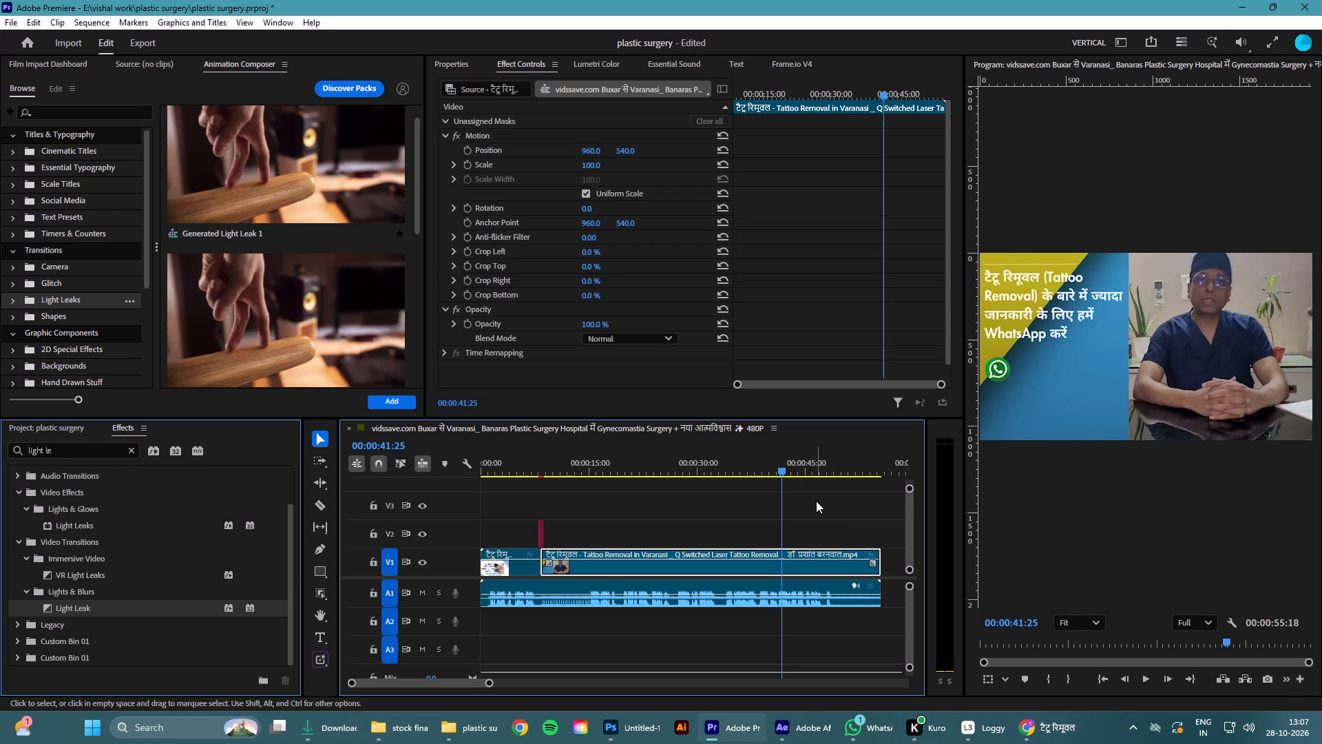
Scrub from the WhatsApp text graphic to the closing contact card and examine the card around 00:00:50:02.
{"action": "left_click_drag", "start_coordinate": [781, 471], "coordinate": [826, 486]}
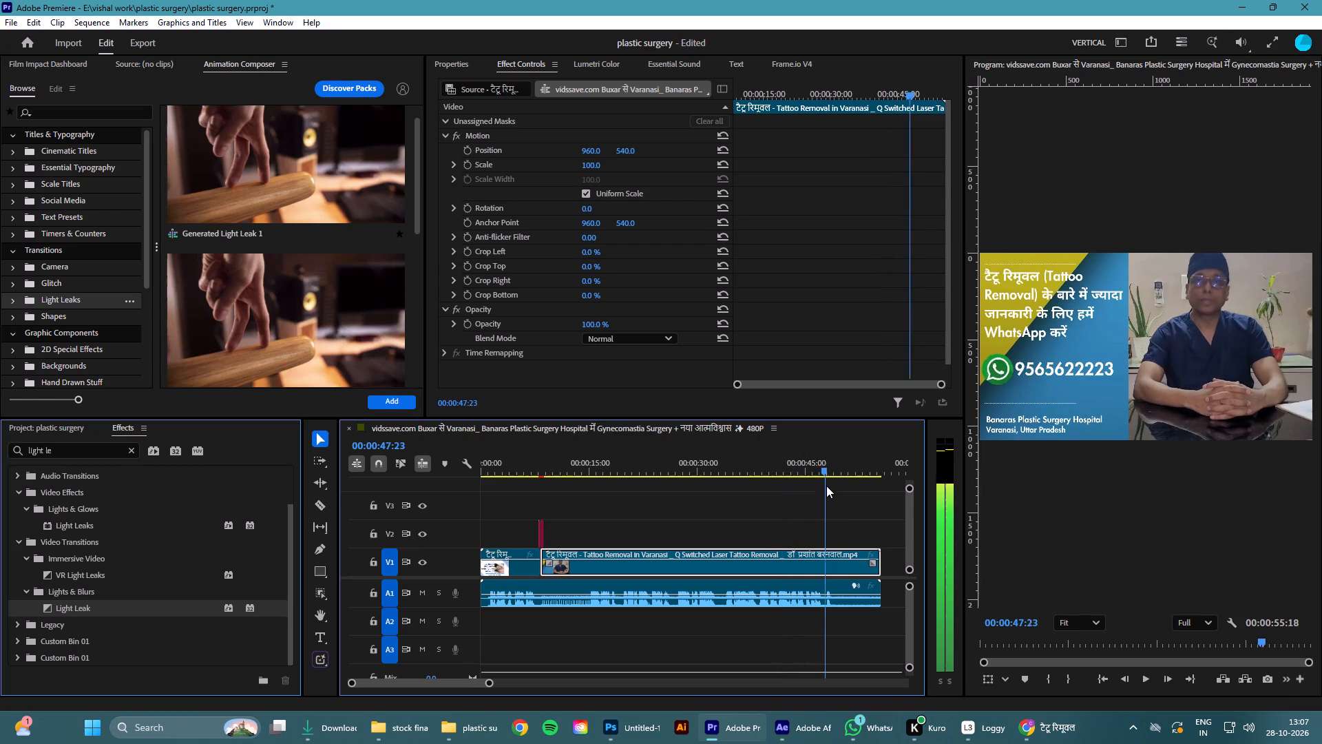
{"action": "left_click_drag", "start_coordinate": [826, 486], "coordinate": [837, 490]}
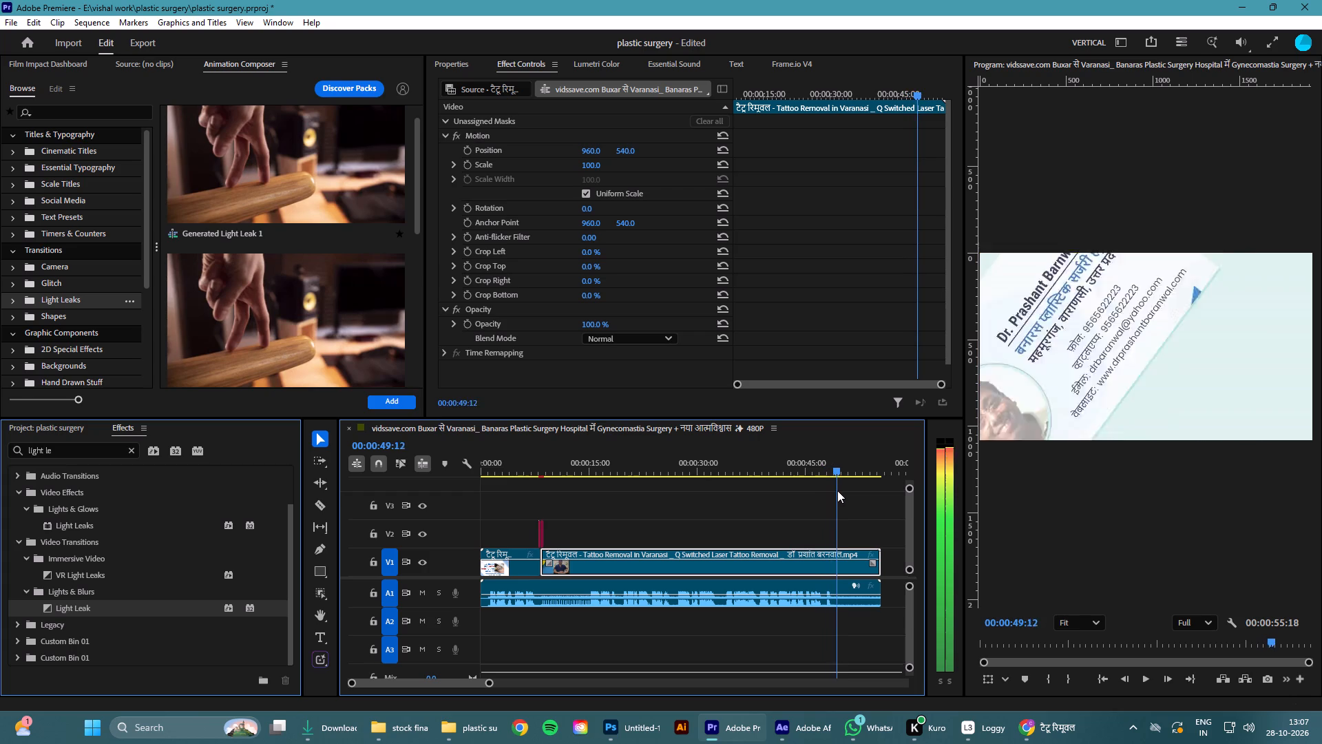
{"action": "left_click_drag", "start_coordinate": [837, 490], "coordinate": [842, 493]}
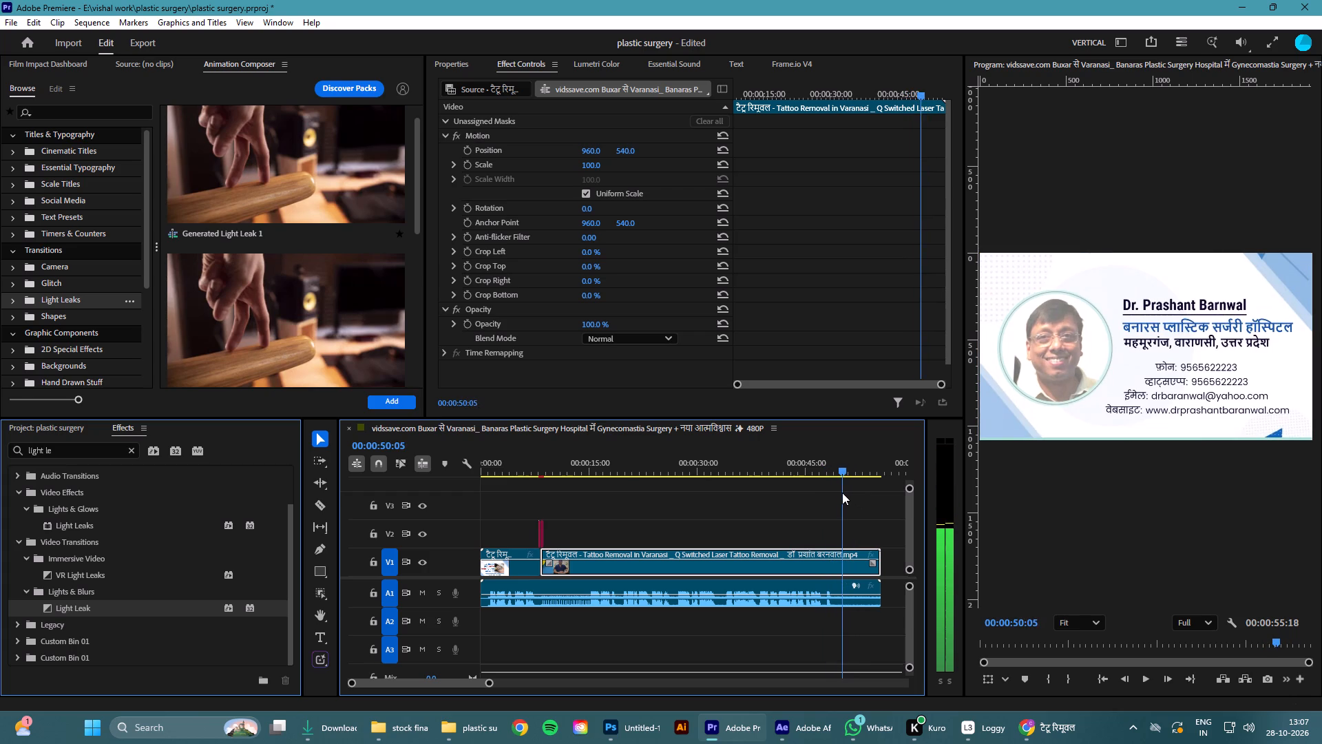
{"action": "left_click_drag", "start_coordinate": [842, 493], "coordinate": [841, 492]}
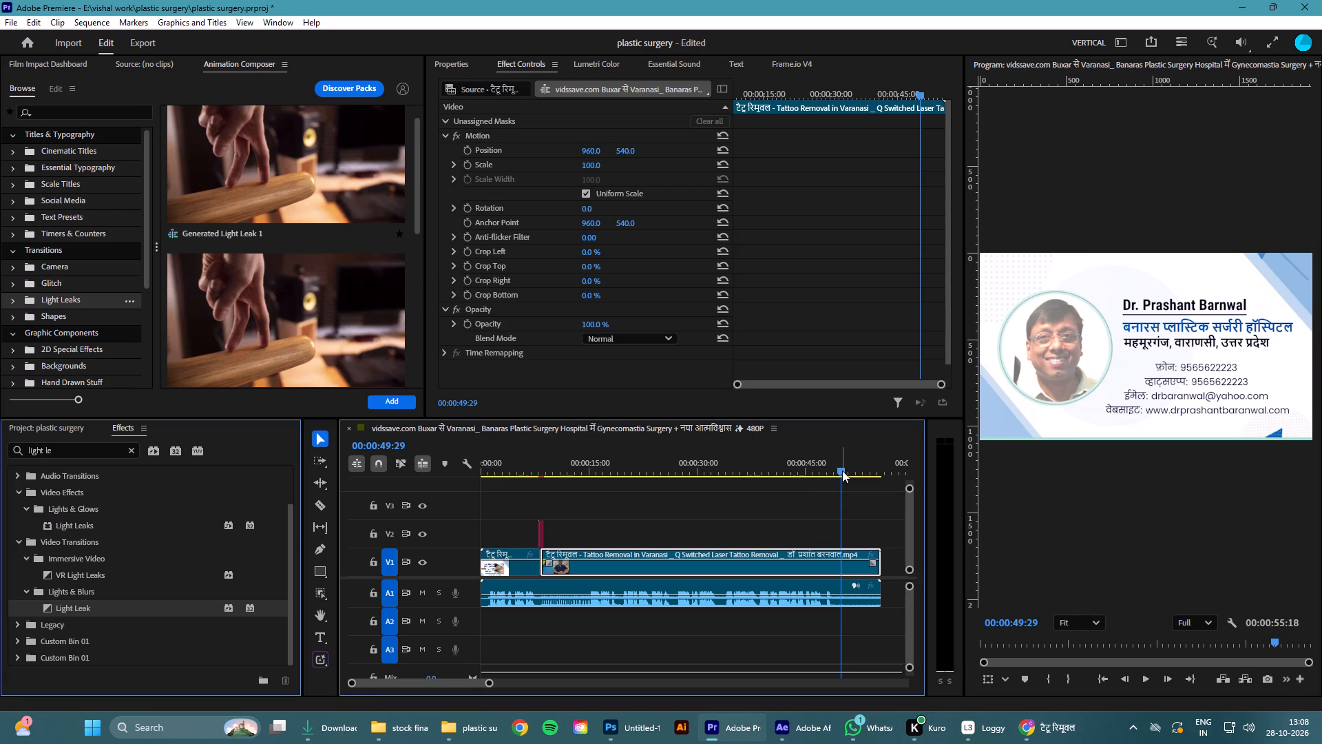
{"action": "left_click", "coordinate": [840, 470]}
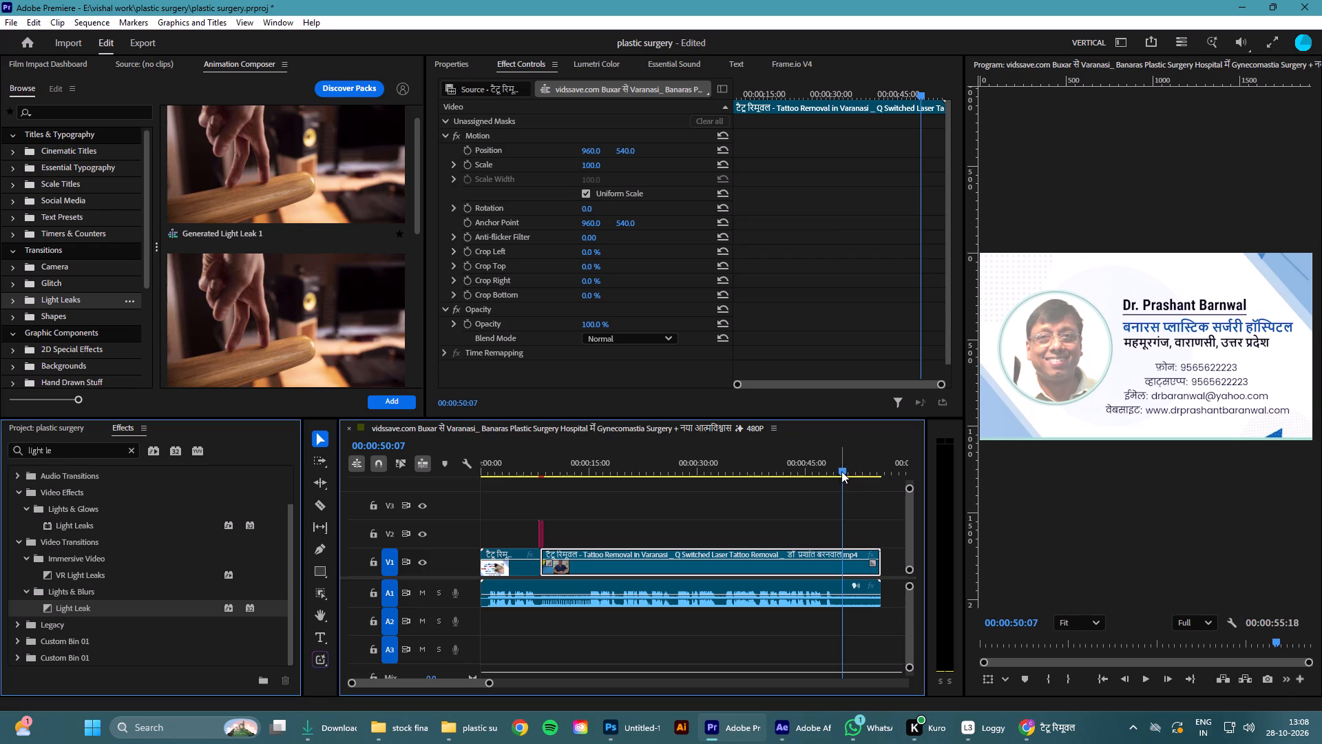
{"action": "left_click_drag", "start_coordinate": [842, 472], "coordinate": [840, 476]}
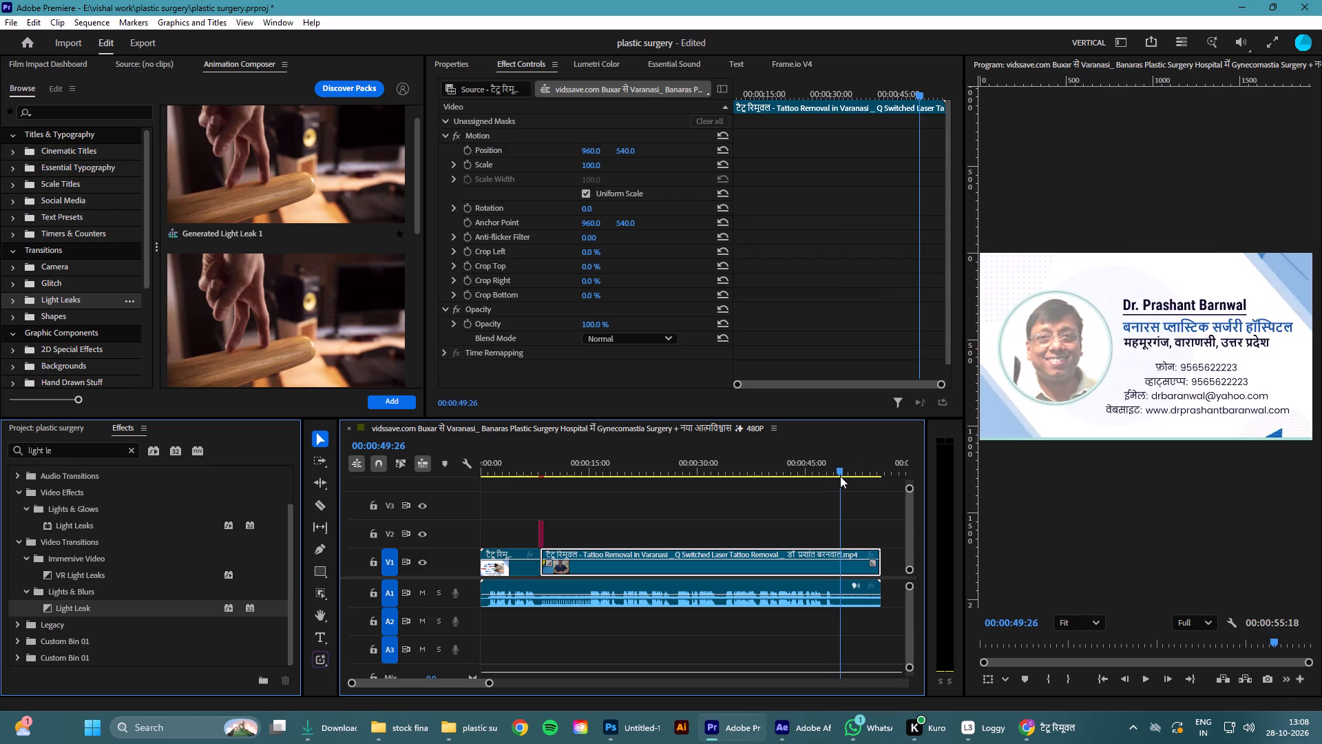
{"action": "left_click_drag", "start_coordinate": [840, 476], "coordinate": [841, 478]}
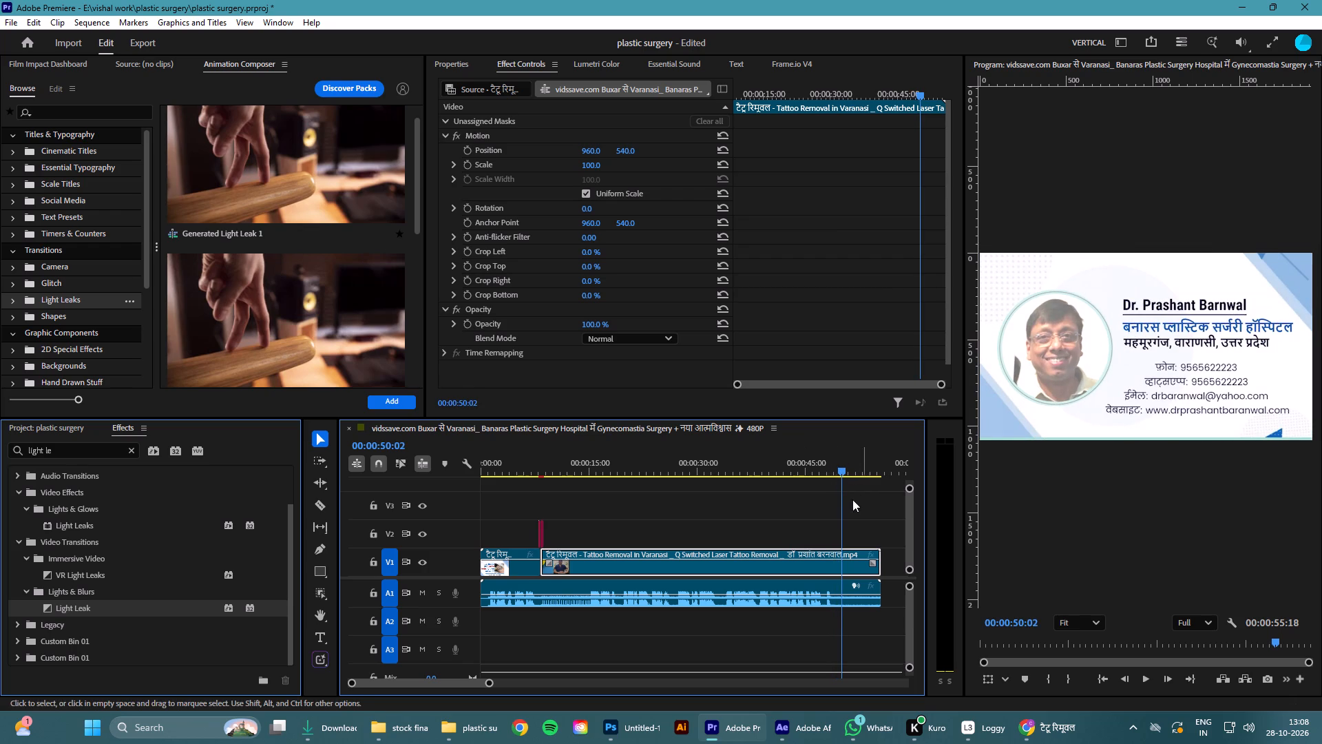
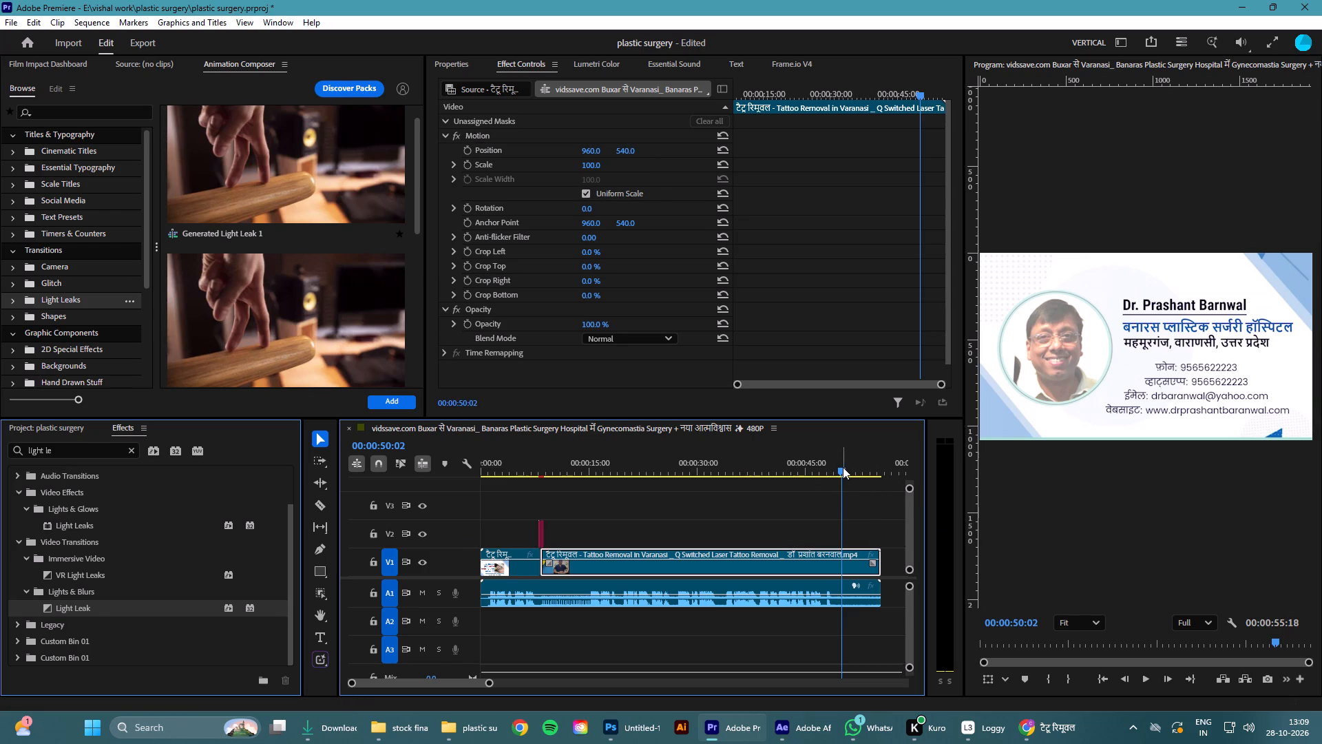
Scrub back from the closing contact card to about 00:00:46:04 to examine the WhatsApp text graphic and its exit animation.
{"action": "left_click_drag", "start_coordinate": [843, 471], "coordinate": [833, 481]}
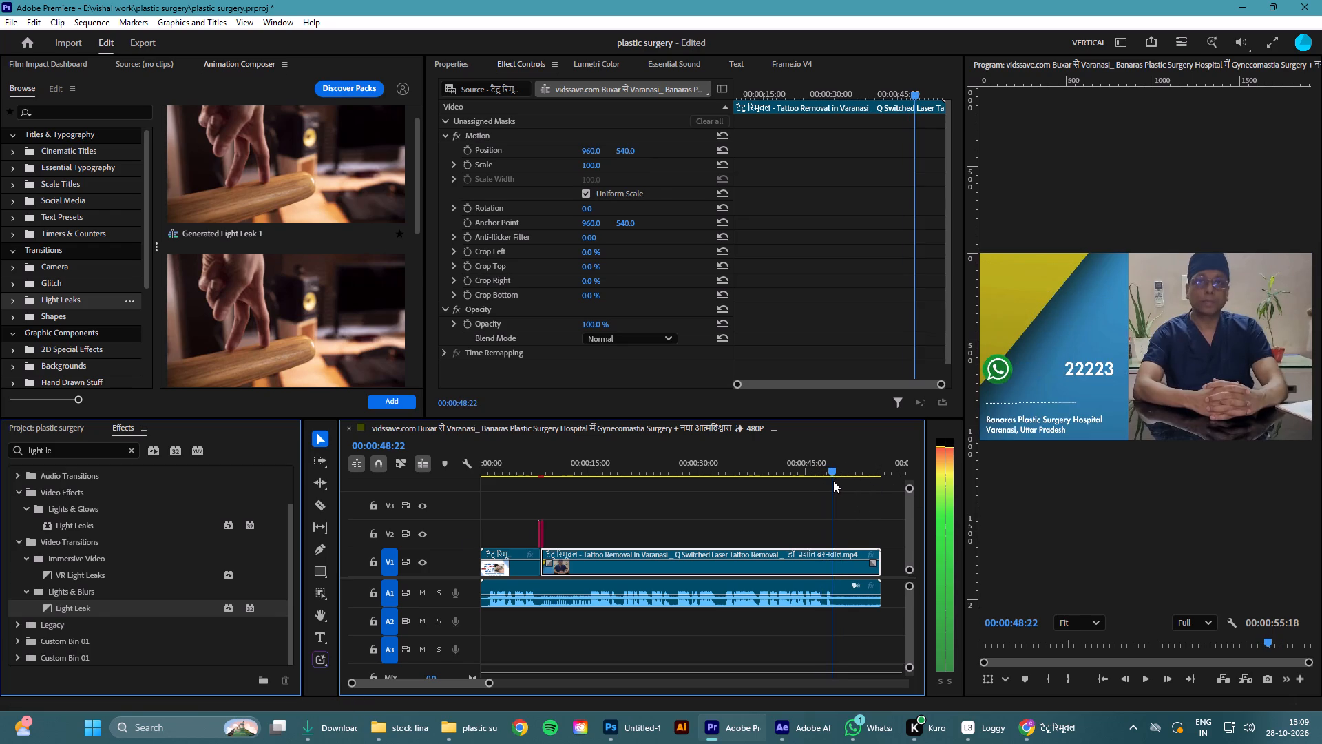
{"action": "left_click_drag", "start_coordinate": [833, 481], "coordinate": [830, 484]}
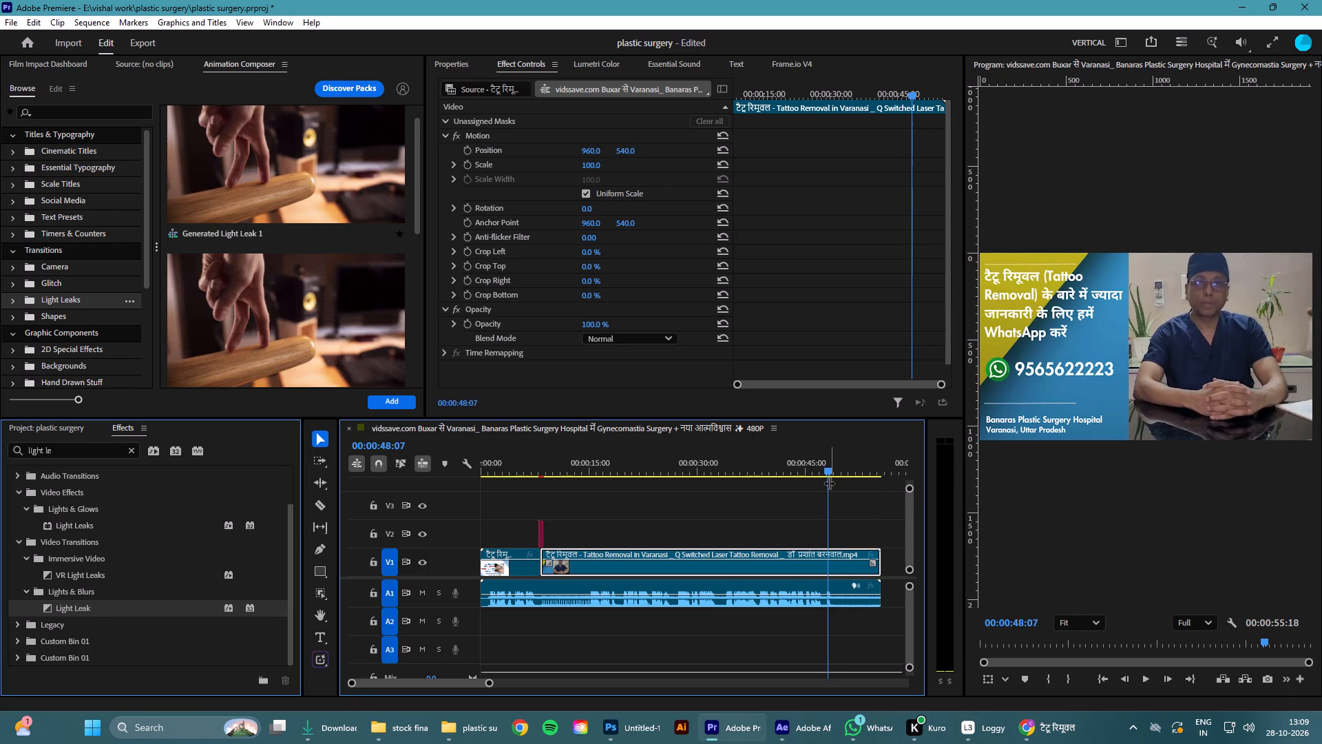
{"action": "left_click_drag", "start_coordinate": [825, 471], "coordinate": [810, 476]}
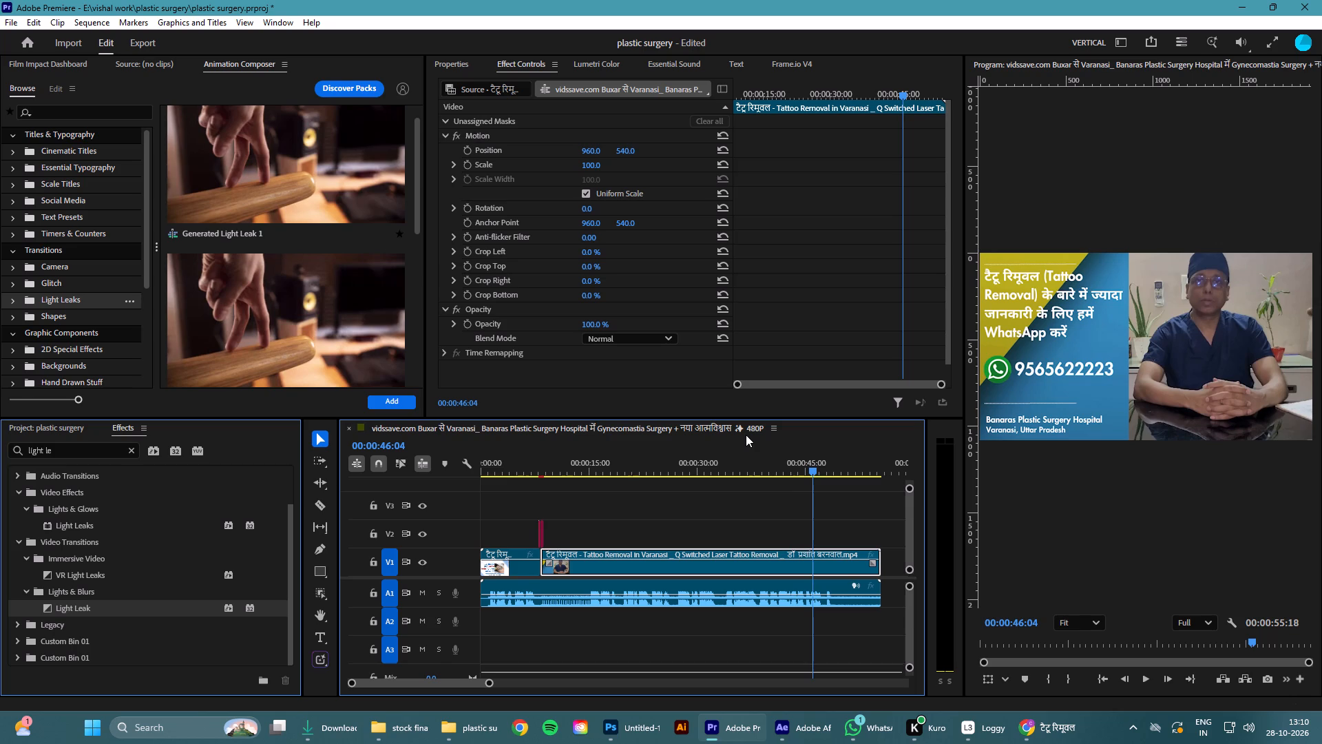
Scrub and play the section around 00:00:39 to 00:00:42 to examine the change from the laser-marks text to the WhatsApp graphic.
{"action": "left_click_drag", "start_coordinate": [812, 471], "coordinate": [807, 473]}
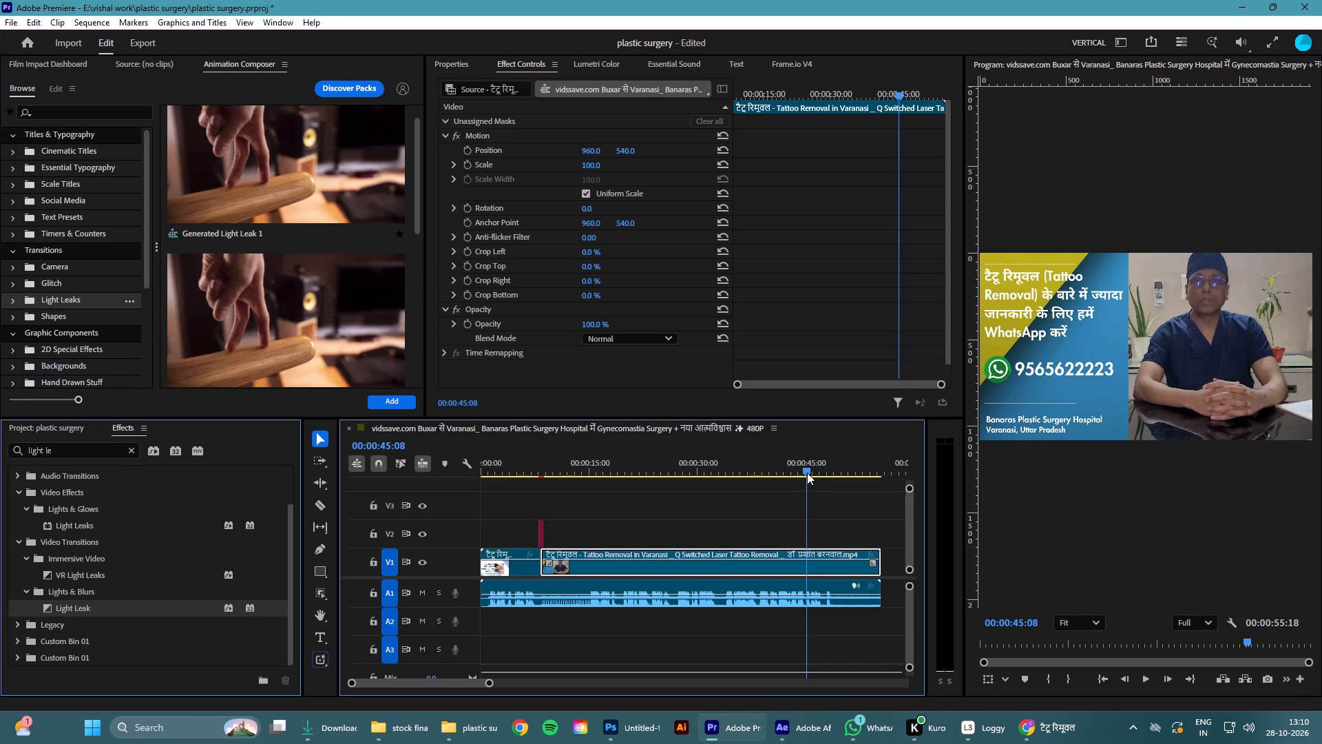
{"action": "left_click_drag", "start_coordinate": [807, 473], "coordinate": [773, 482]}
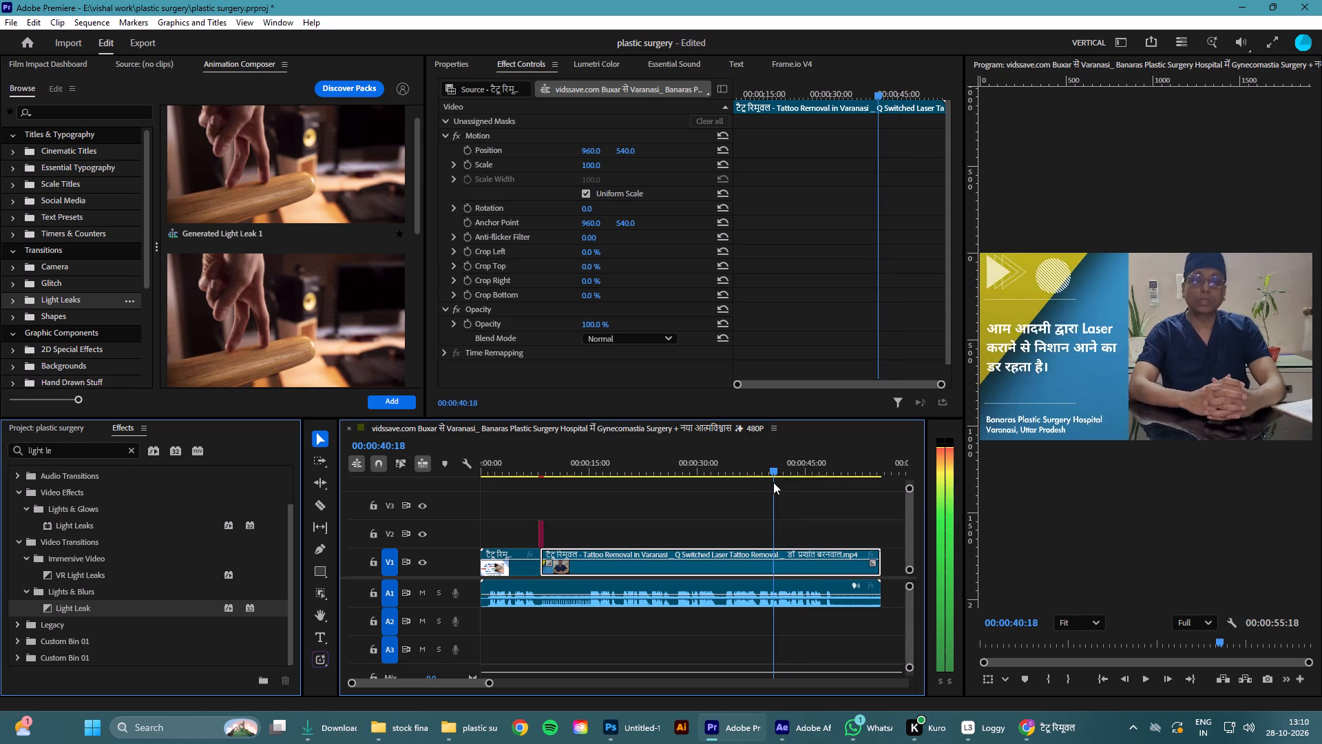
{"action": "left_click_drag", "start_coordinate": [773, 482], "coordinate": [782, 482]}
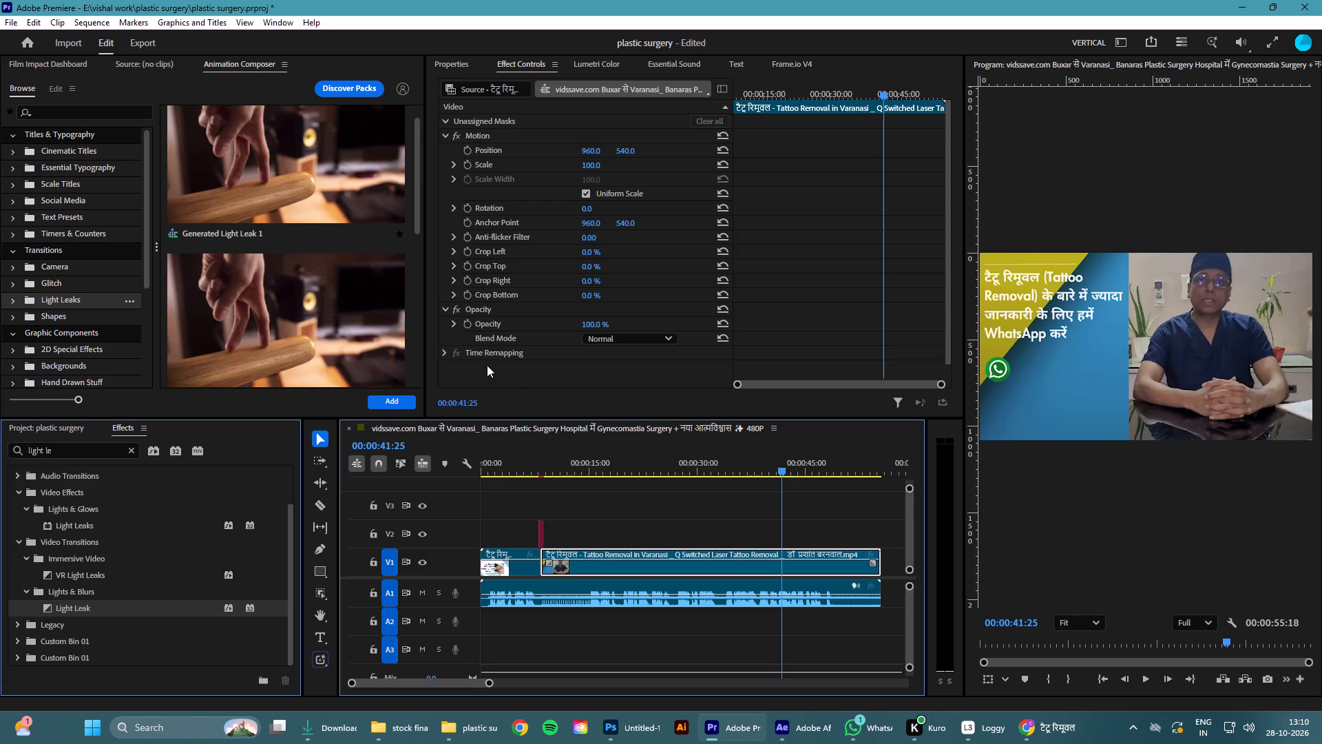
{"action": "left_click_drag", "start_coordinate": [784, 474], "coordinate": [770, 473]}
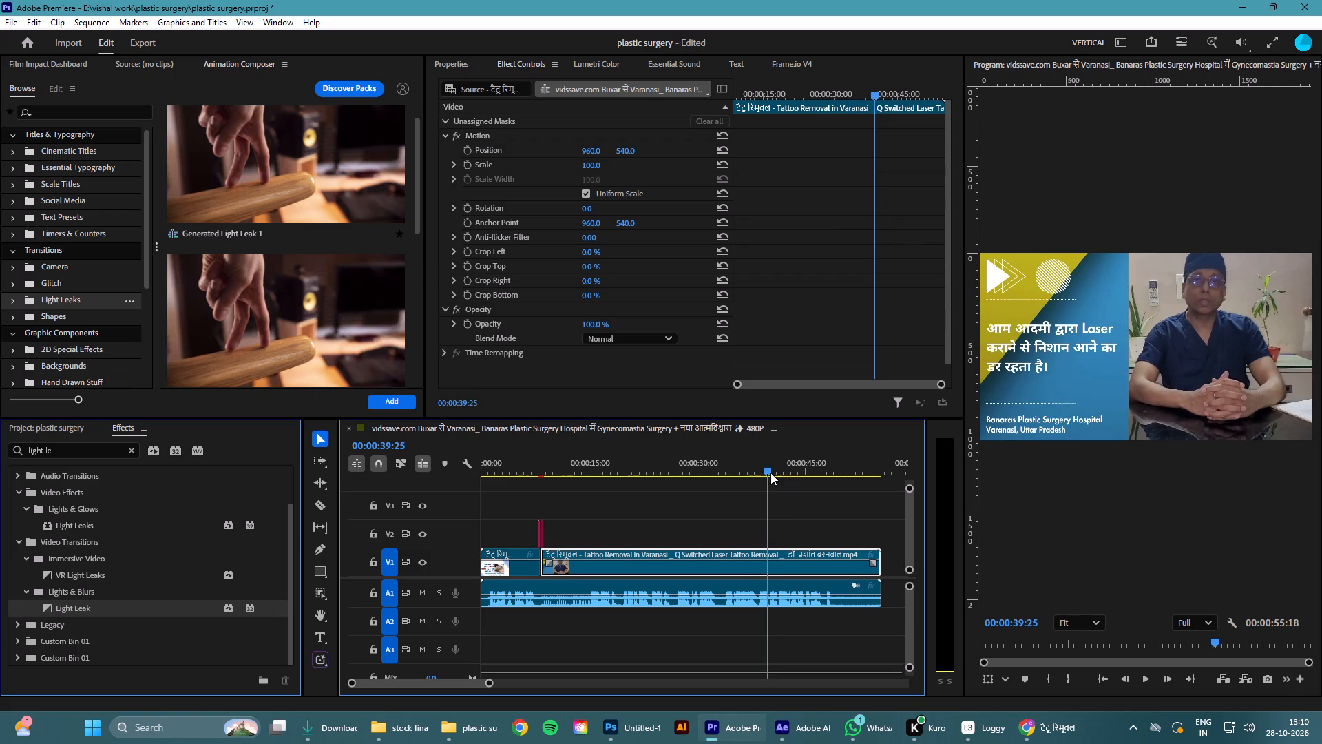
{"action": "left_click_drag", "start_coordinate": [770, 473], "coordinate": [768, 472]}
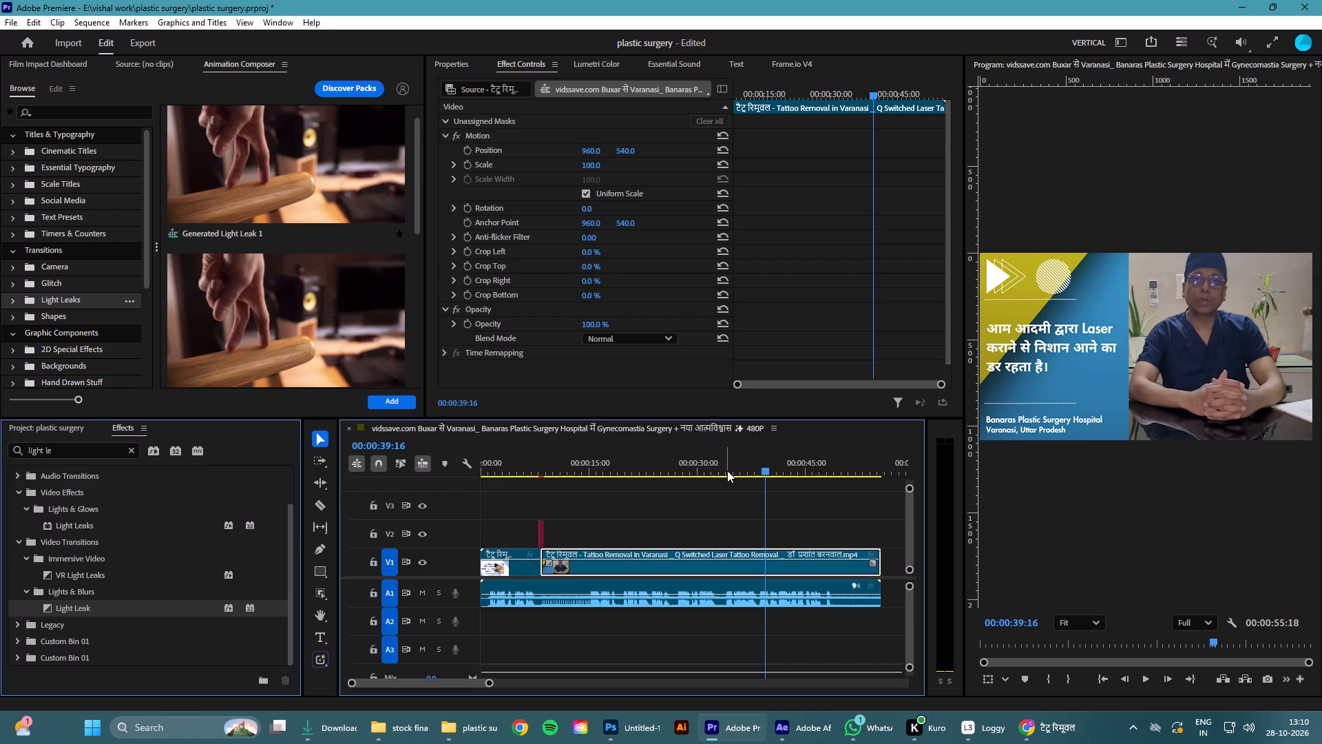
{"action": "key", "text": "space"}
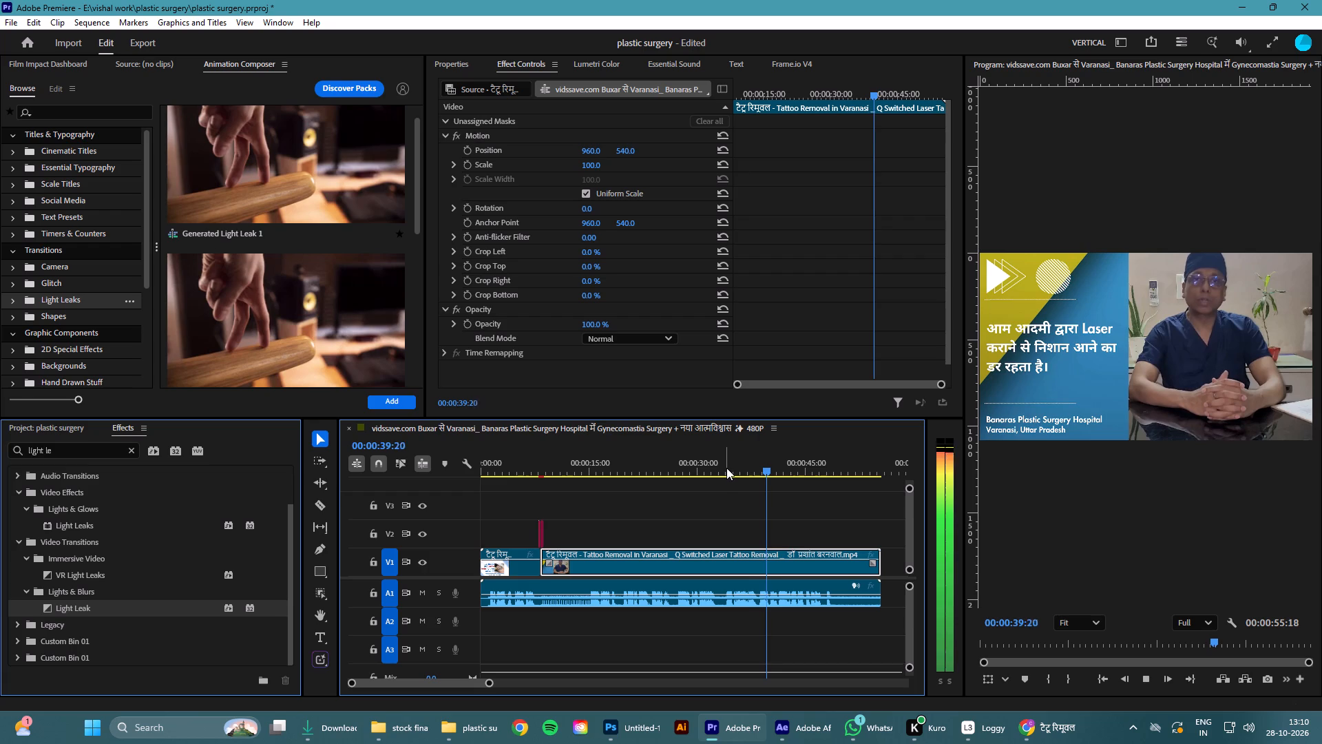
{"action": "key", "text": "space"}
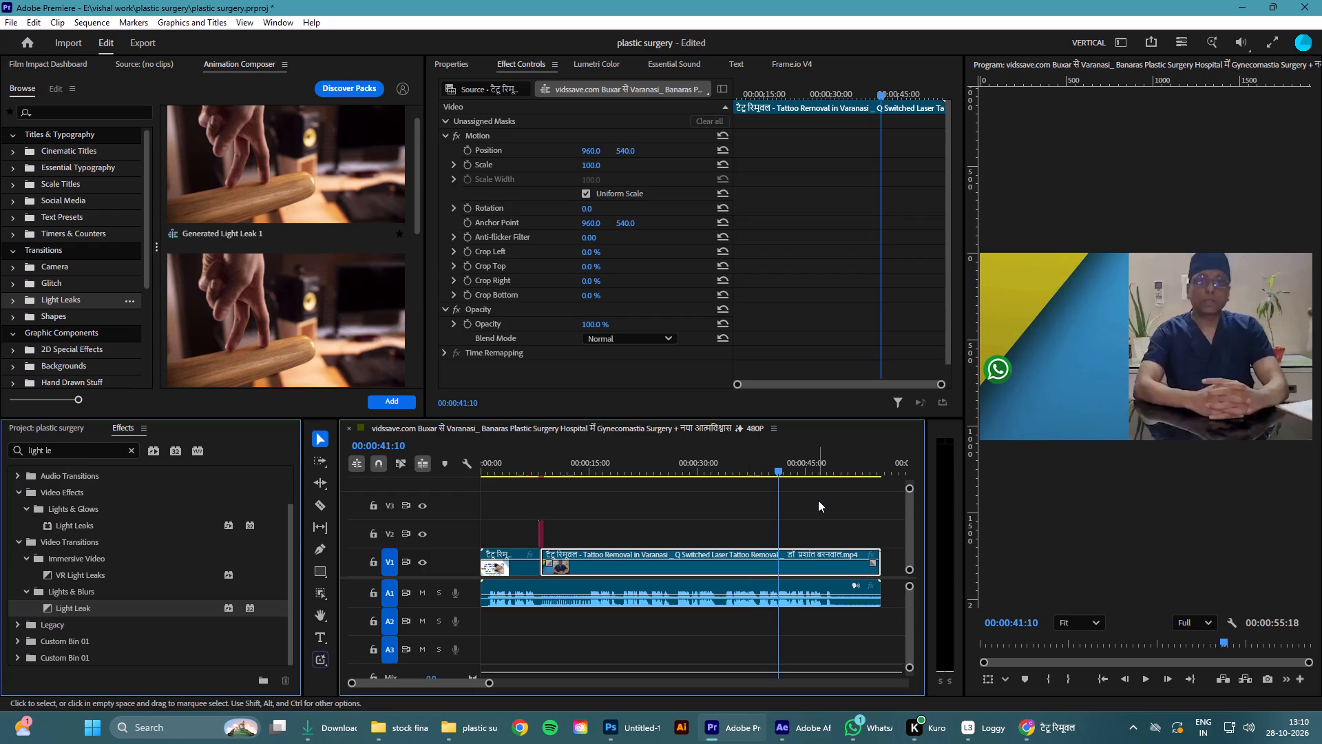
{"action": "key", "text": "space"}
{"action": "key", "text": "space"}
{"action": "key", "text": "space"}
{"action": "key", "text": "space"}
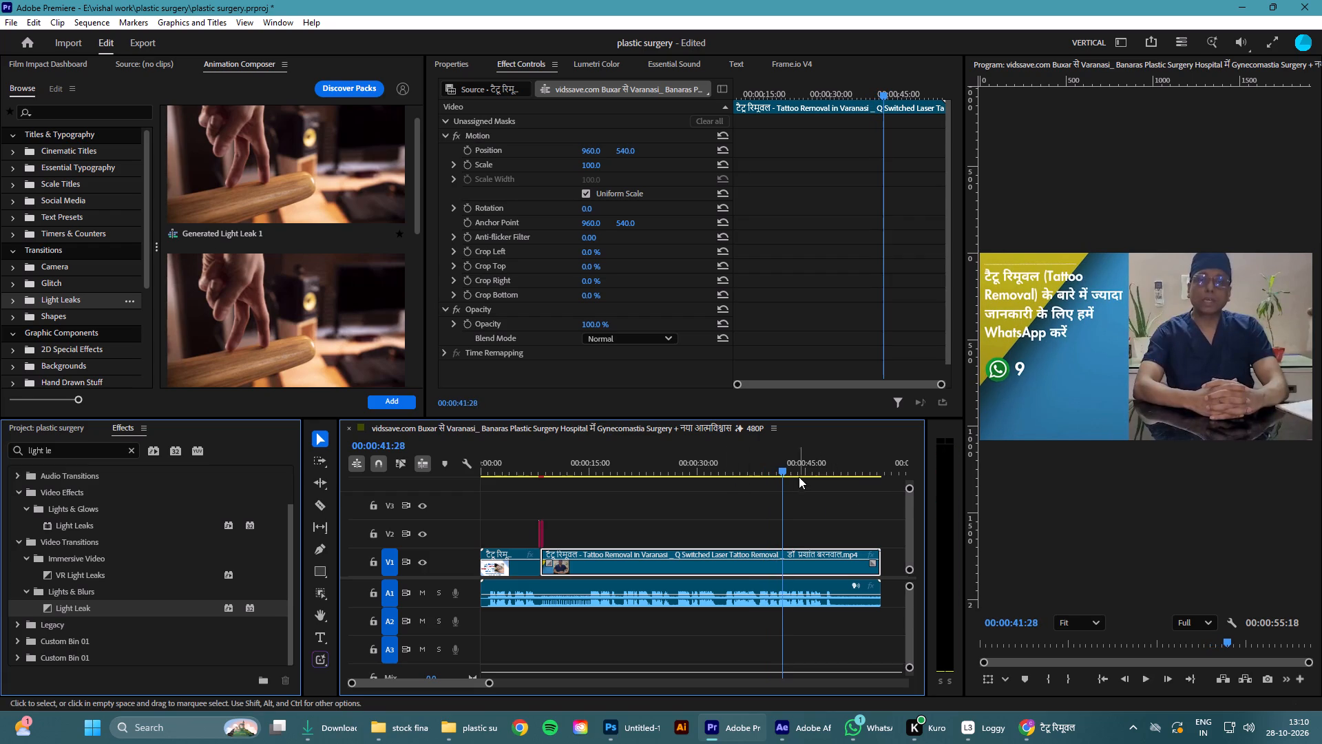
{"action": "left_click_drag", "start_coordinate": [784, 468], "coordinate": [768, 473]}
{"action": "key", "text": "space"}
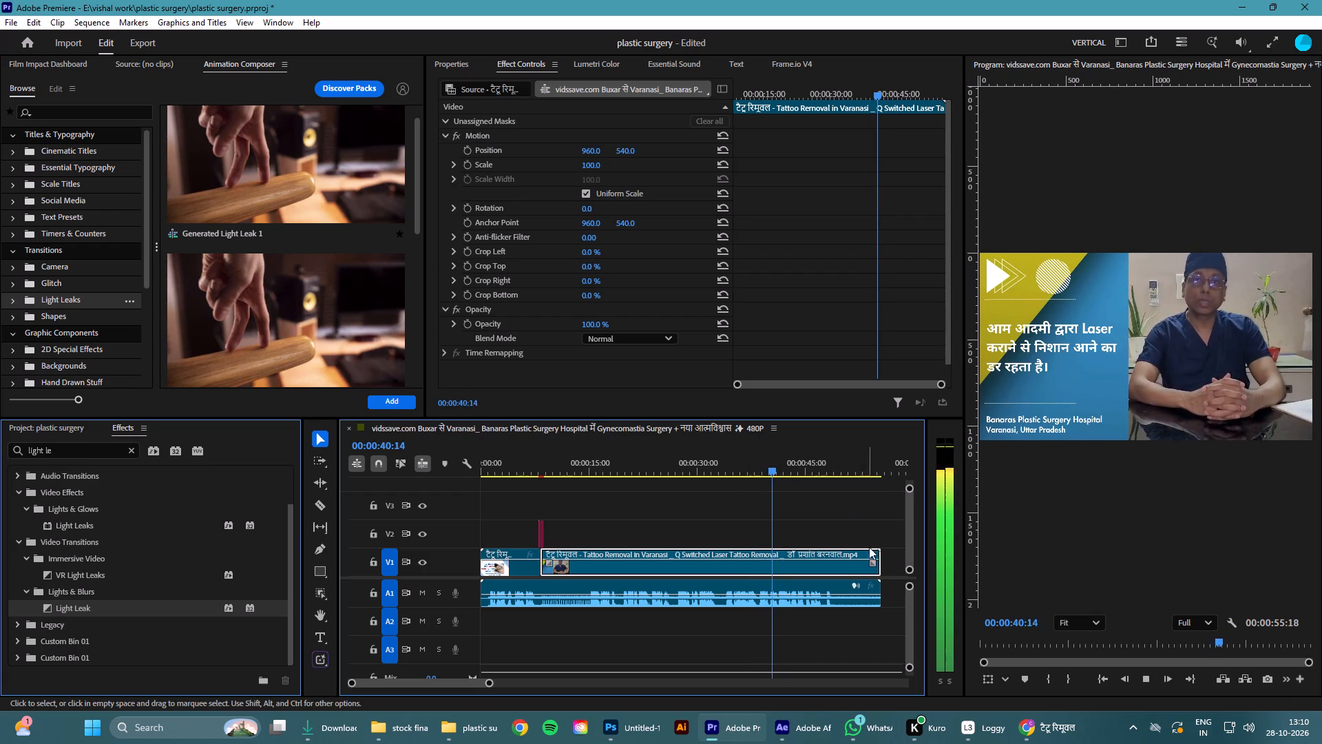
{"action": "key", "text": "space"}
{"action": "key", "text": "space"}
{"action": "key", "text": "space"}
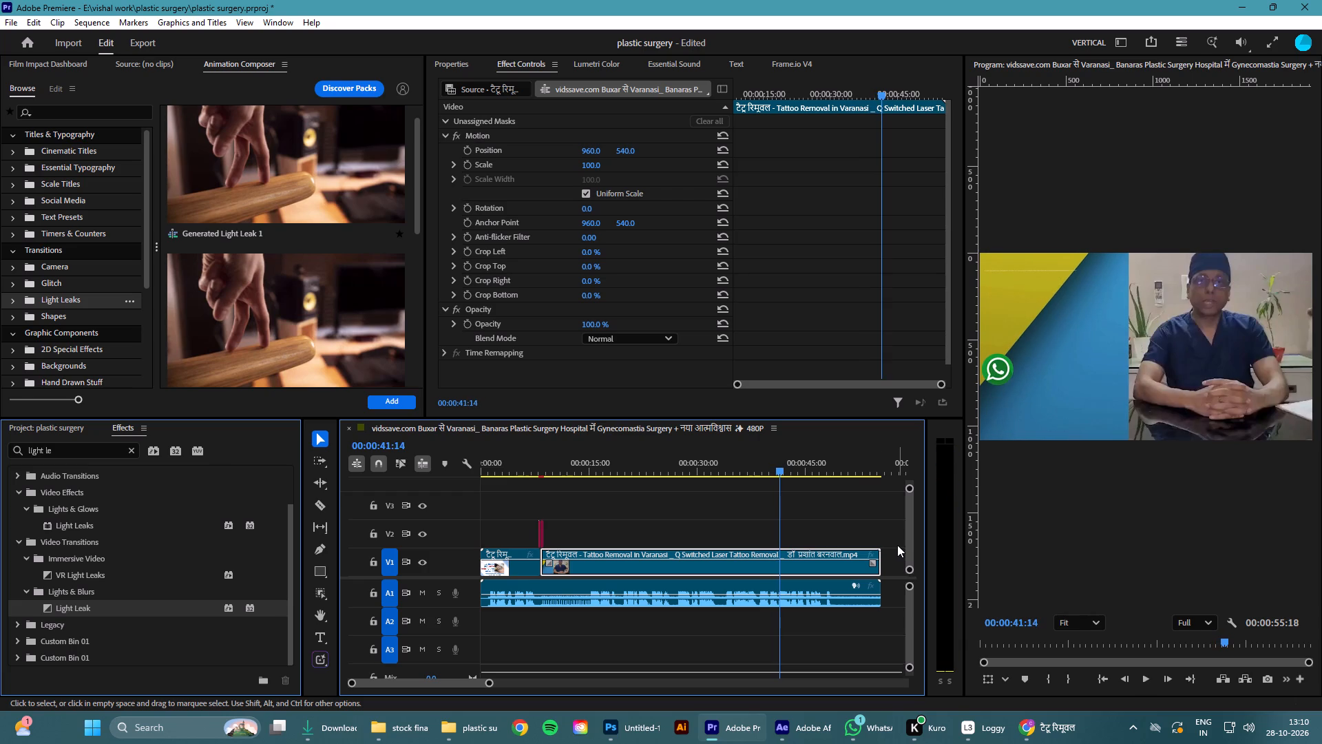
Split the V1 video clip at 00:00:41:09, on the last plain background frame before the WhatsApp graphic.
{"action": "left_click", "coordinate": [777, 469]}
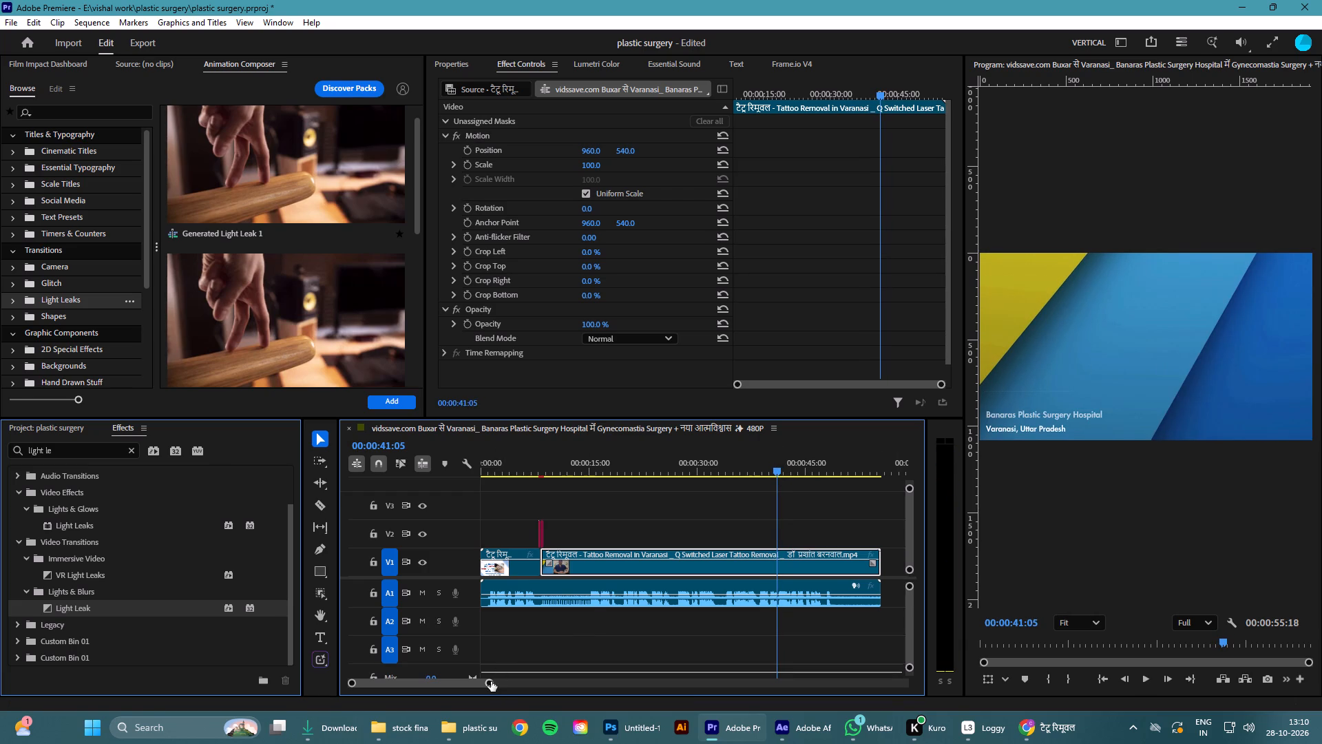
{"action": "left_click_drag", "start_coordinate": [491, 681], "coordinate": [421, 689]}
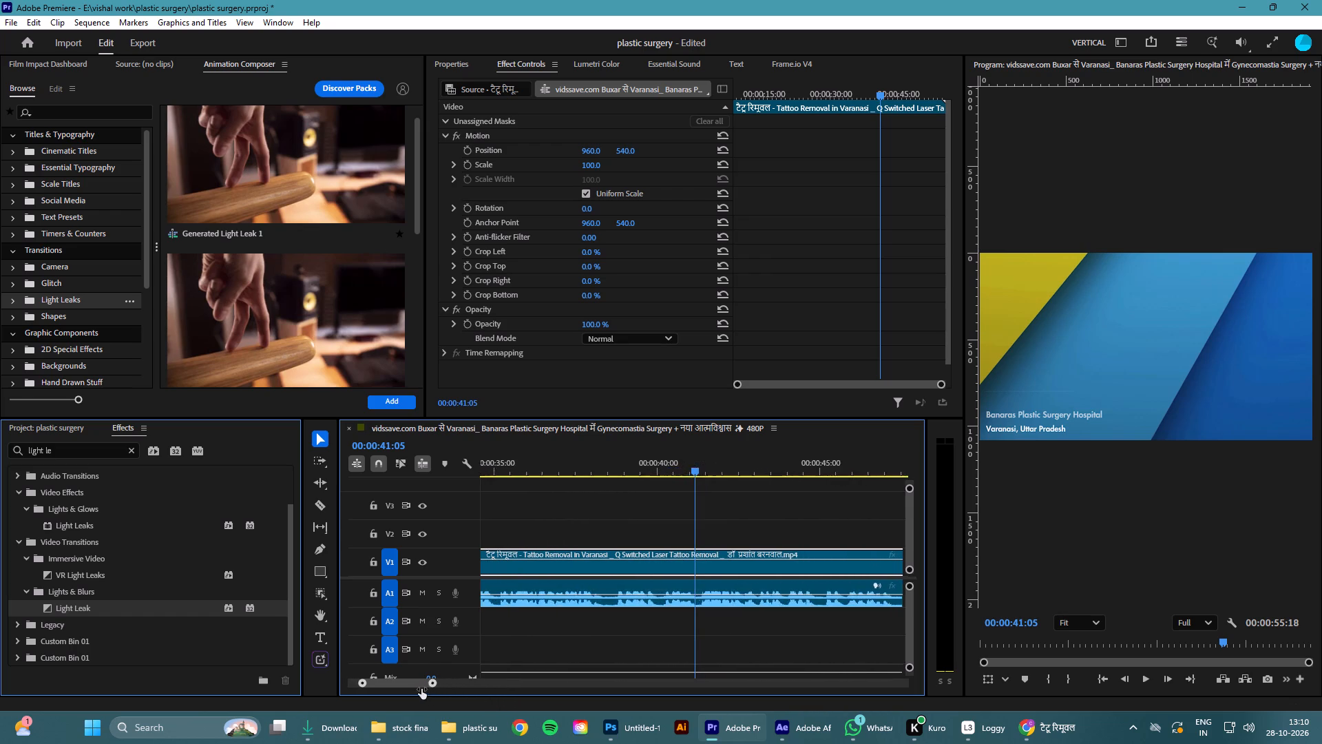
{"action": "left_click_drag", "start_coordinate": [421, 689], "coordinate": [355, 681]}
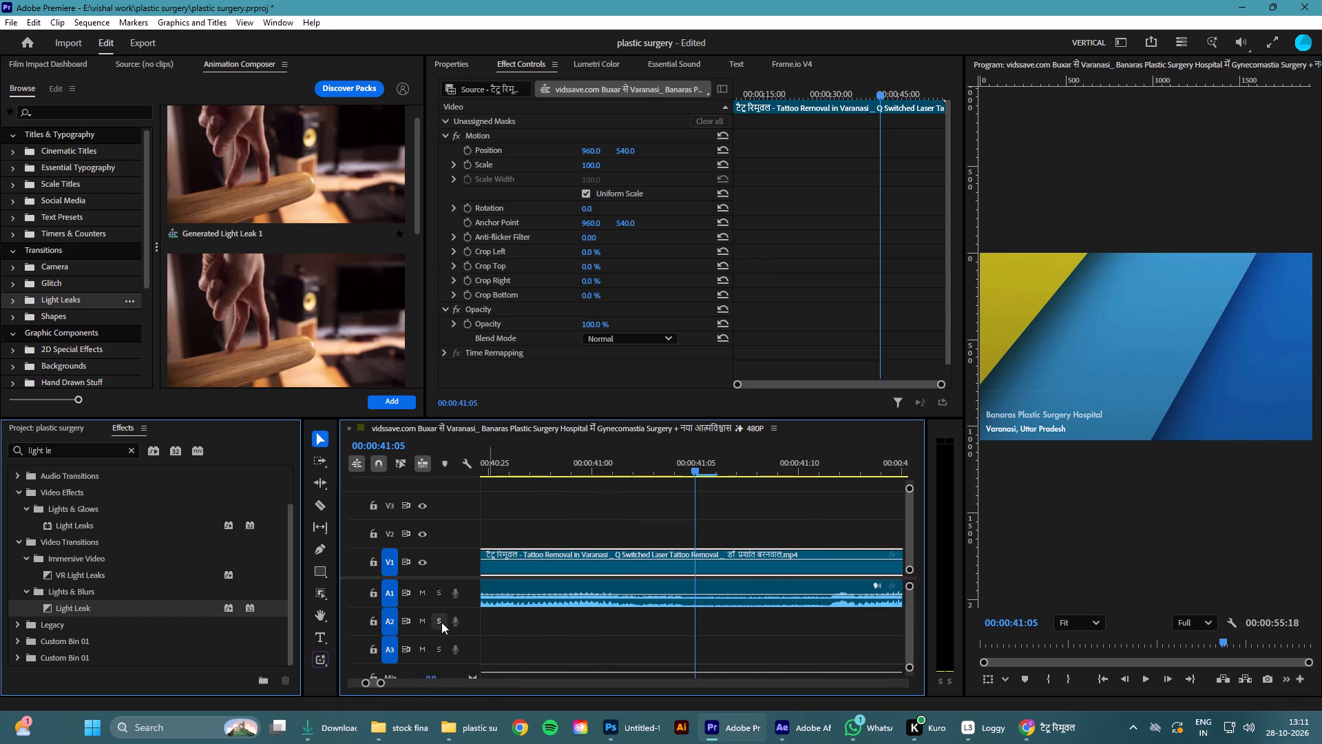
{"action": "left_click_drag", "start_coordinate": [367, 685], "coordinate": [308, 687]}
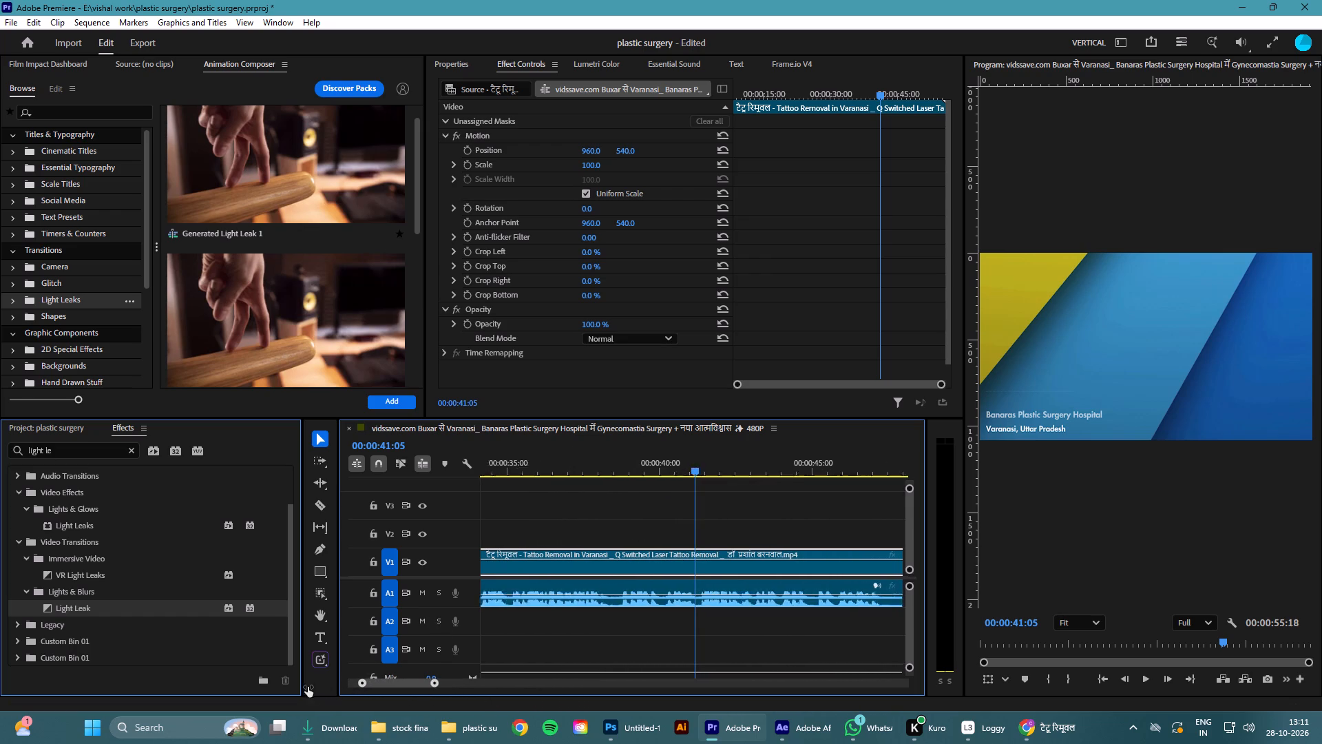
{"action": "left_click_drag", "start_coordinate": [308, 687], "coordinate": [379, 692]}
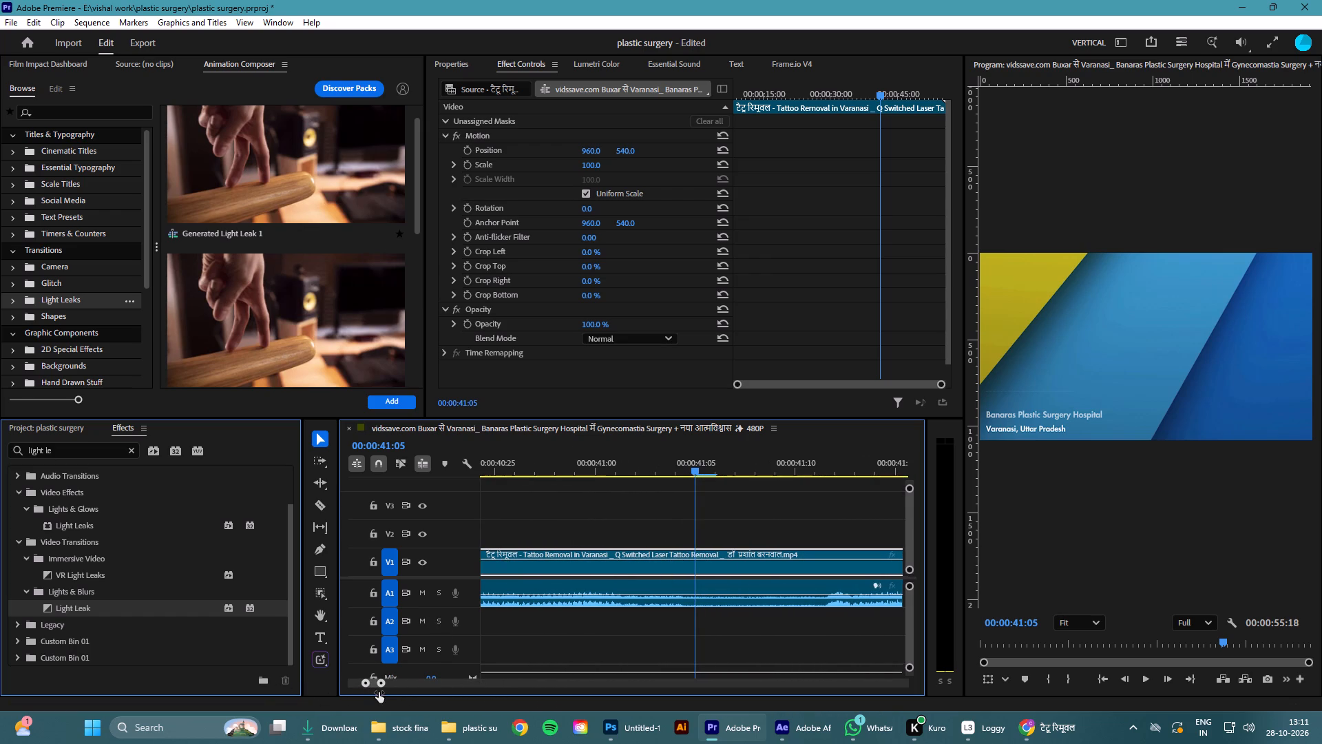
{"action": "left_click_drag", "start_coordinate": [379, 692], "coordinate": [379, 692]}
{"action": "left_click_drag", "start_coordinate": [693, 467], "coordinate": [665, 479]}
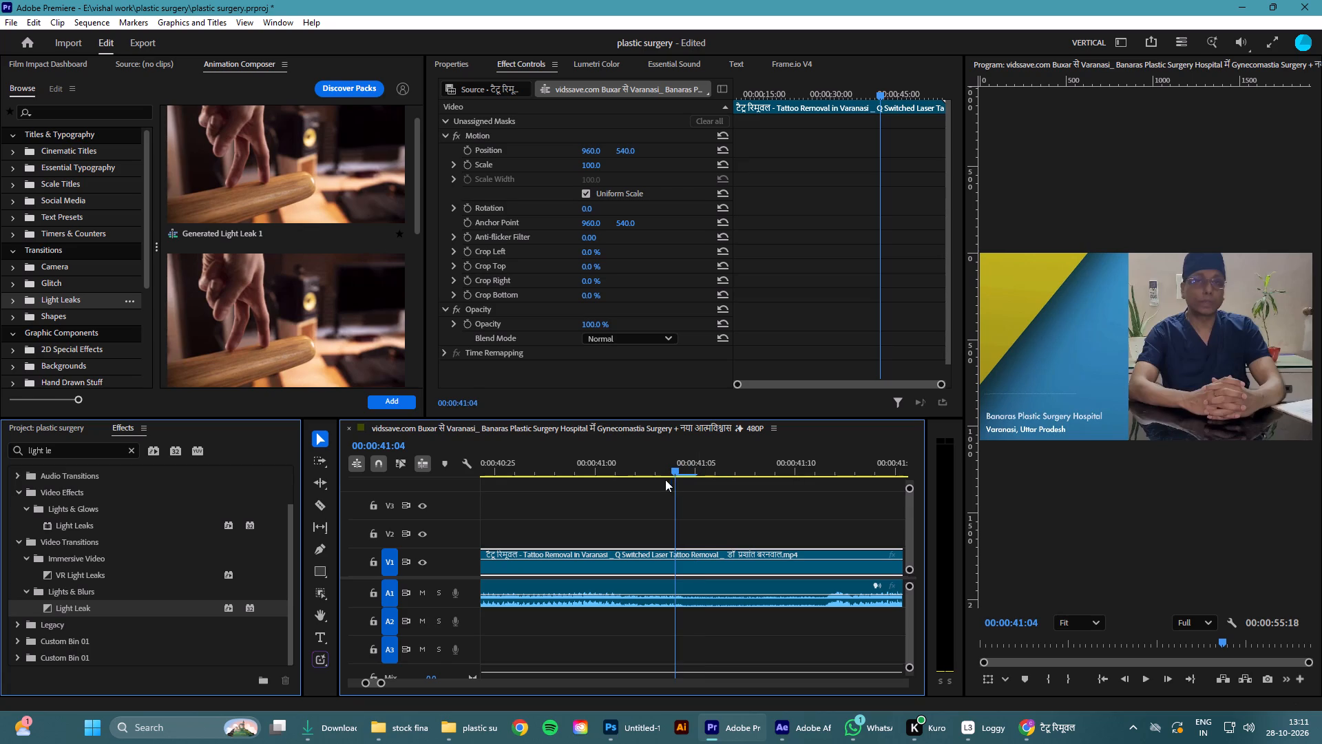
{"action": "left_click_drag", "start_coordinate": [665, 479], "coordinate": [720, 478]}
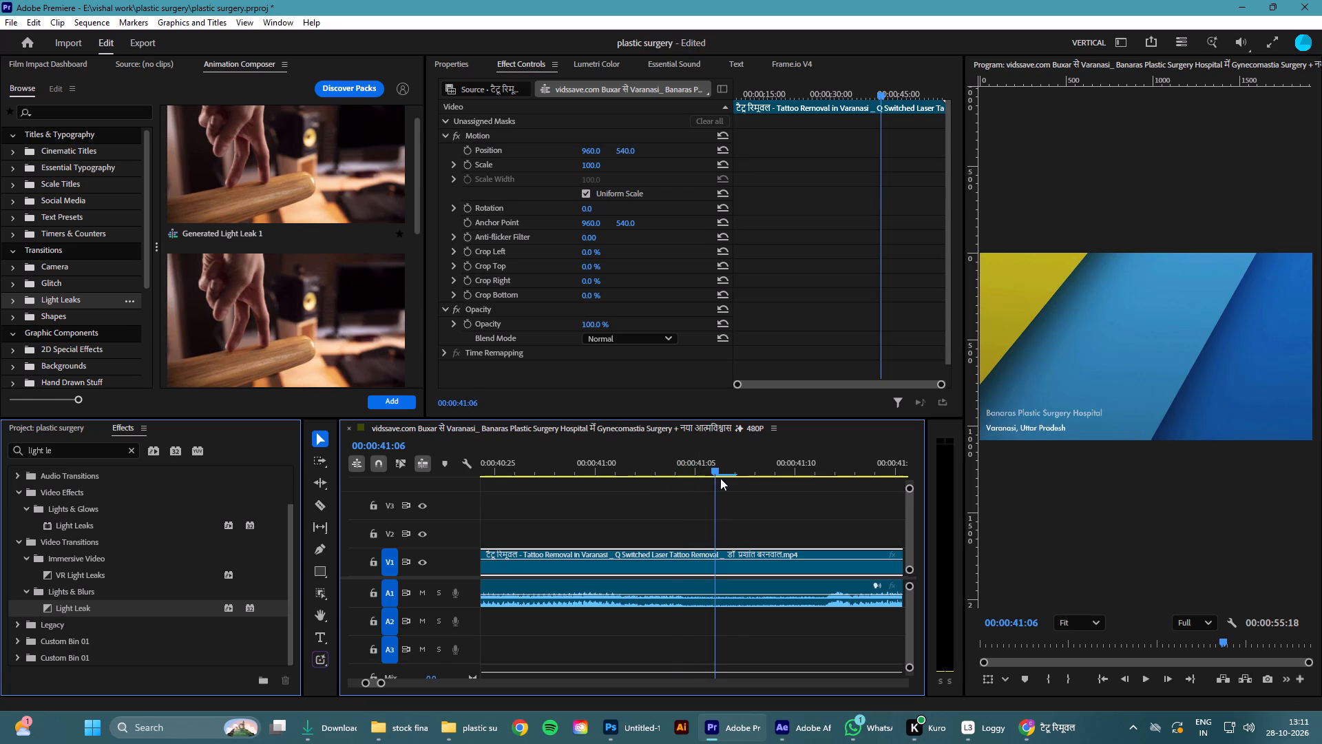
{"action": "left_click_drag", "start_coordinate": [720, 478], "coordinate": [793, 482]}
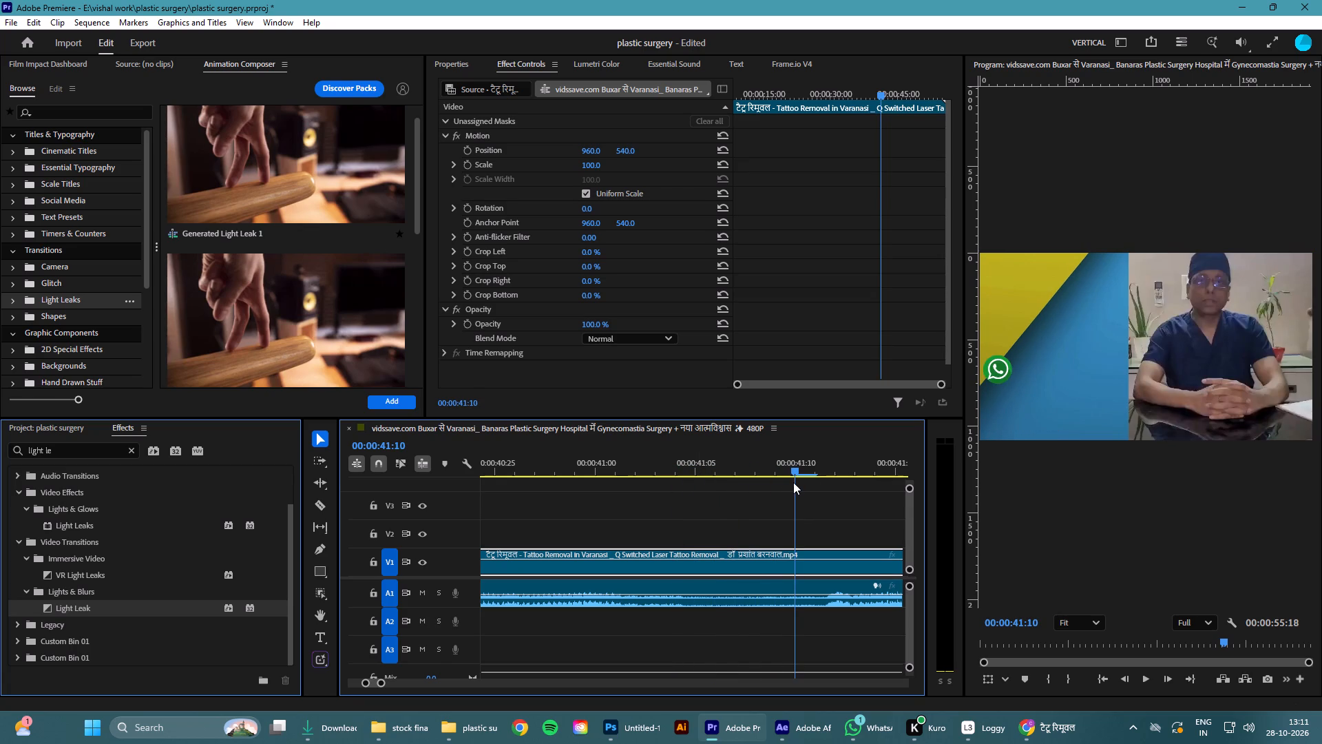
{"action": "left_click_drag", "start_coordinate": [793, 482], "coordinate": [782, 487]}
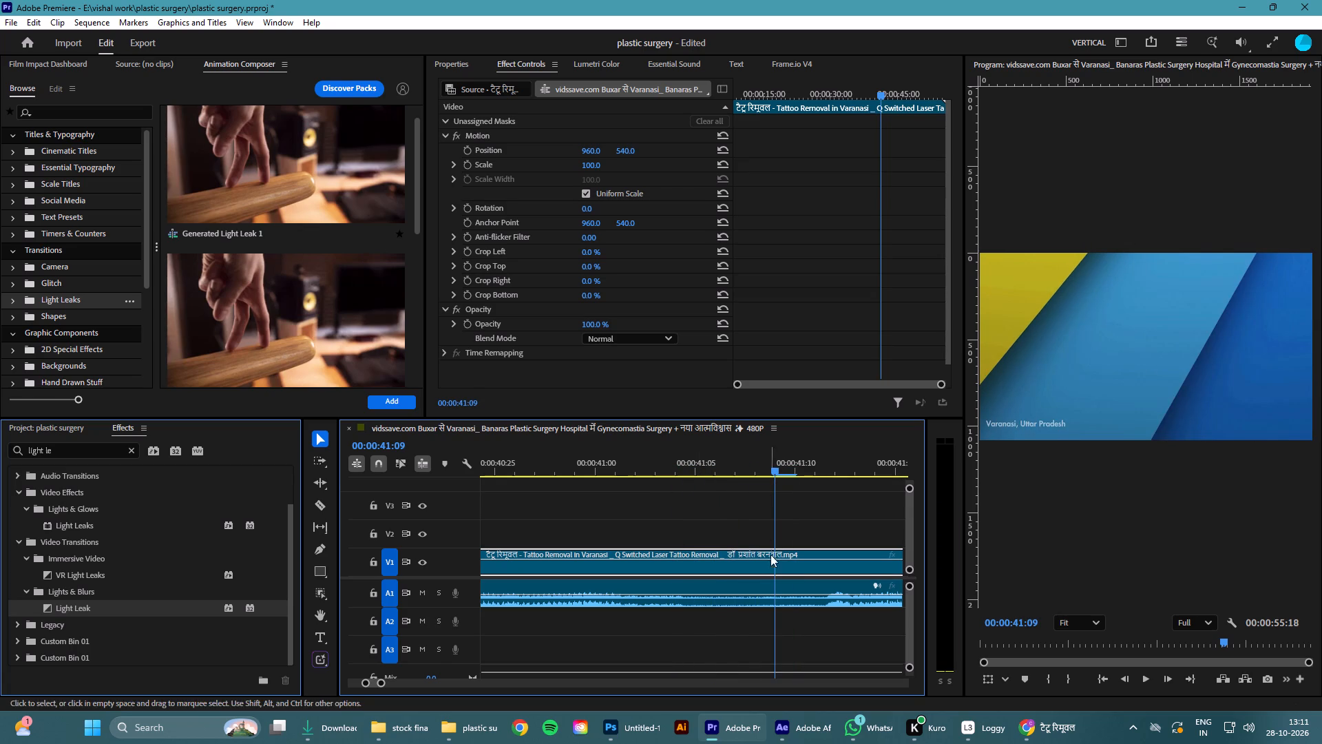
{"action": "left_click", "coordinate": [792, 562]}
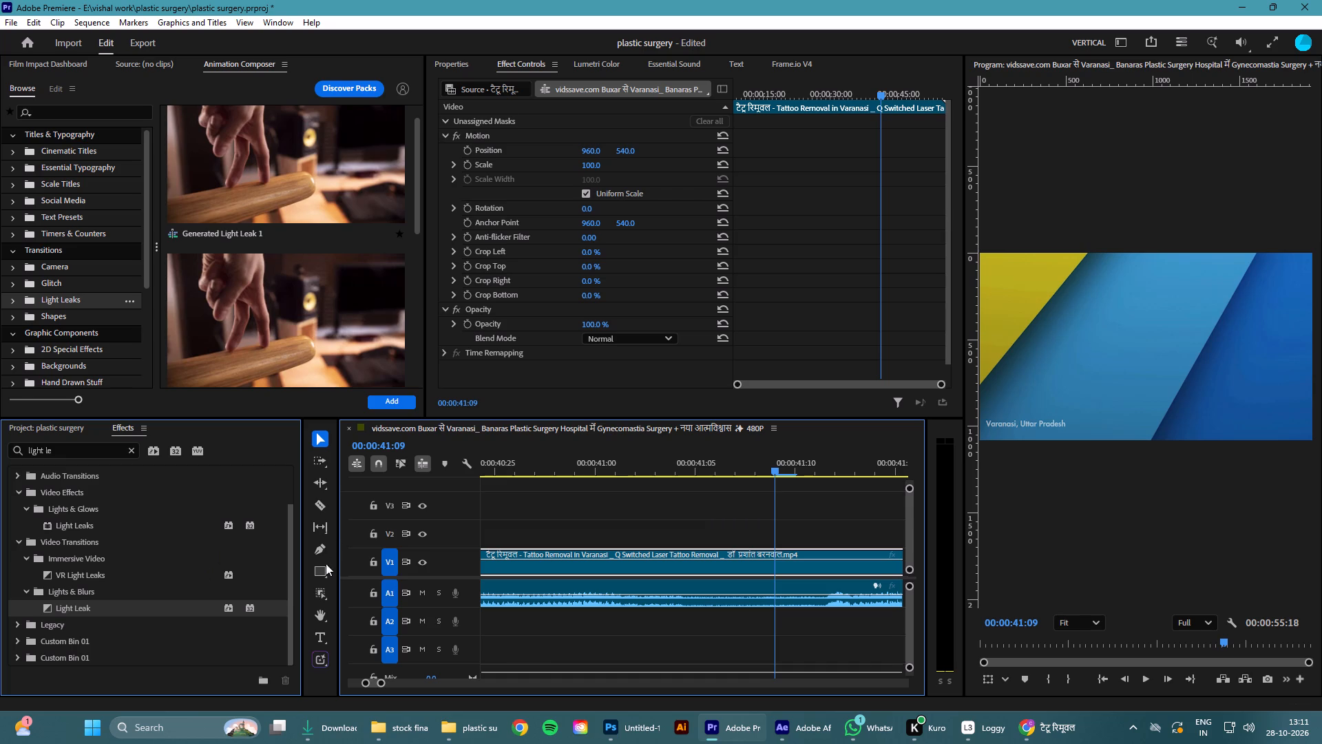
{"action": "left_click", "coordinate": [314, 506]}
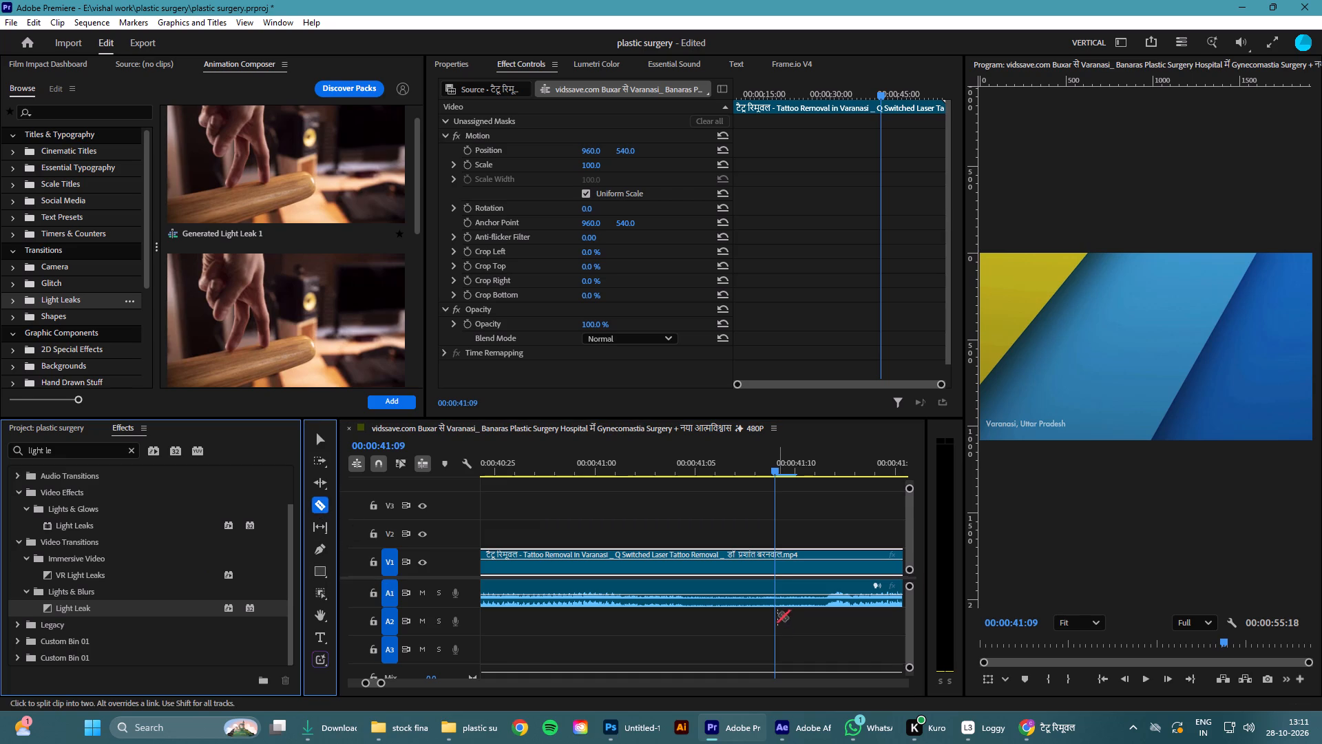
{"action": "left_click", "coordinate": [779, 561]}
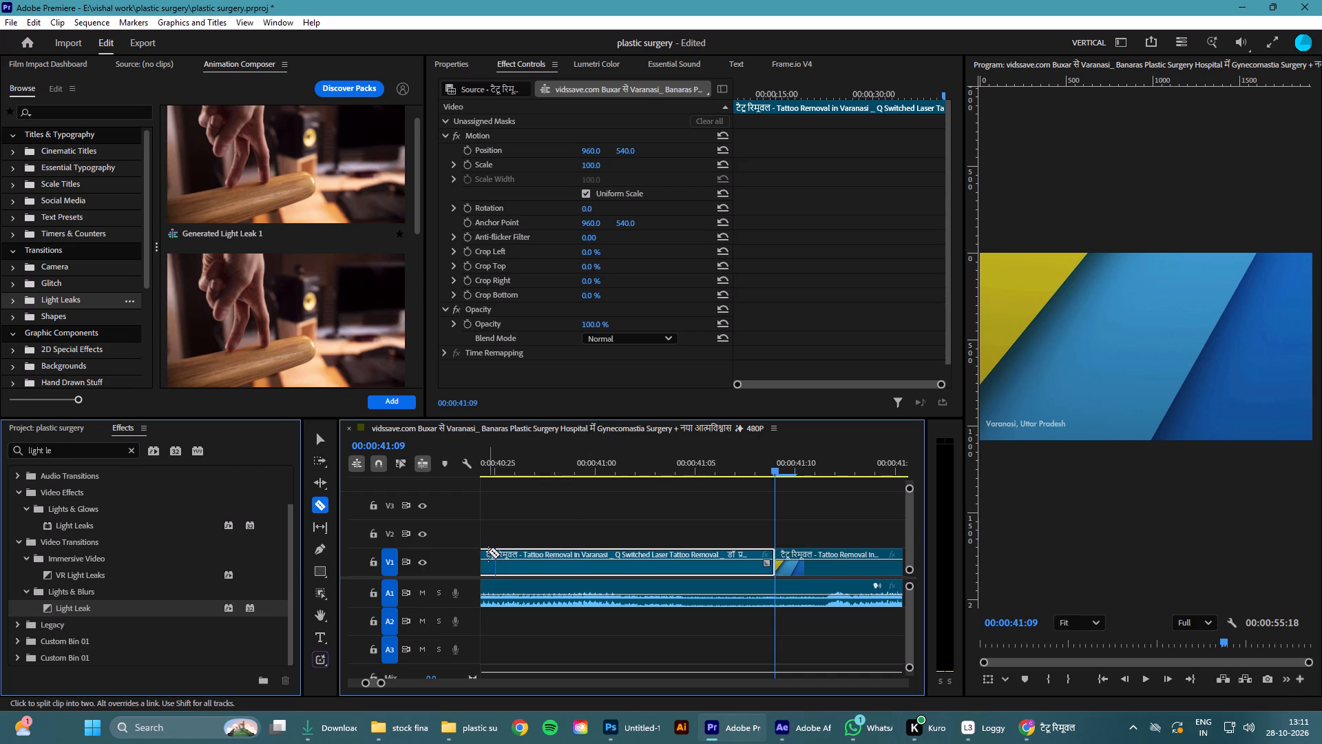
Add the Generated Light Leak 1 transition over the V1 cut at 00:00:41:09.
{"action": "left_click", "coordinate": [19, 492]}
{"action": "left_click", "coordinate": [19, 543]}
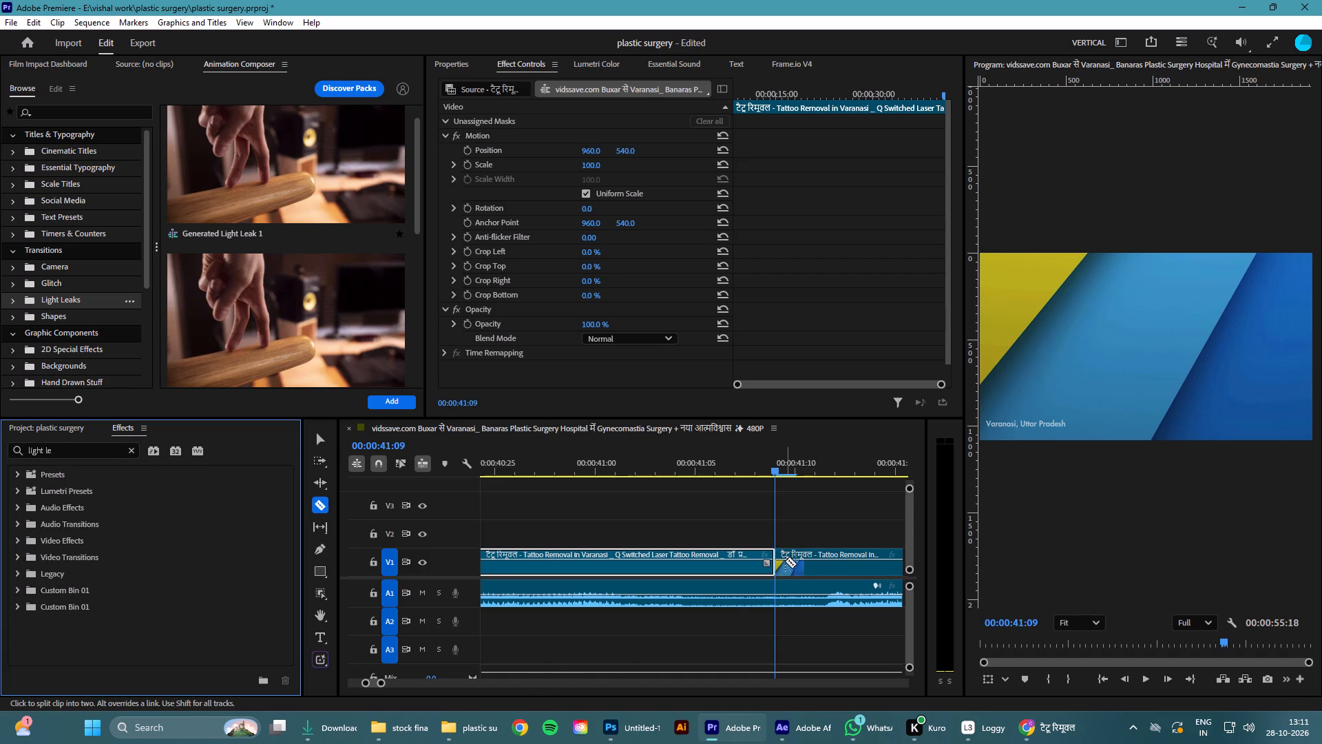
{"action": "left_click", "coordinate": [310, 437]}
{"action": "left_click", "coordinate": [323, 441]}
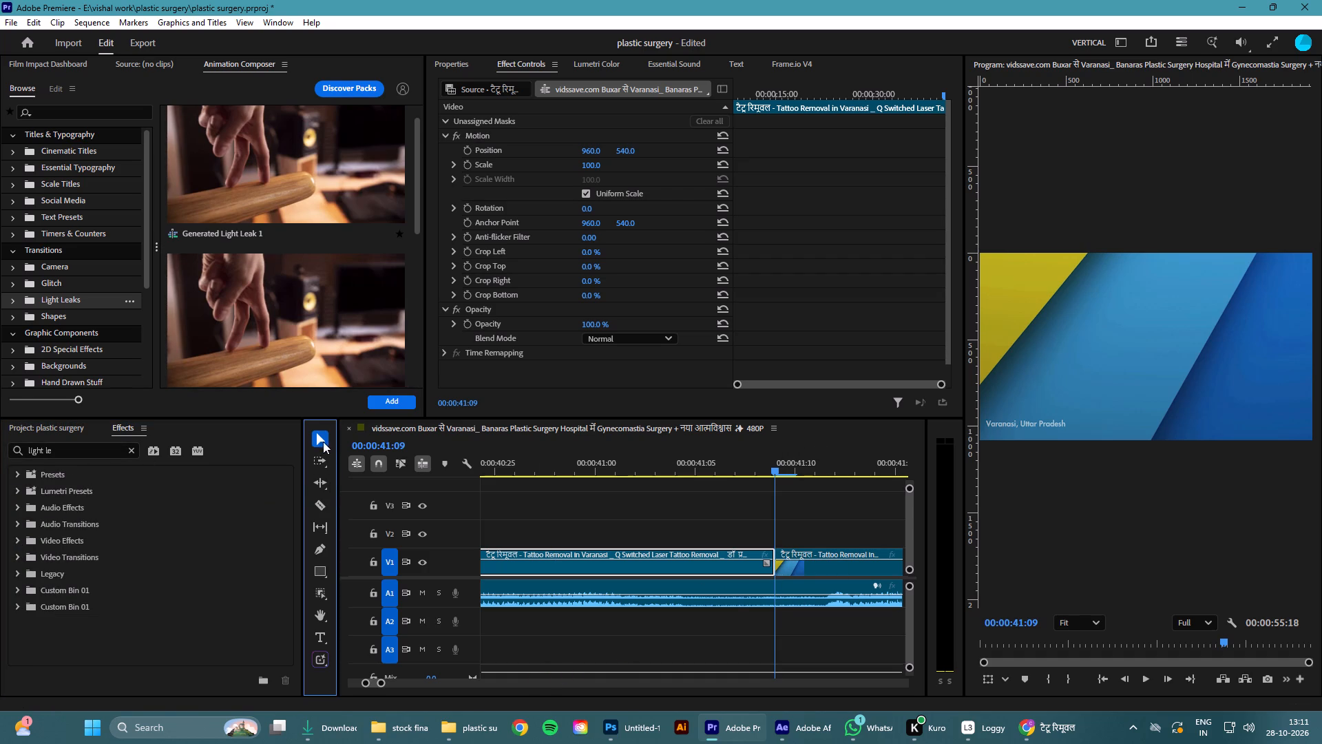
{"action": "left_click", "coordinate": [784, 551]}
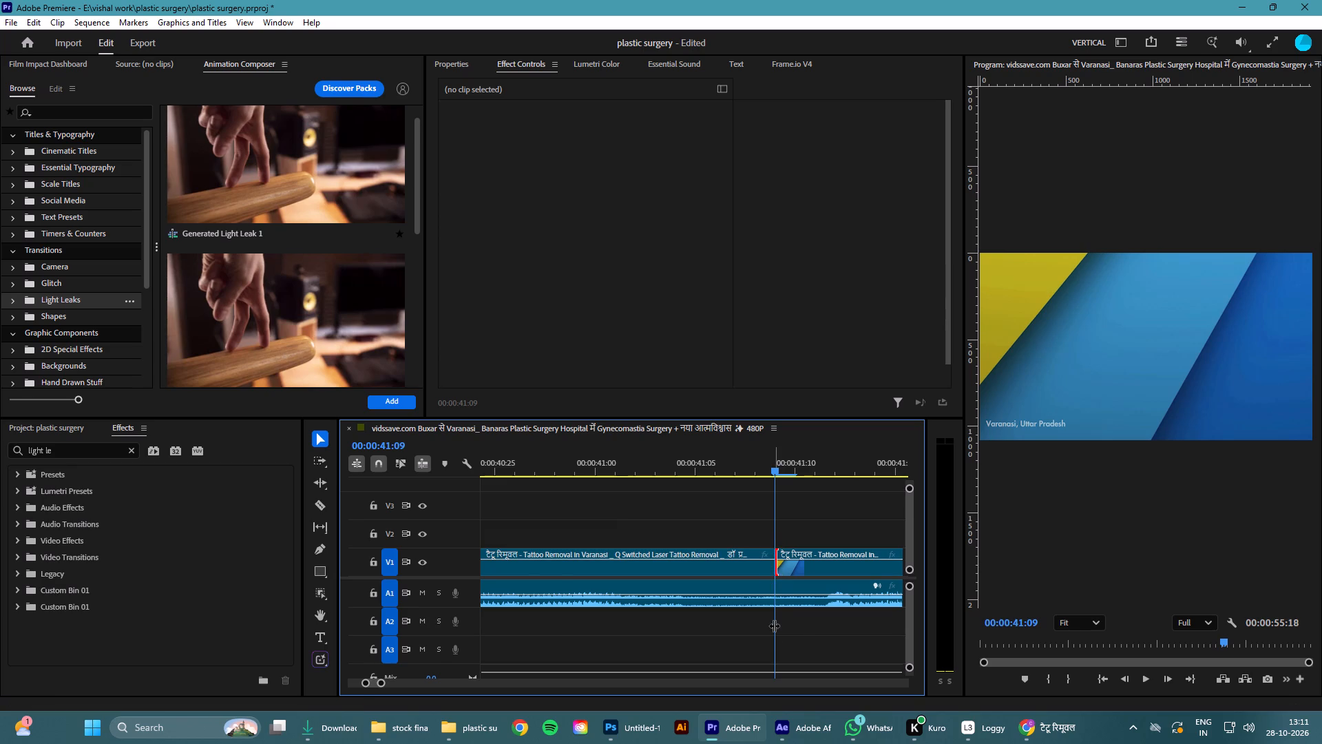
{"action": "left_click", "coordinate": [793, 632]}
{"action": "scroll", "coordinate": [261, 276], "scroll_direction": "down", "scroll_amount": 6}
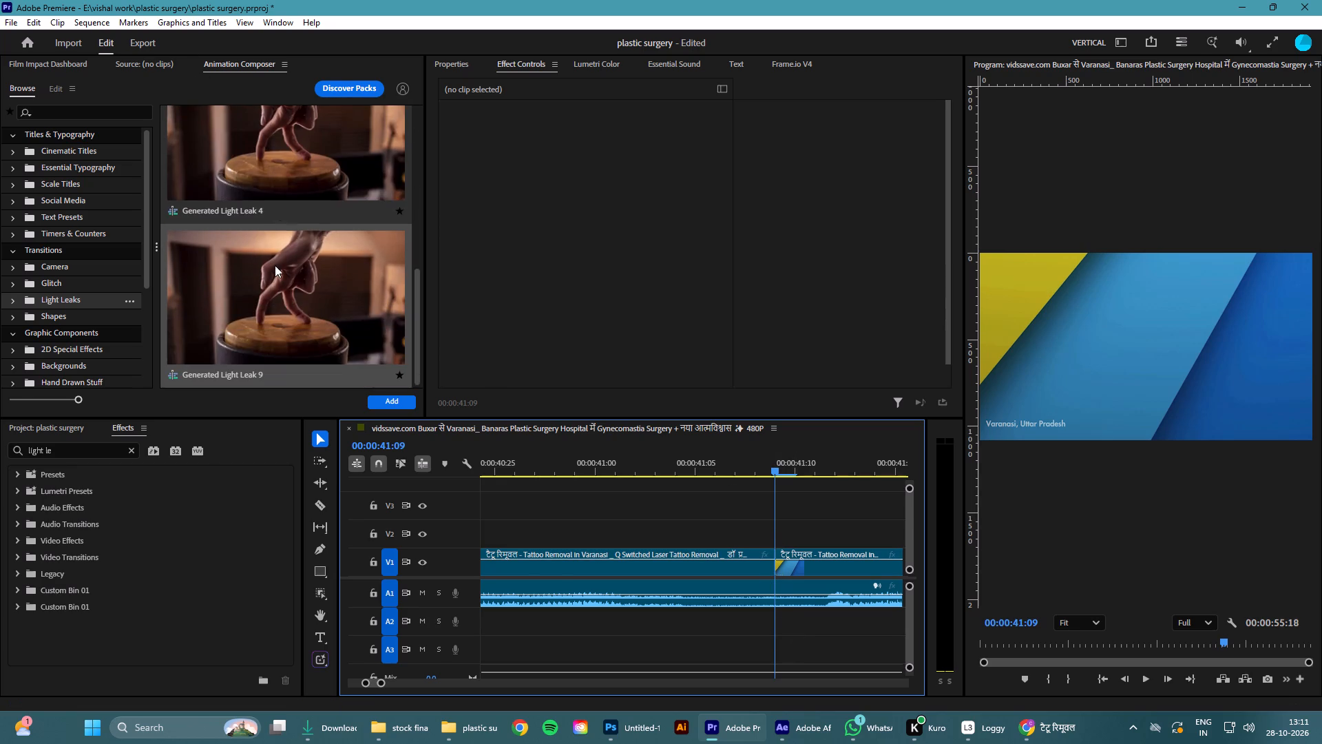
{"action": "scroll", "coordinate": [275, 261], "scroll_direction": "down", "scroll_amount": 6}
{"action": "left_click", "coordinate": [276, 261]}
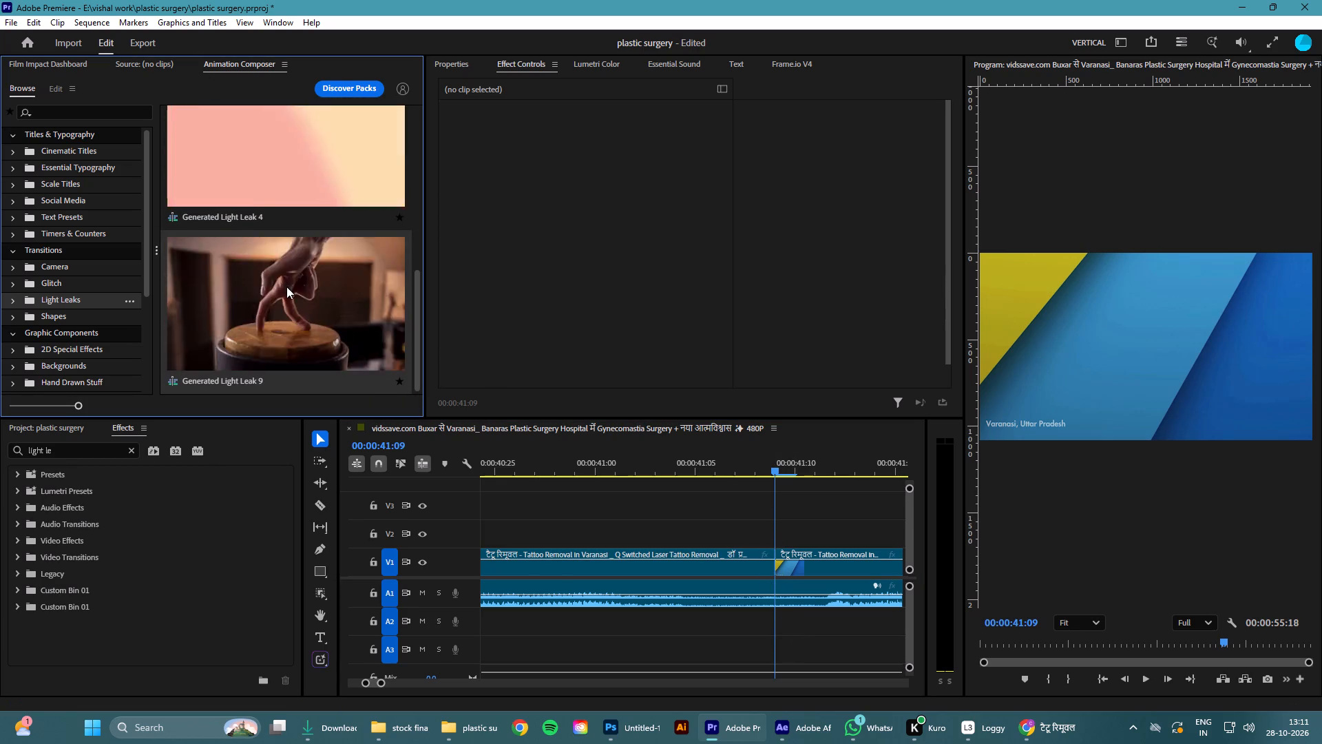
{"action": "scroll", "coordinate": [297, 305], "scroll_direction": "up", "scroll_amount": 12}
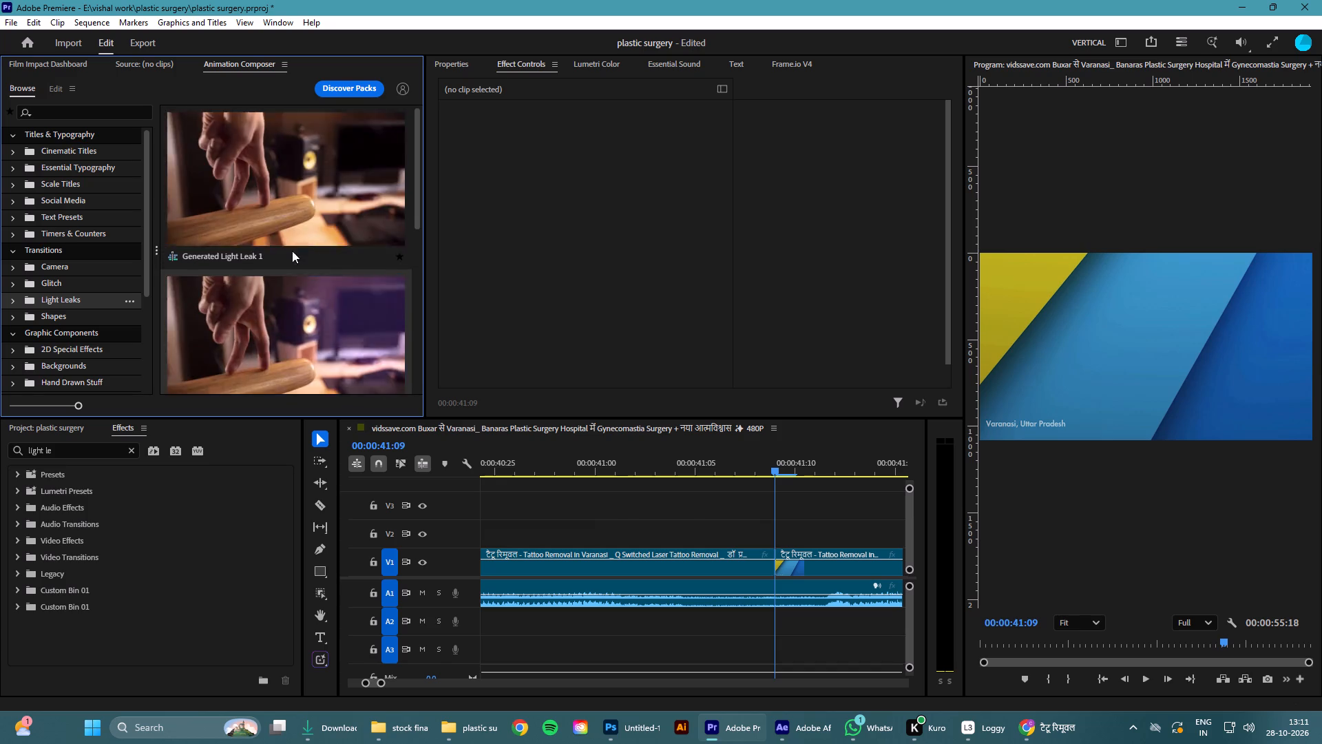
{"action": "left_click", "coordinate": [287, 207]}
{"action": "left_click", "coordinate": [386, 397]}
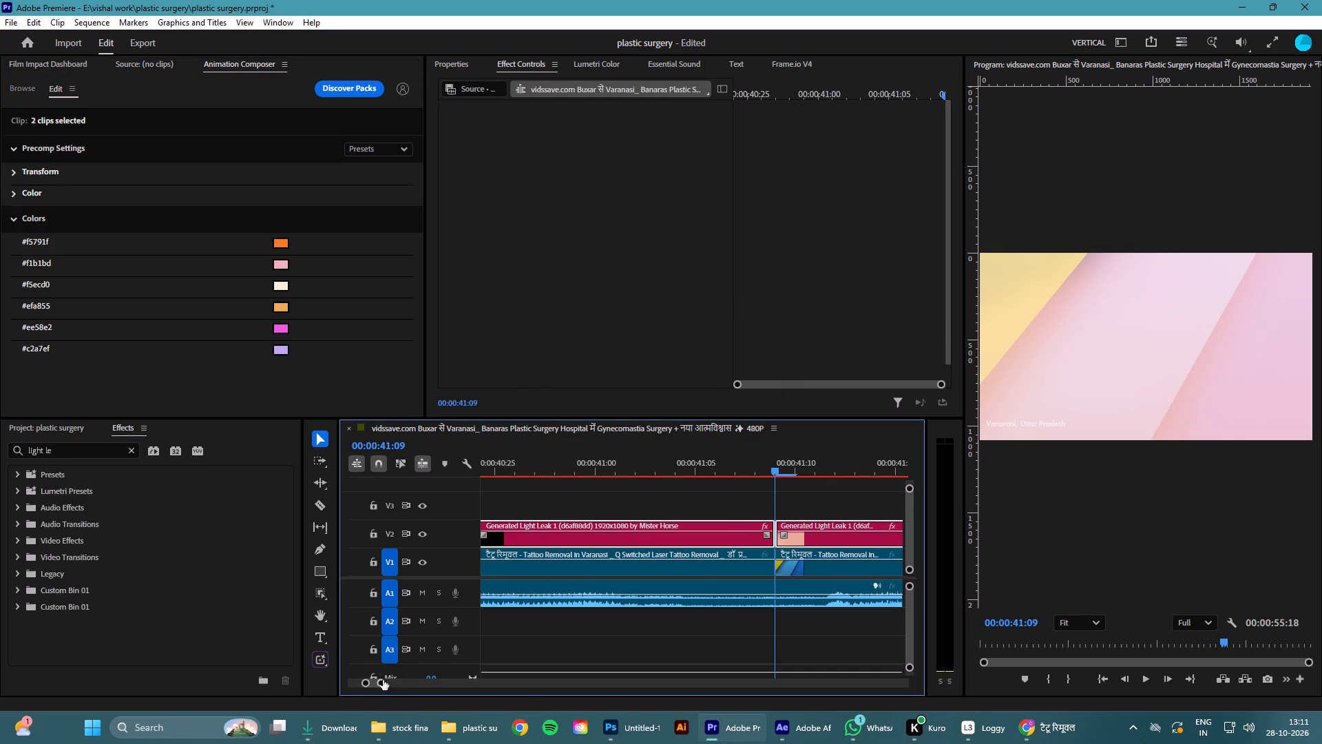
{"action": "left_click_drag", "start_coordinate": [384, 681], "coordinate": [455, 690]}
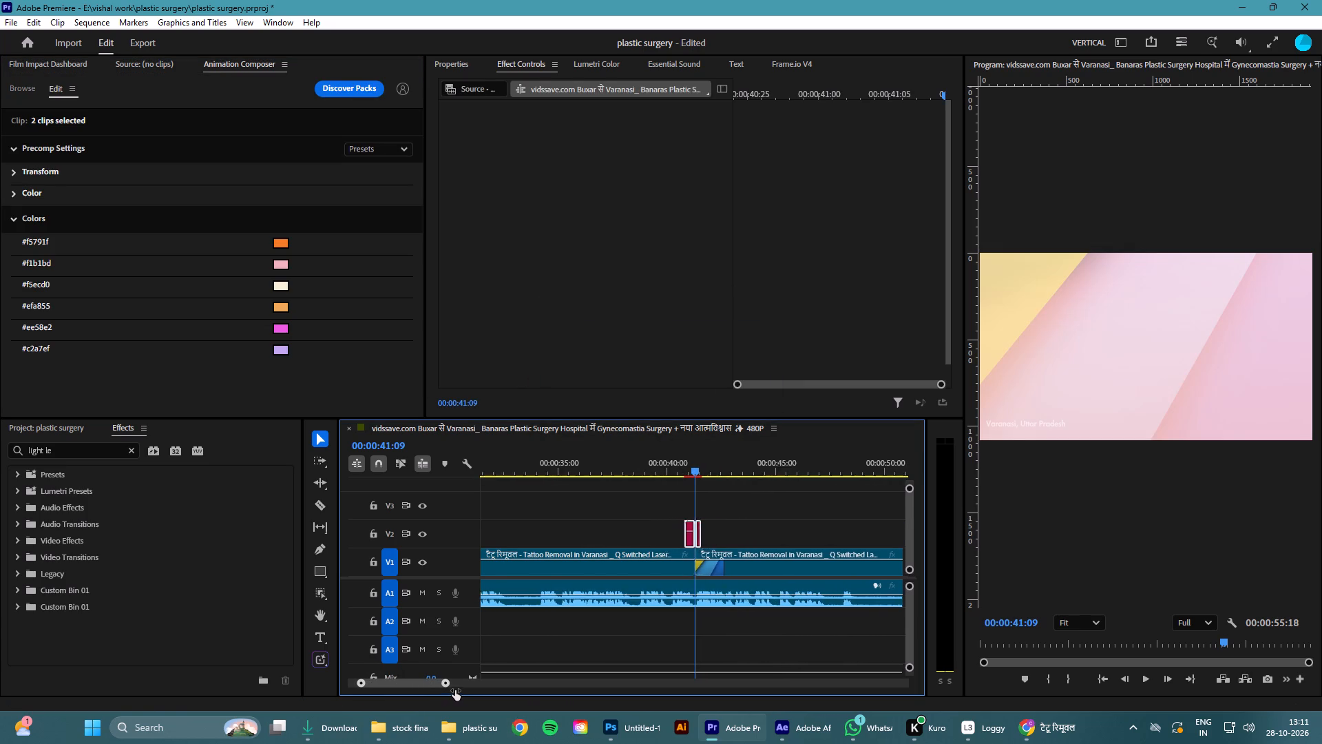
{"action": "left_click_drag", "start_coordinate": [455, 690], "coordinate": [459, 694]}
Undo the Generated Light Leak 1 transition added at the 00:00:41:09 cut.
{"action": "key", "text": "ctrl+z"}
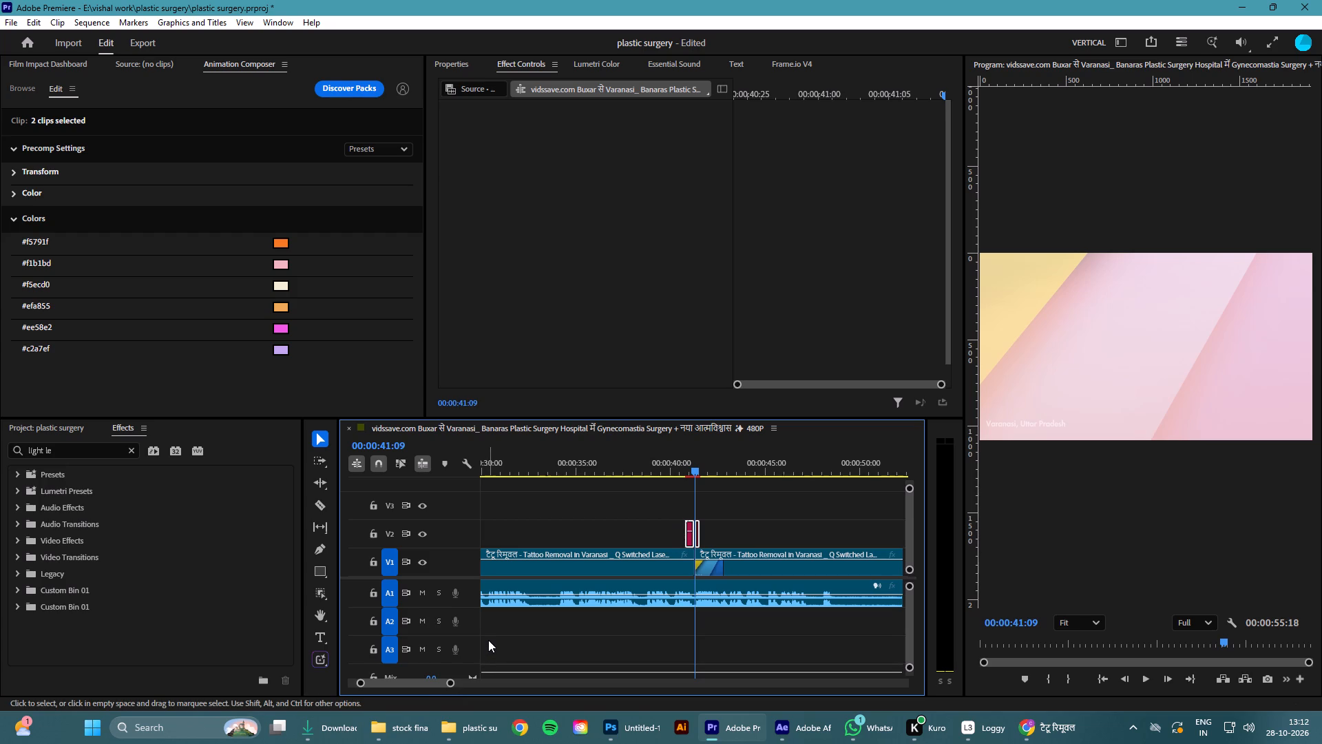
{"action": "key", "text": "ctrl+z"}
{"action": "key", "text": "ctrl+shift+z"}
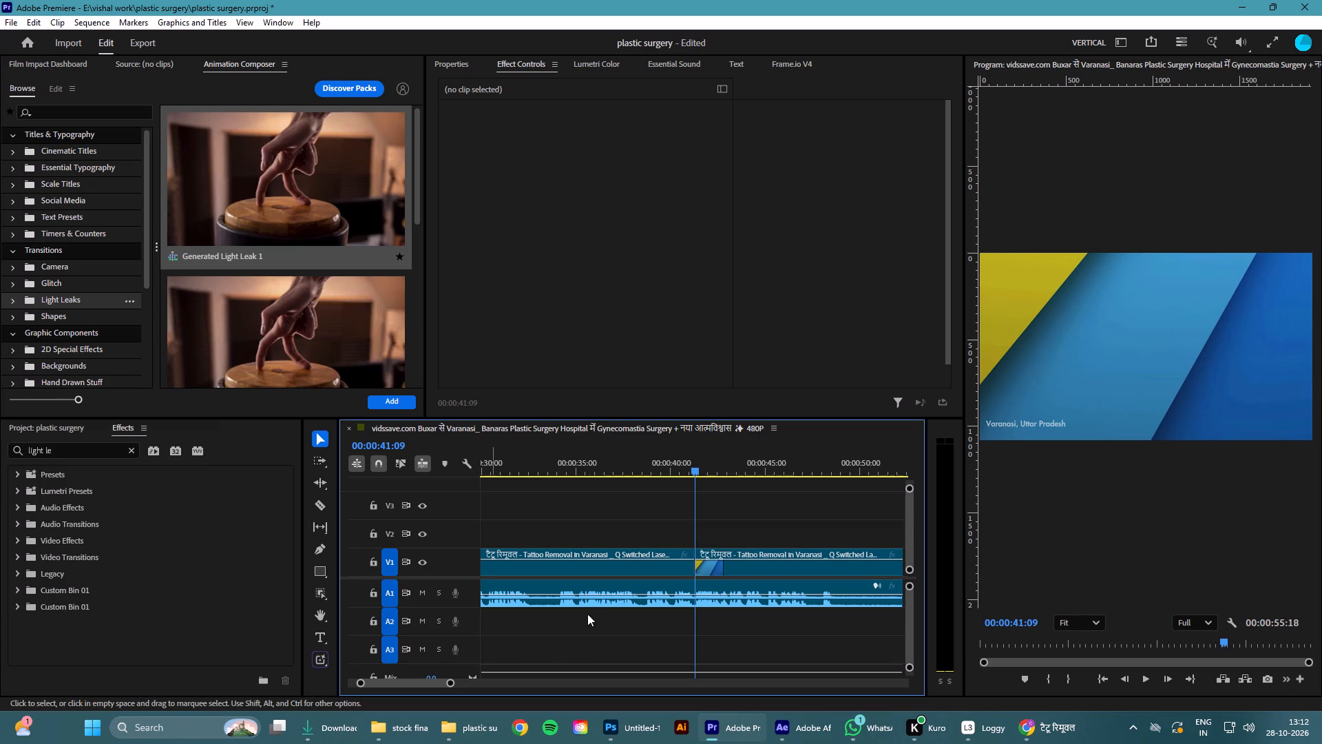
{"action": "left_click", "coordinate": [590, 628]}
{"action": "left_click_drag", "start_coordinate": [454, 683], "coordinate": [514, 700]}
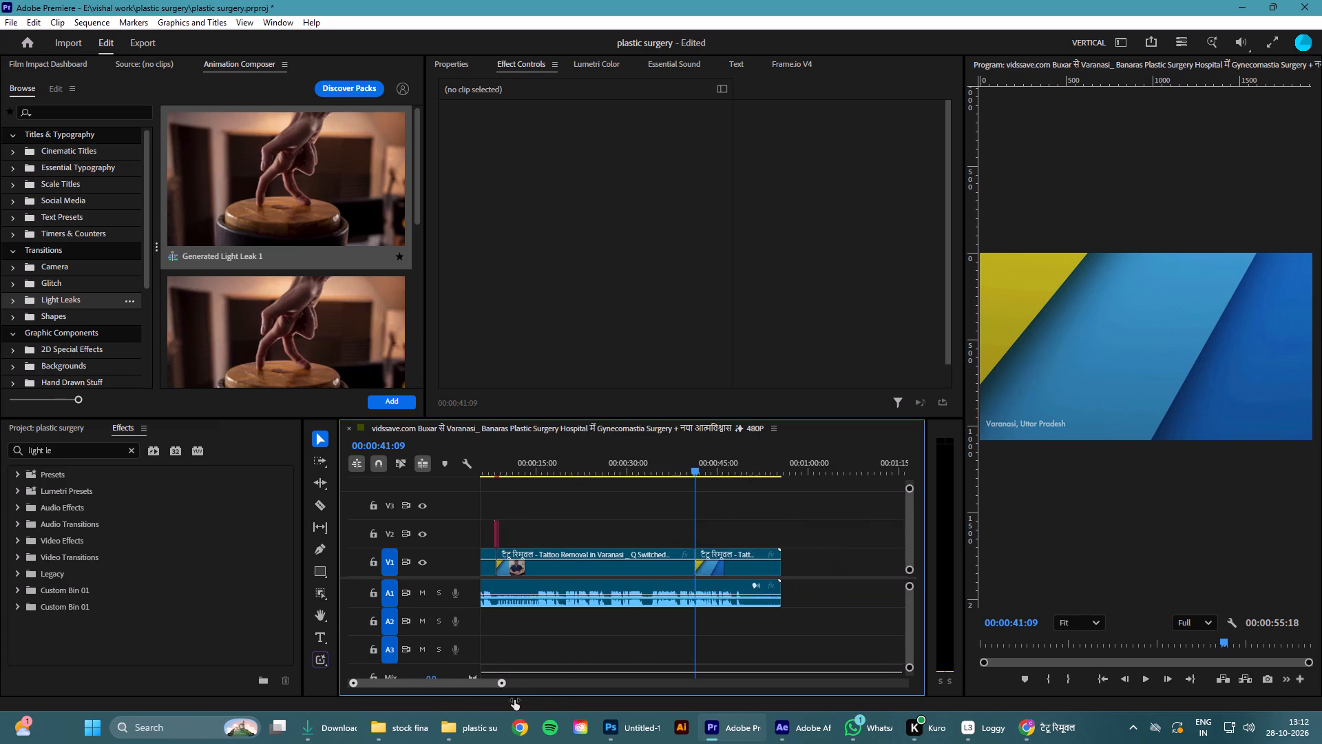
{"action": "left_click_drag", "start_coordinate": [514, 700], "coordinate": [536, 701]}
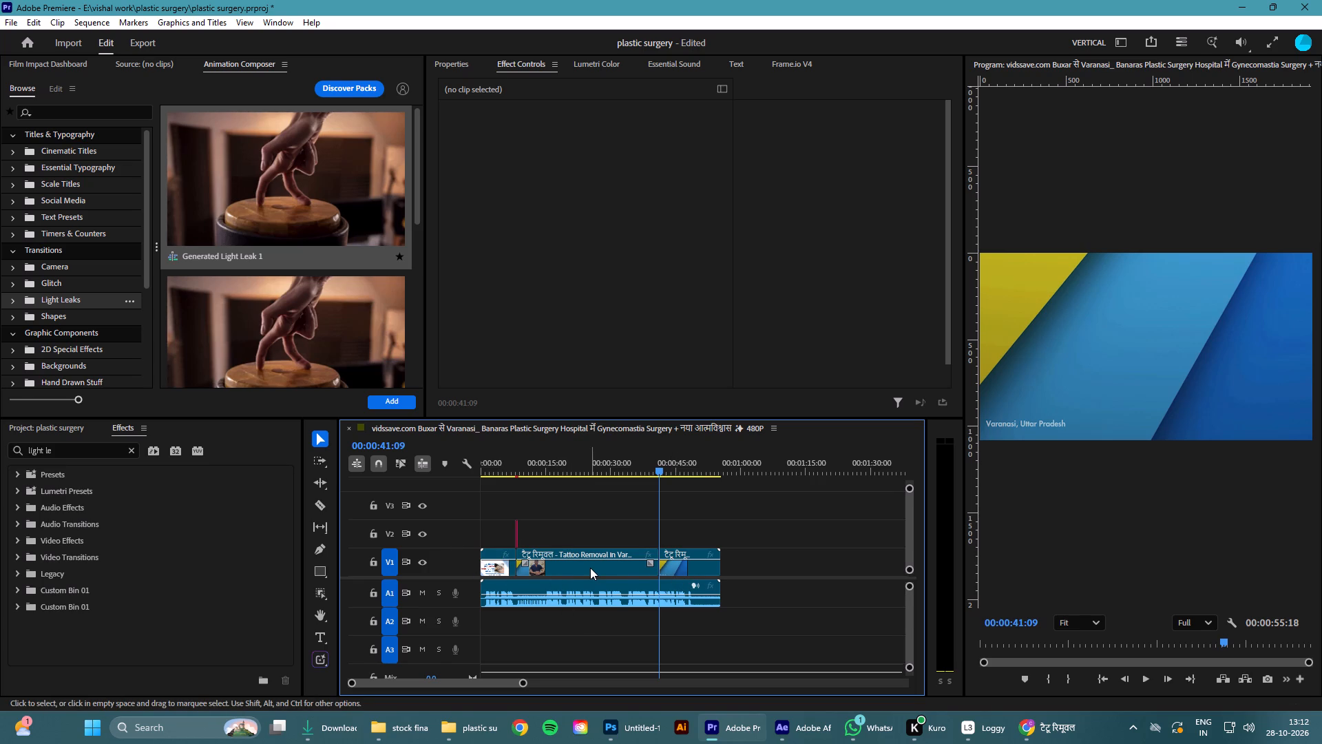
Split the A1 audio clip at 00:00:41:09, in line with the V1 cut before the WhatsApp graphic.
{"action": "left_click", "coordinate": [695, 565]}
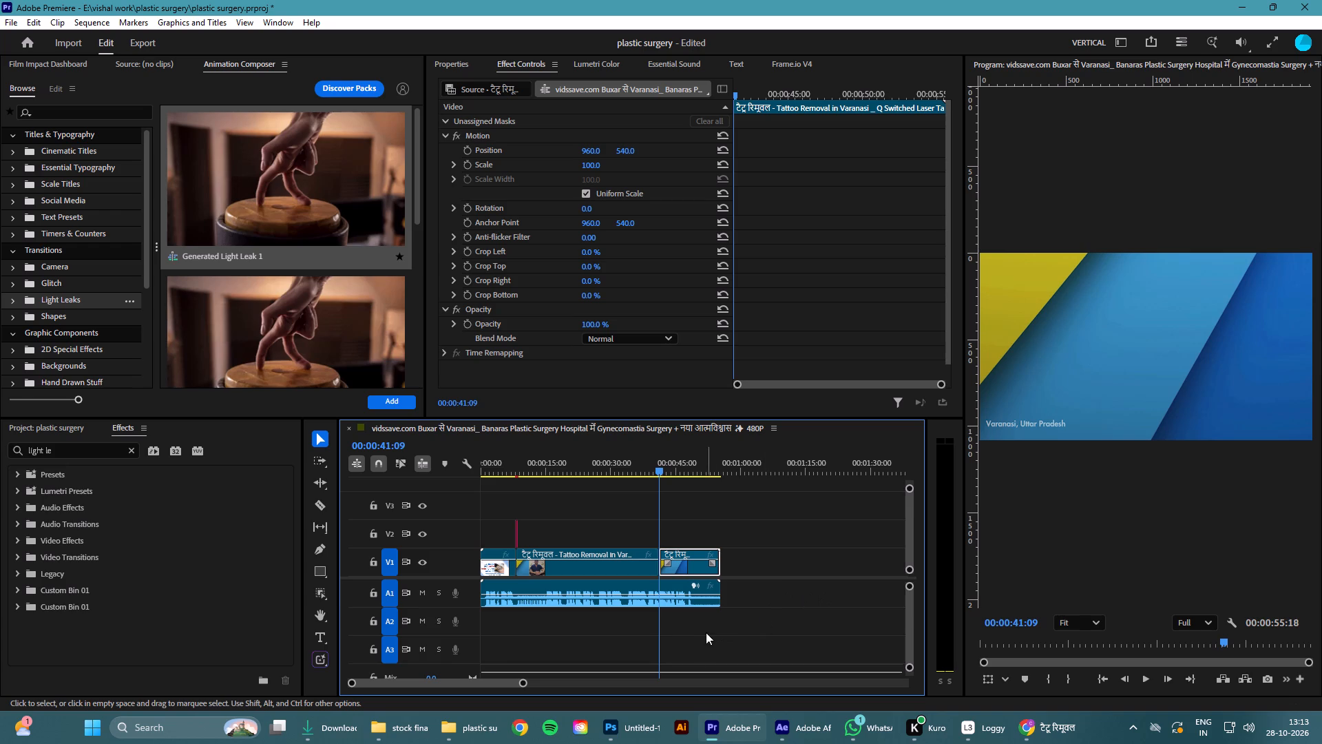
{"action": "left_click", "coordinate": [675, 592]}
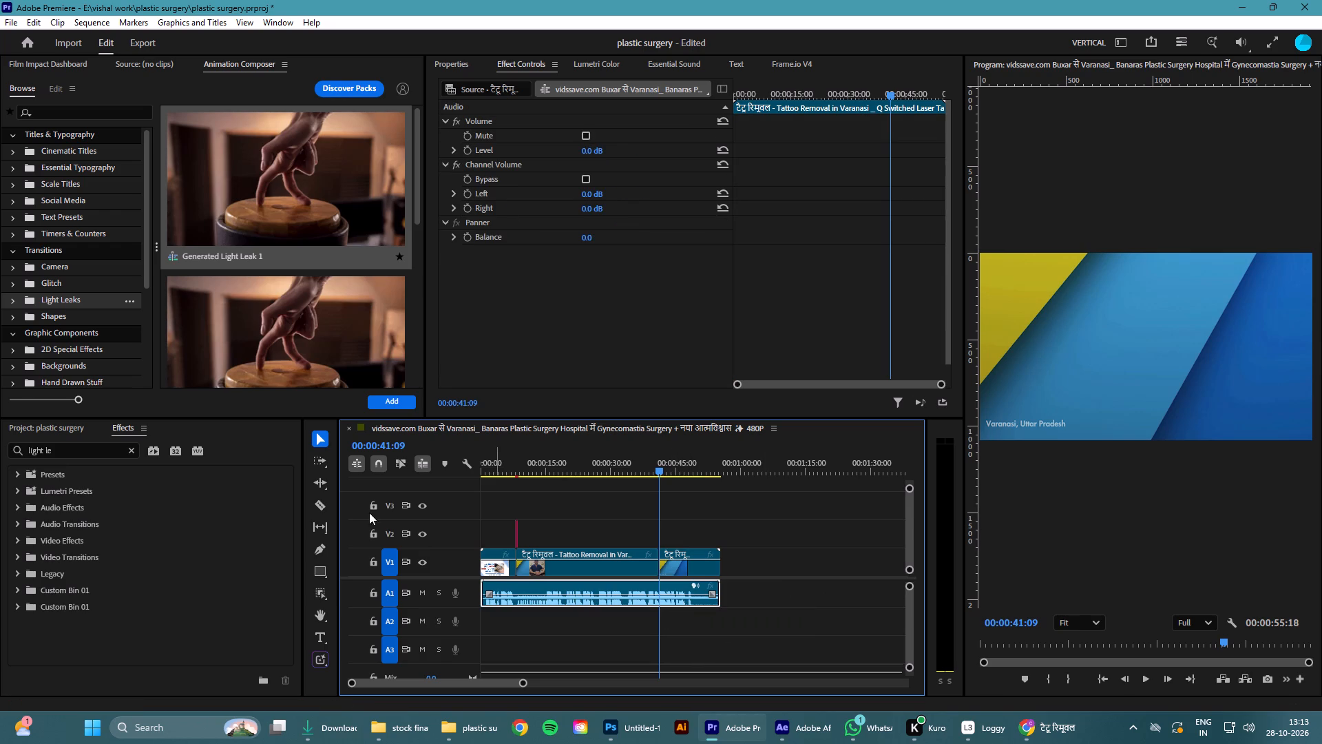
{"action": "left_click", "coordinate": [318, 506]}
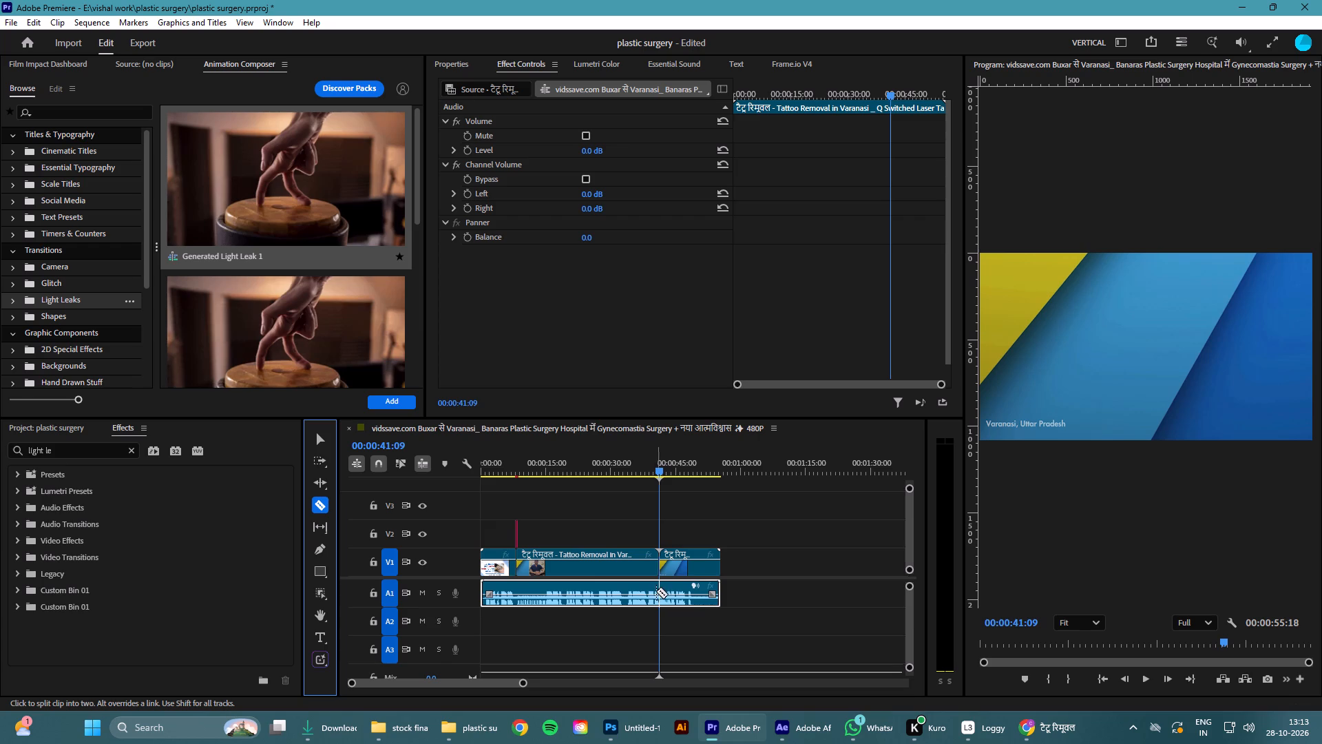
{"action": "left_click", "coordinate": [658, 592]}
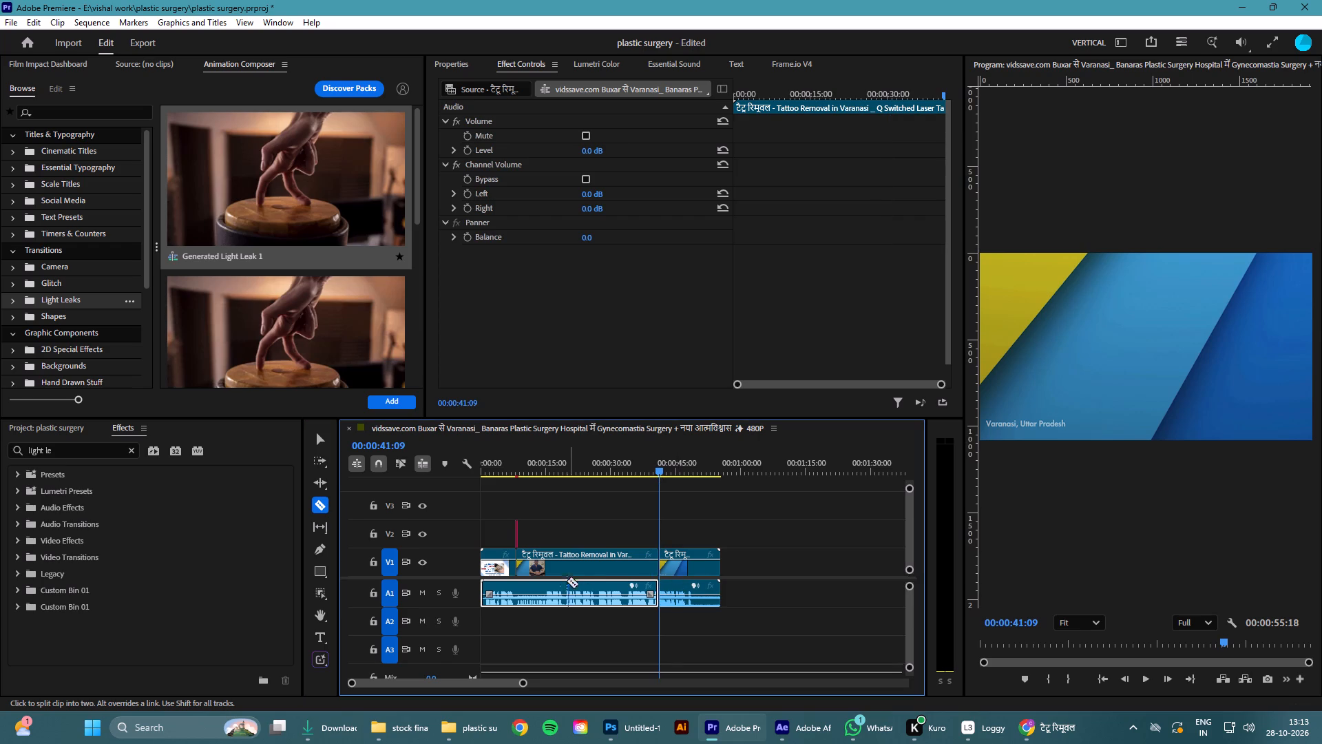
Split the earlier A1 audio at the first V1 cut, where the opening video segment ends.
{"action": "left_click", "coordinate": [515, 570]}
{"action": "key", "text": "ctrl+z"}
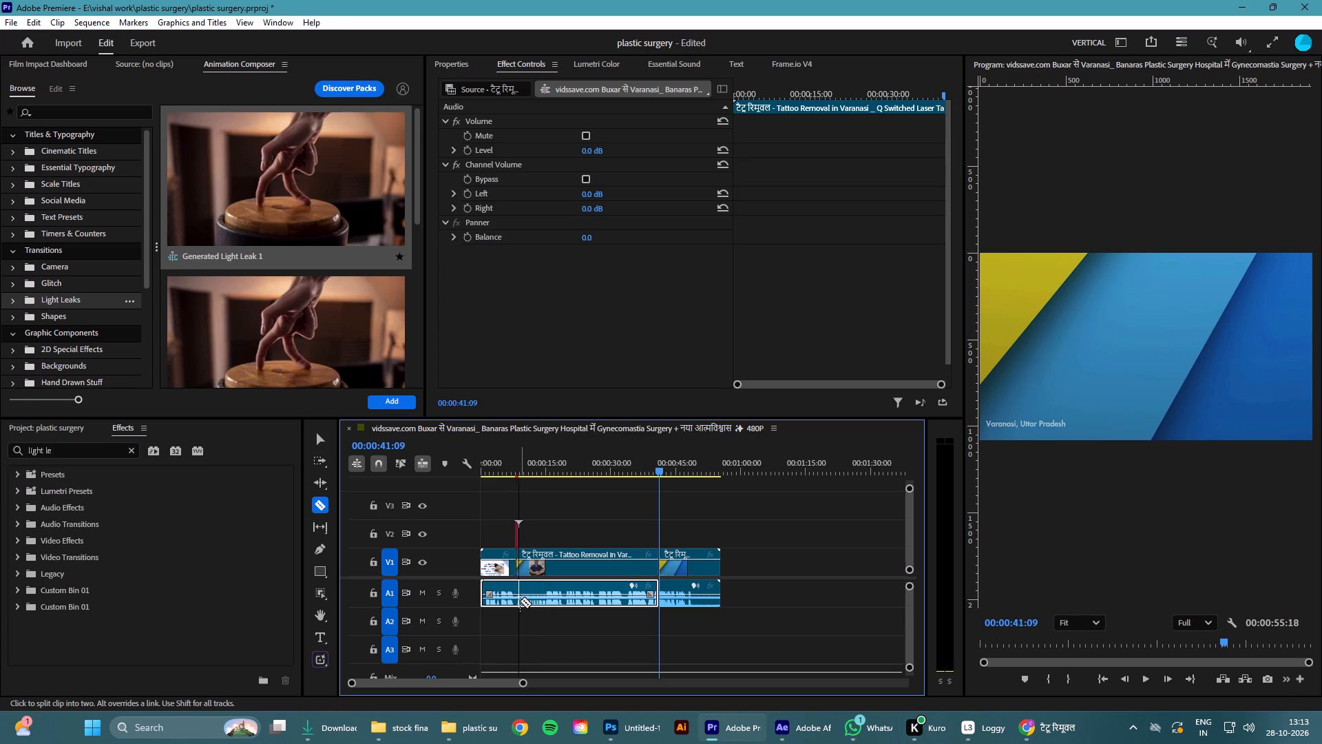
{"action": "left_click", "coordinate": [516, 601]}
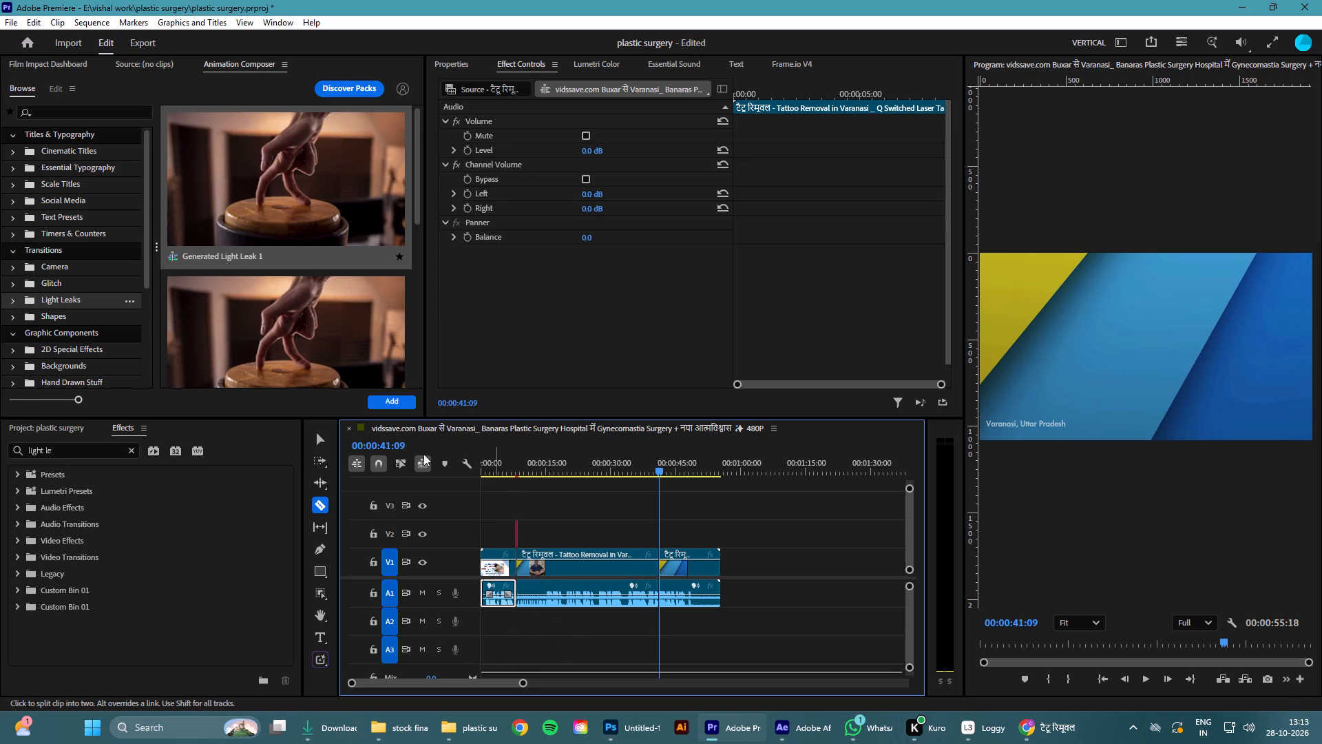
{"action": "left_click", "coordinate": [323, 440]}
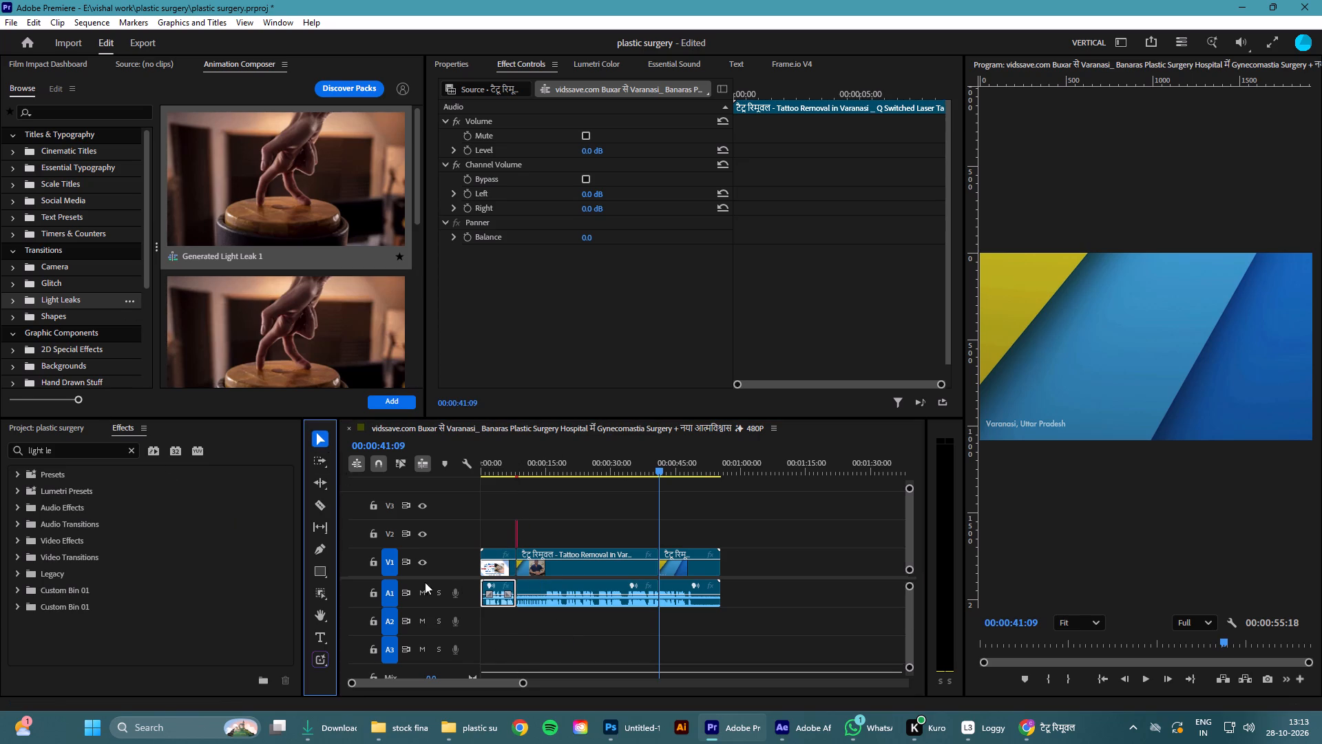
Move the closing WhatsApp segment on V1 and its A1 audio far along the timeline, ending at about 00:05:00.
{"action": "left_click", "coordinate": [540, 643]}
{"action": "left_click_drag", "start_coordinate": [692, 621], "coordinate": [751, 540]}
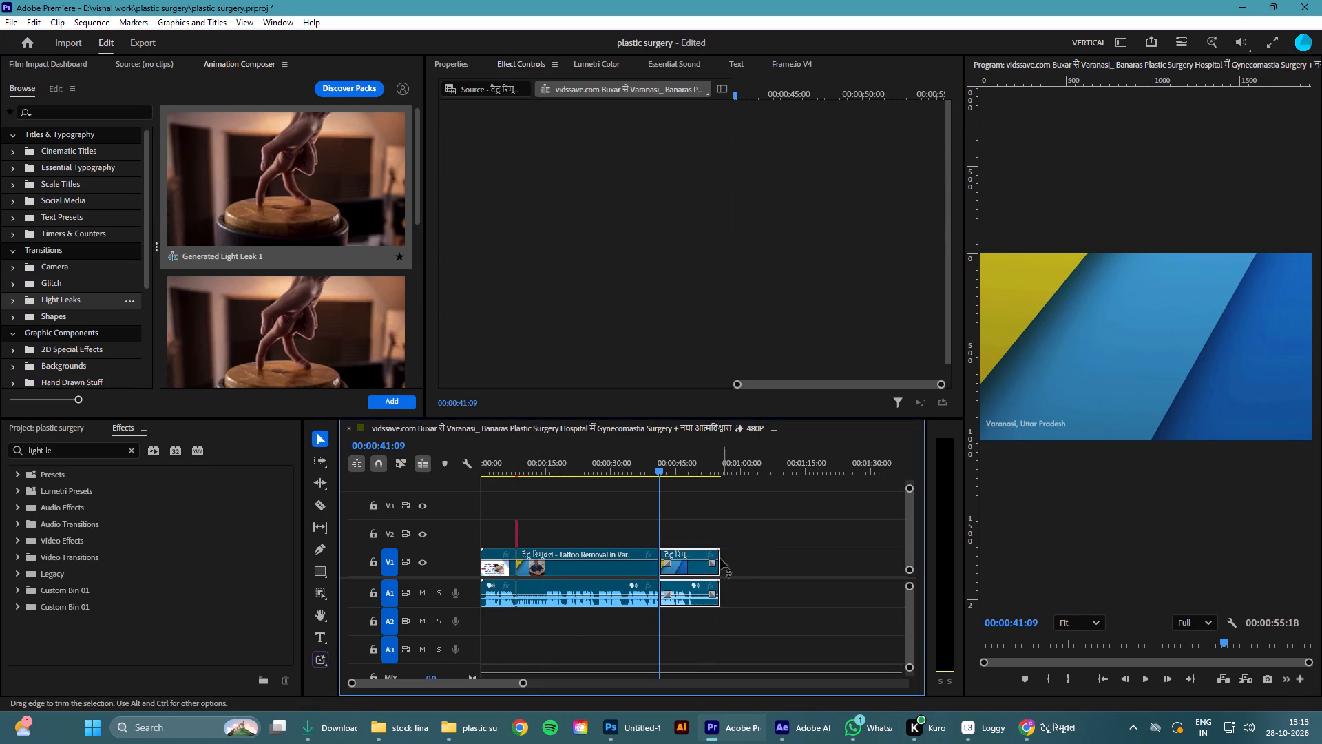
{"action": "left_click_drag", "start_coordinate": [699, 564], "coordinate": [891, 574]}
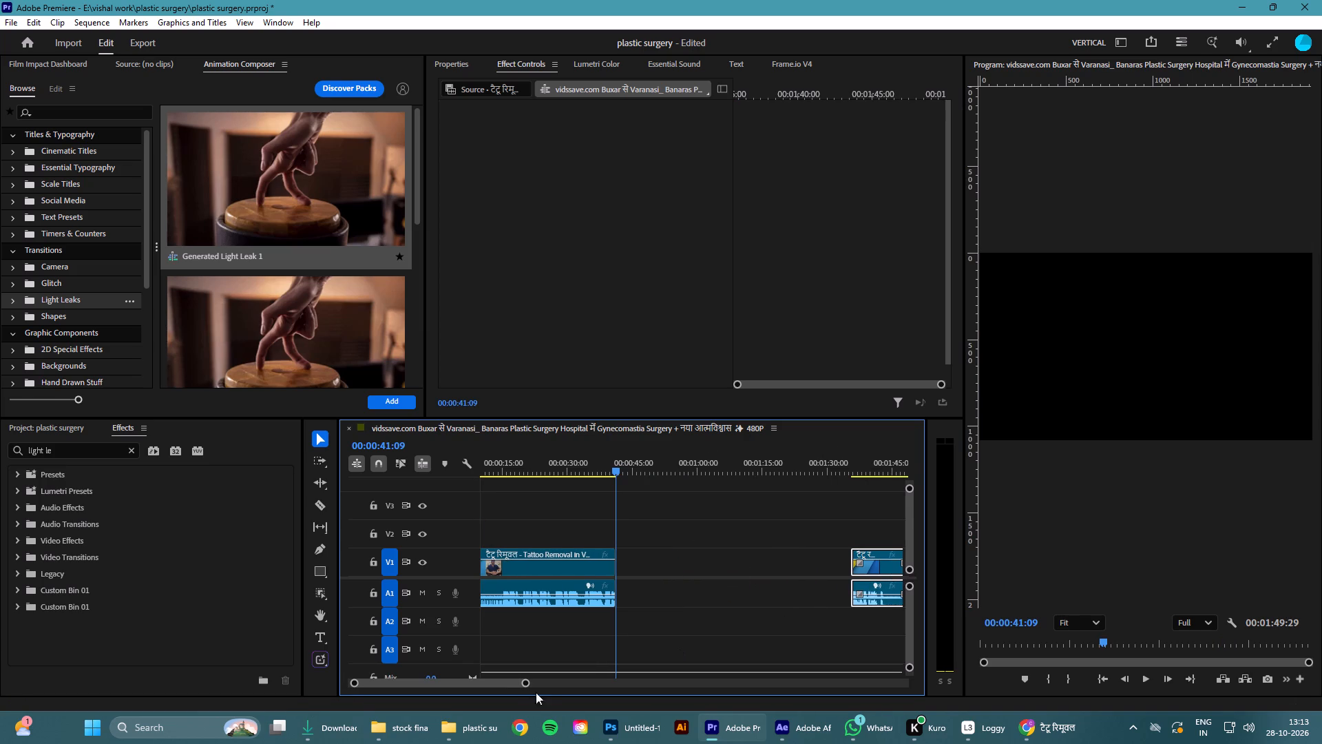
{"action": "left_click_drag", "start_coordinate": [523, 683], "coordinate": [627, 685]}
{"action": "left_click_drag", "start_coordinate": [627, 587], "coordinate": [861, 595]}
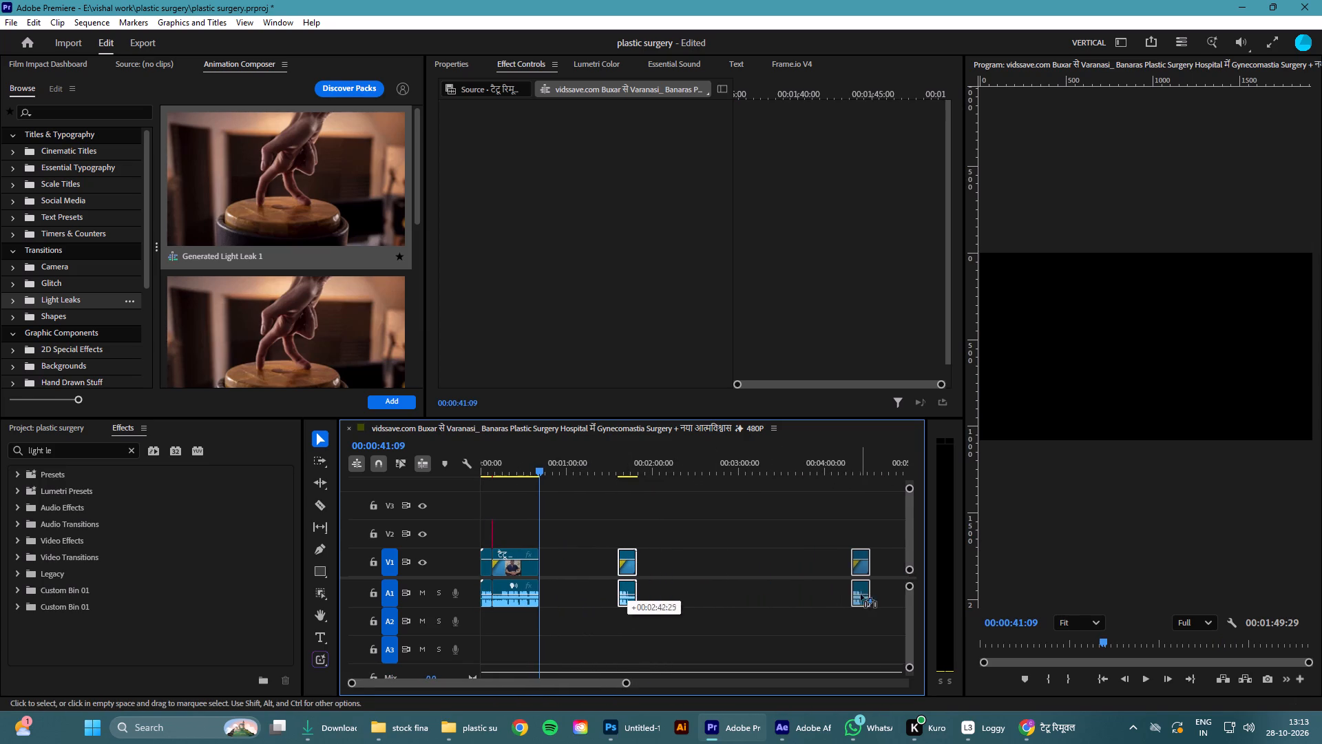
{"action": "left_click_drag", "start_coordinate": [861, 595], "coordinate": [885, 593]}
Scrub through the relocated closing segment around 00:04:47 to 00:05:01 and back to the end of the main part to examine both.
{"action": "left_click_drag", "start_coordinate": [631, 681], "coordinate": [631, 681]}
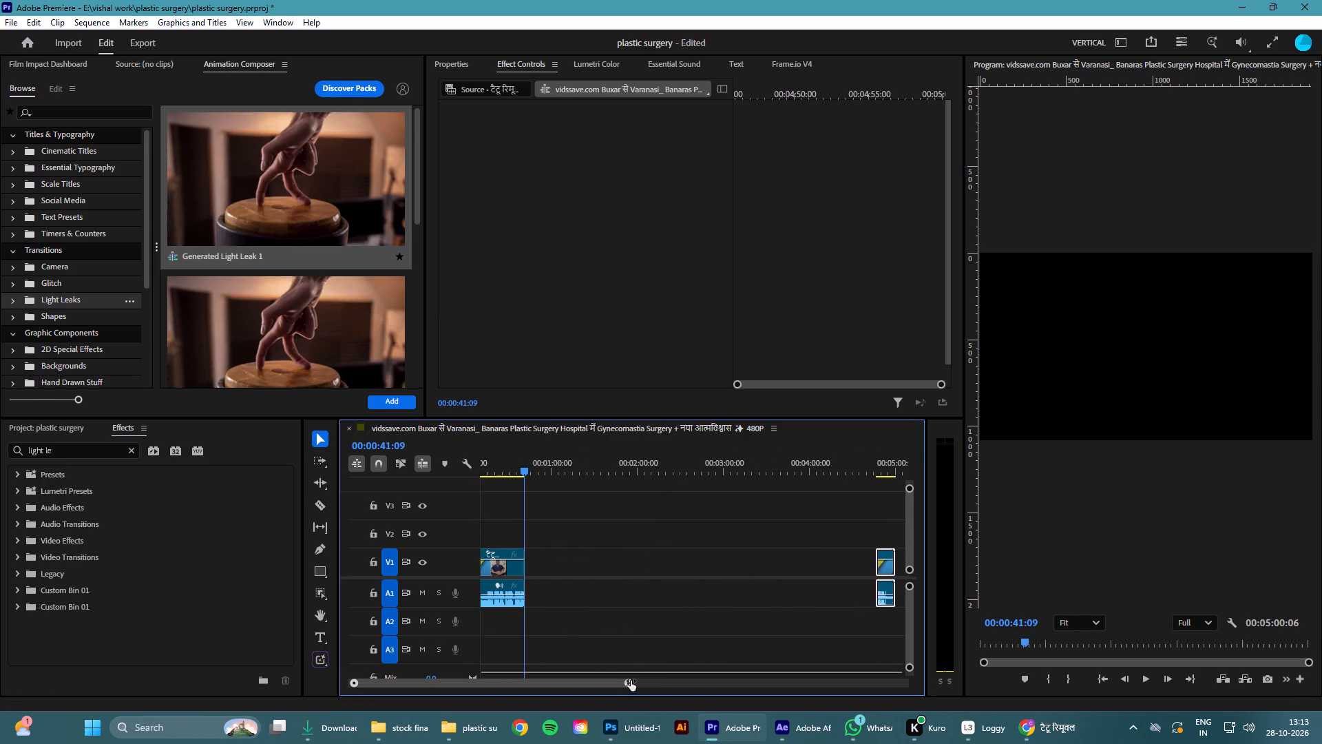
{"action": "left_click_drag", "start_coordinate": [631, 681], "coordinate": [714, 690]}
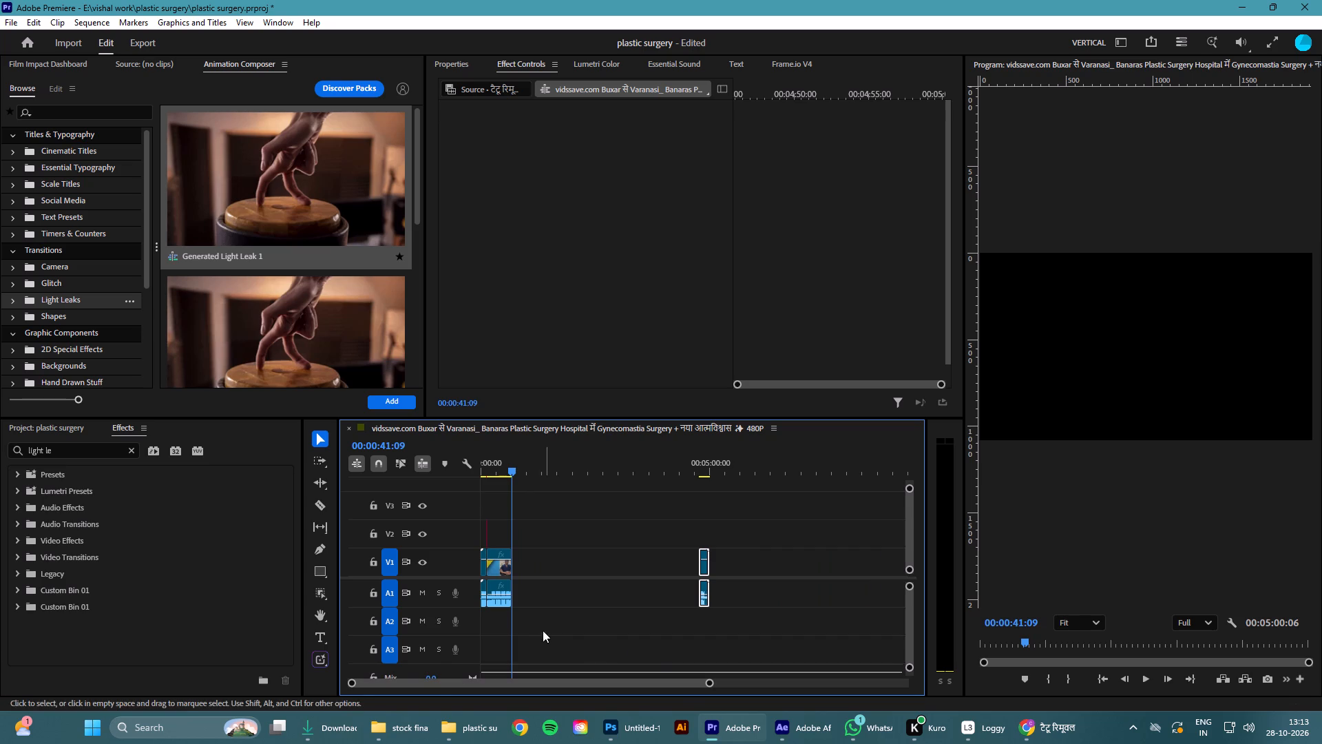
{"action": "left_click_drag", "start_coordinate": [514, 472], "coordinate": [677, 511]}
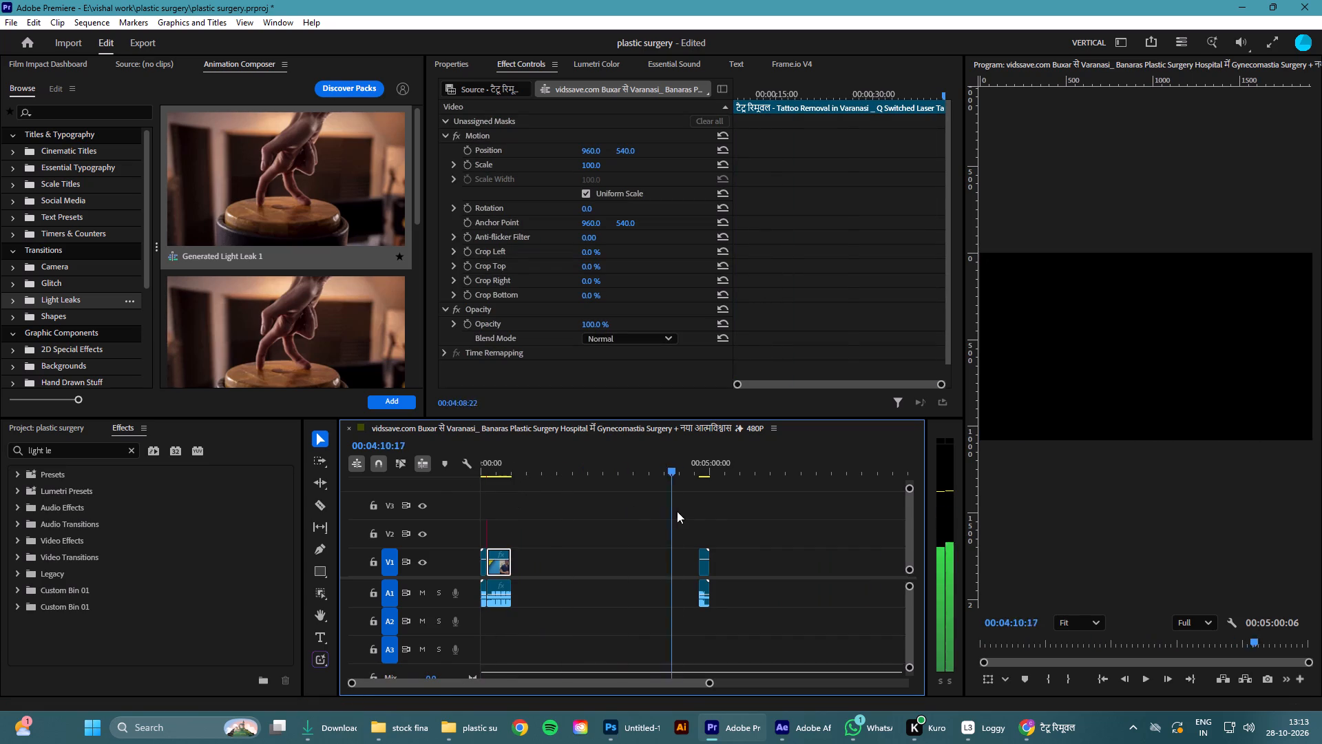
{"action": "left_click_drag", "start_coordinate": [677, 511], "coordinate": [709, 514]}
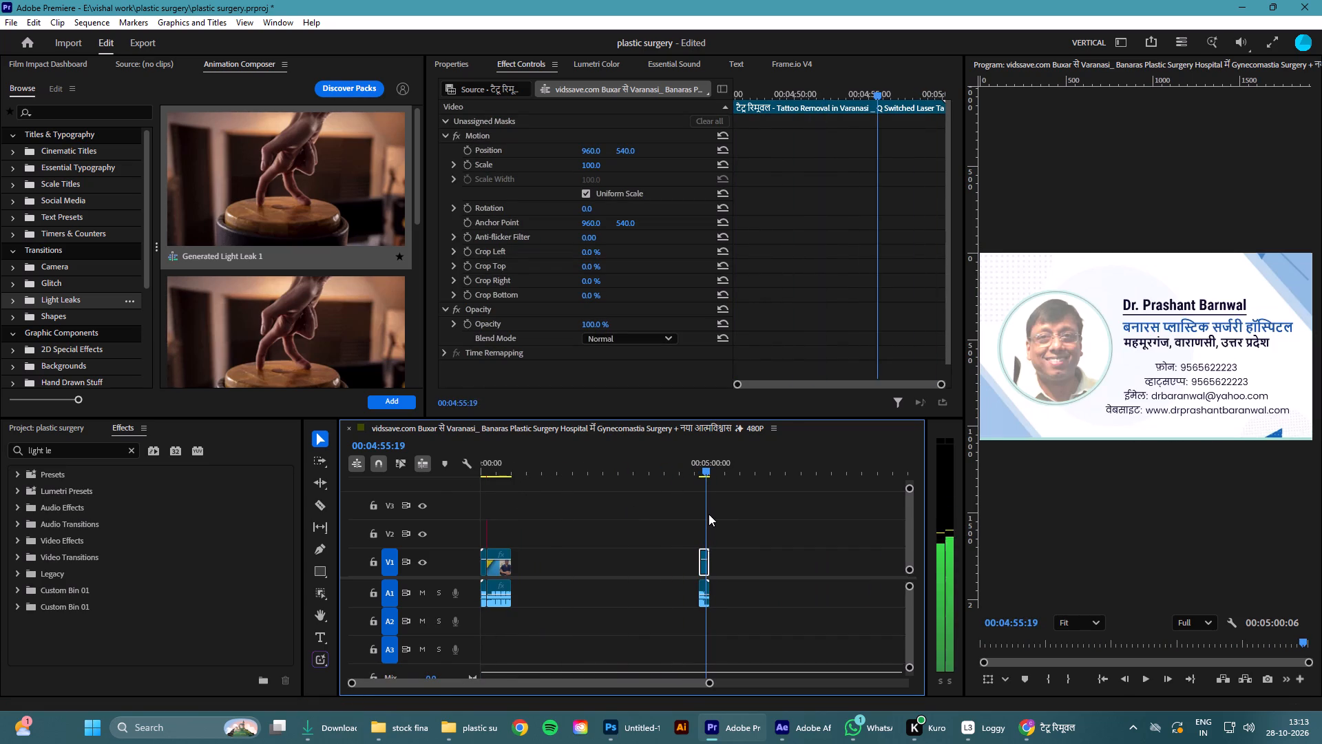
{"action": "left_click_drag", "start_coordinate": [709, 514], "coordinate": [713, 514]}
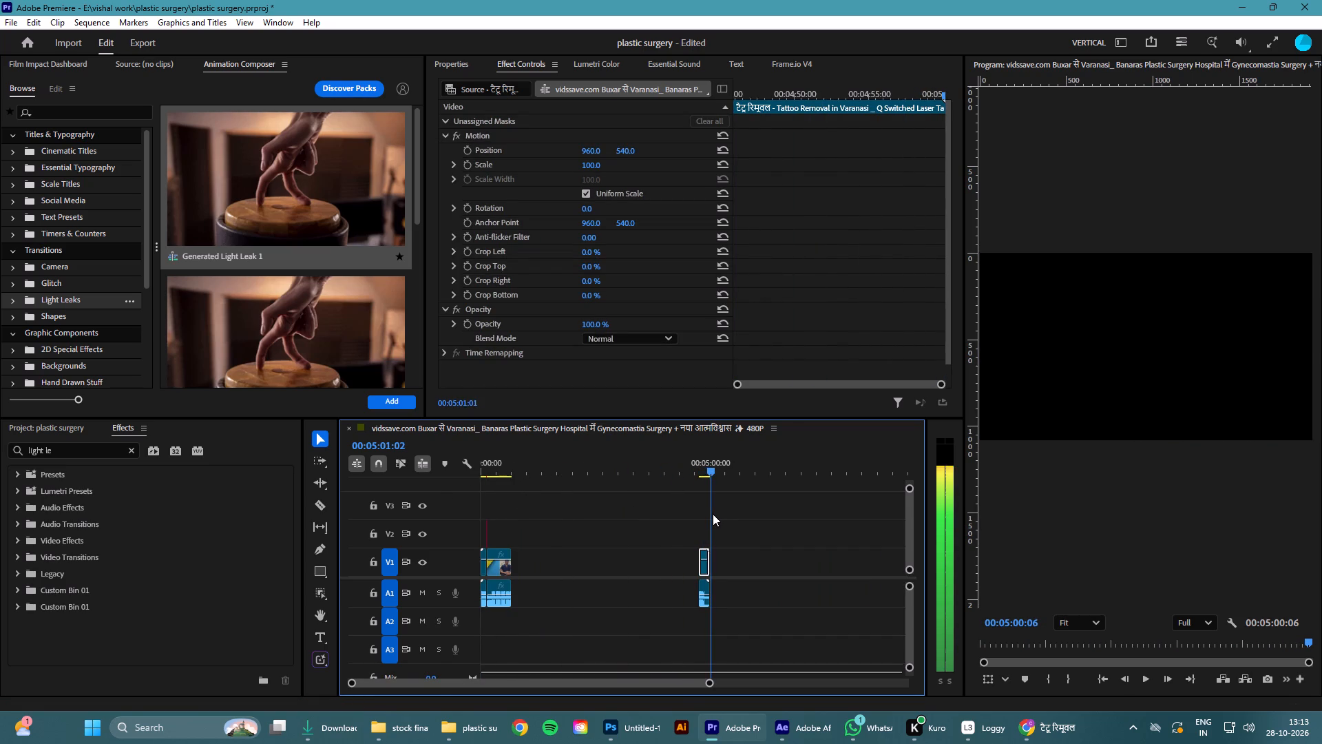
{"action": "left_click_drag", "start_coordinate": [713, 514], "coordinate": [702, 520]}
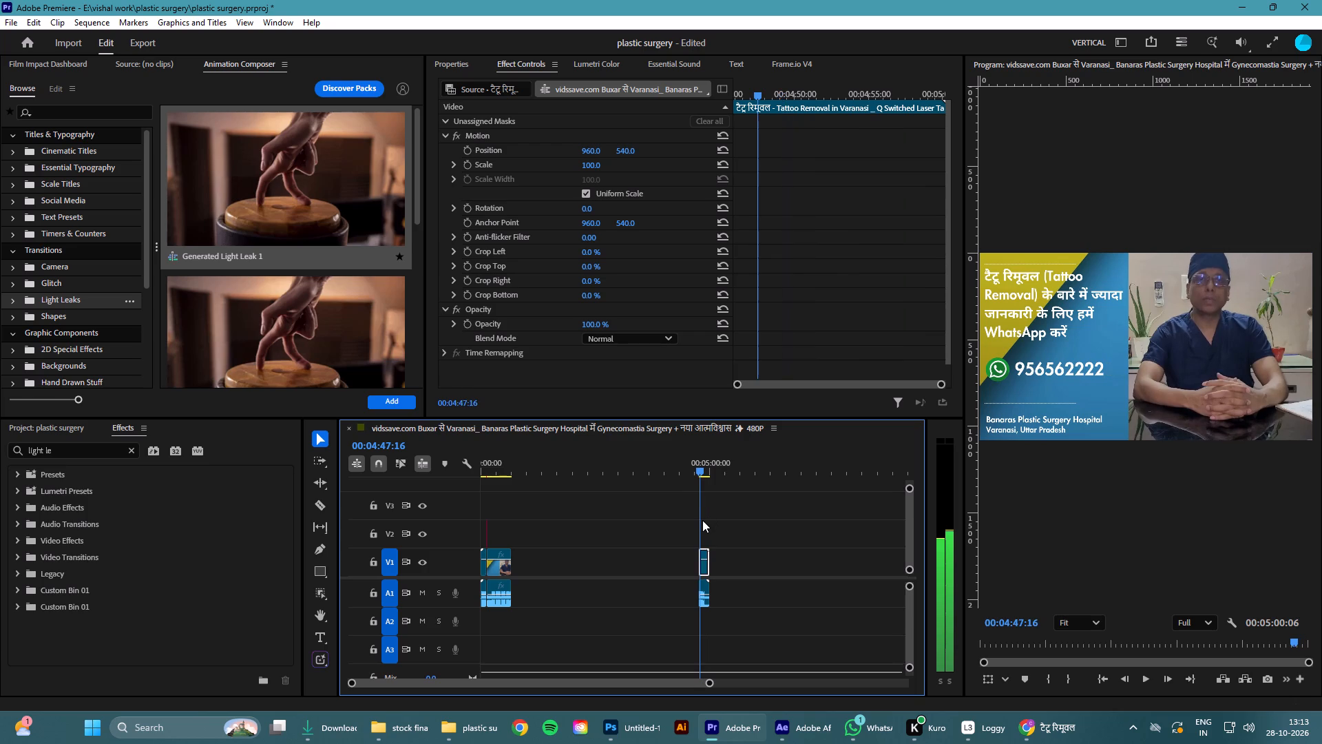
{"action": "left_click_drag", "start_coordinate": [702, 520], "coordinate": [704, 521]}
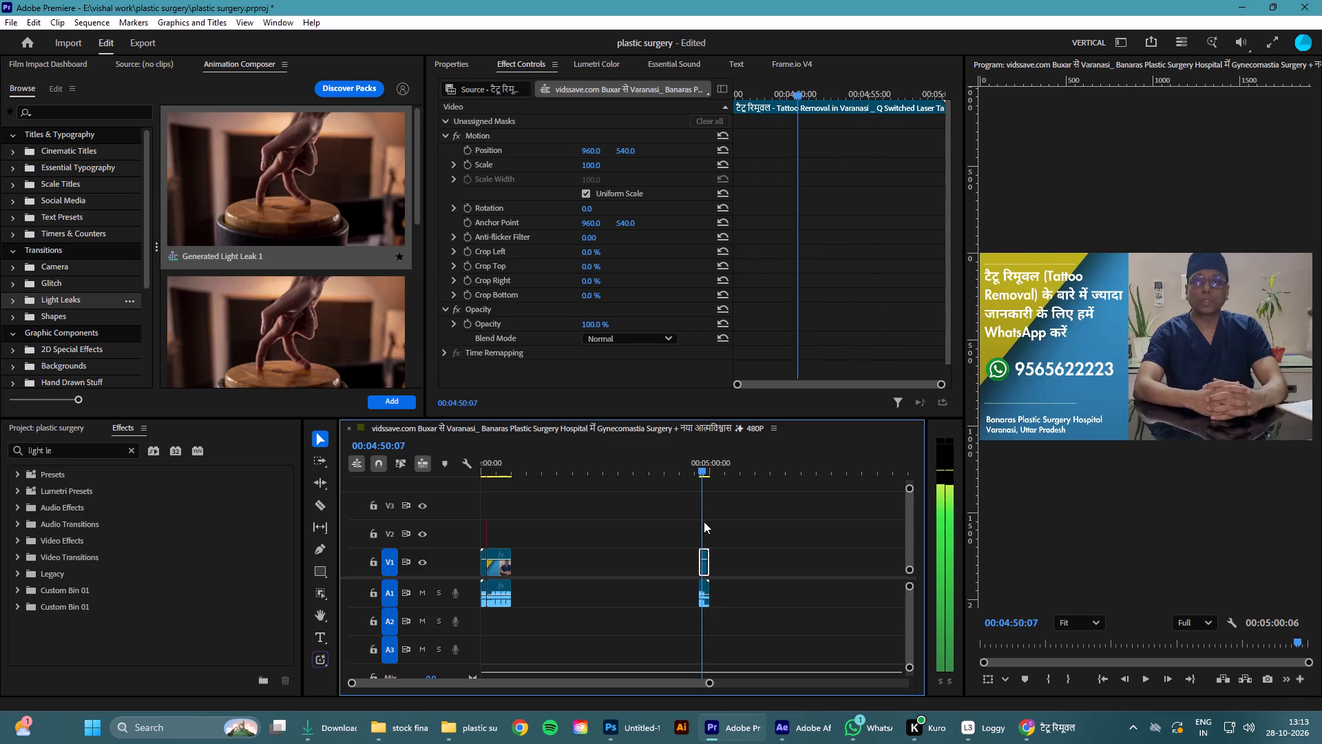
{"action": "left_click_drag", "start_coordinate": [704, 521], "coordinate": [704, 520]}
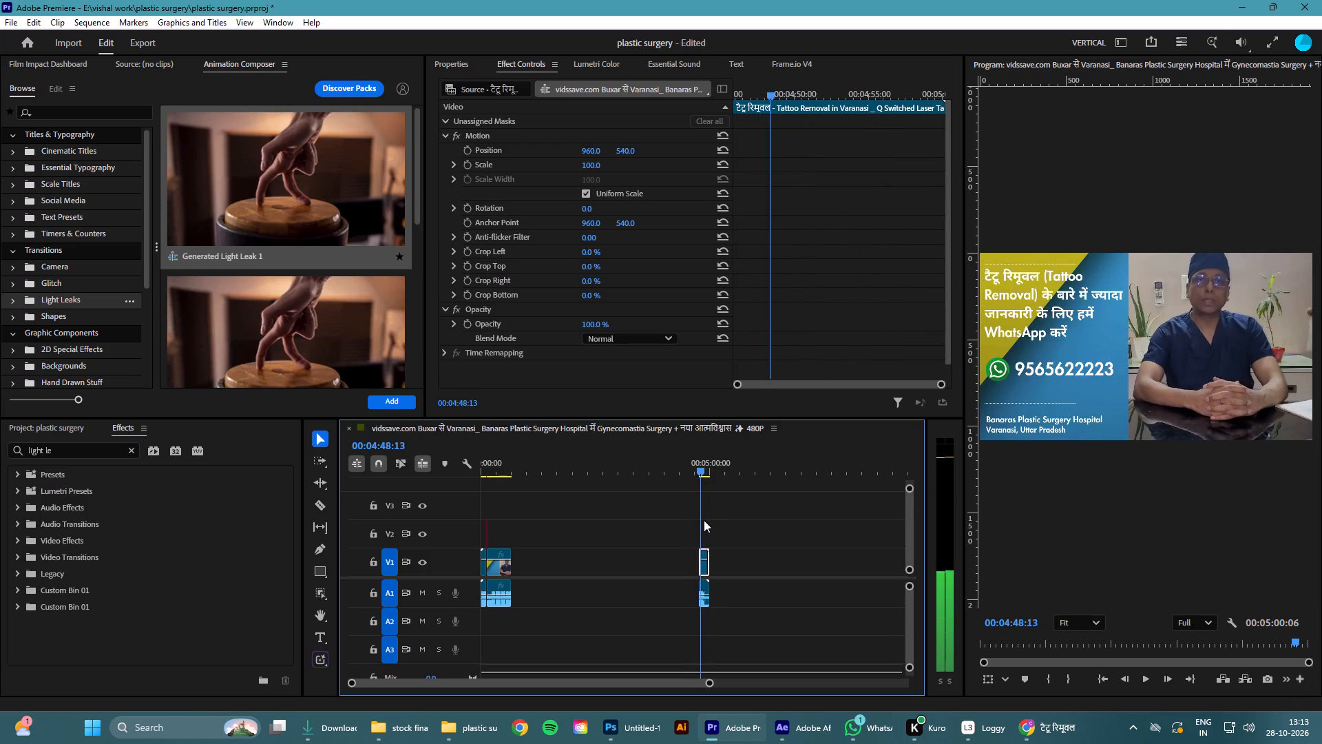
{"action": "left_click_drag", "start_coordinate": [704, 520], "coordinate": [567, 535]}
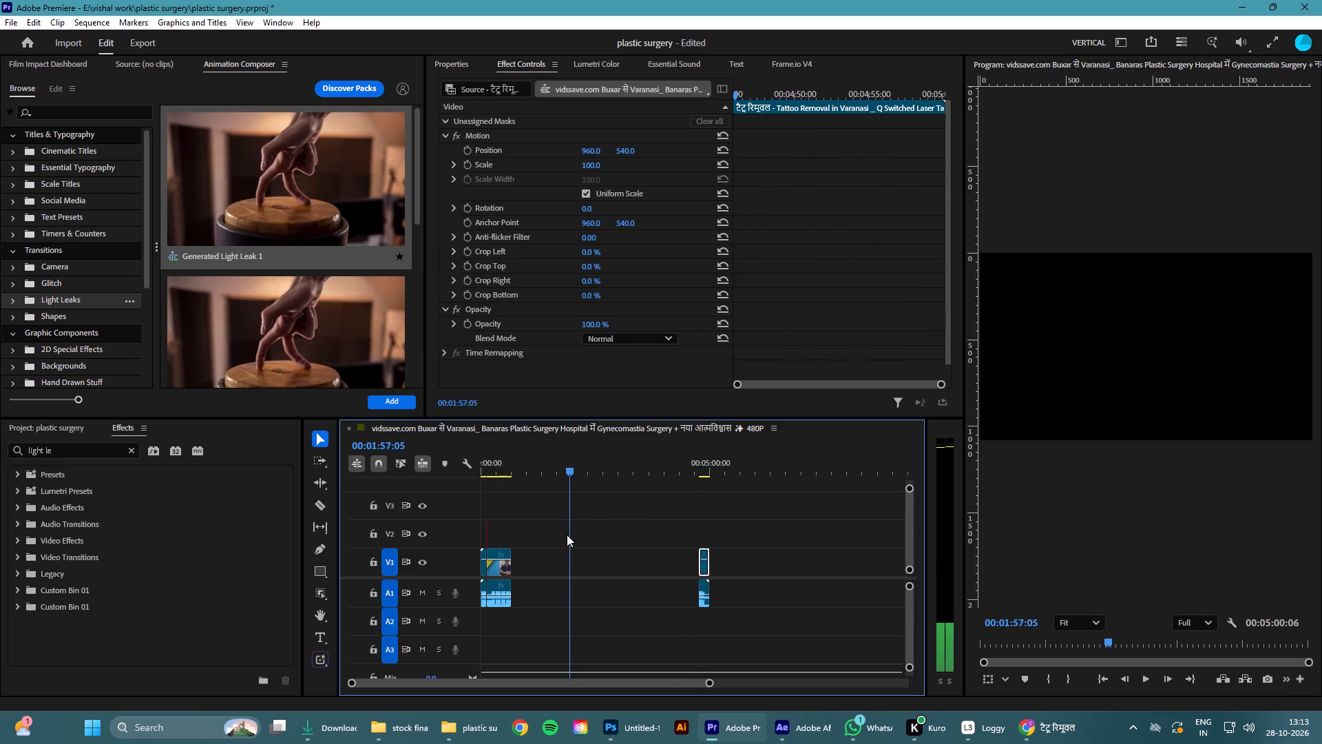
{"action": "left_click_drag", "start_coordinate": [567, 535], "coordinate": [517, 546]}
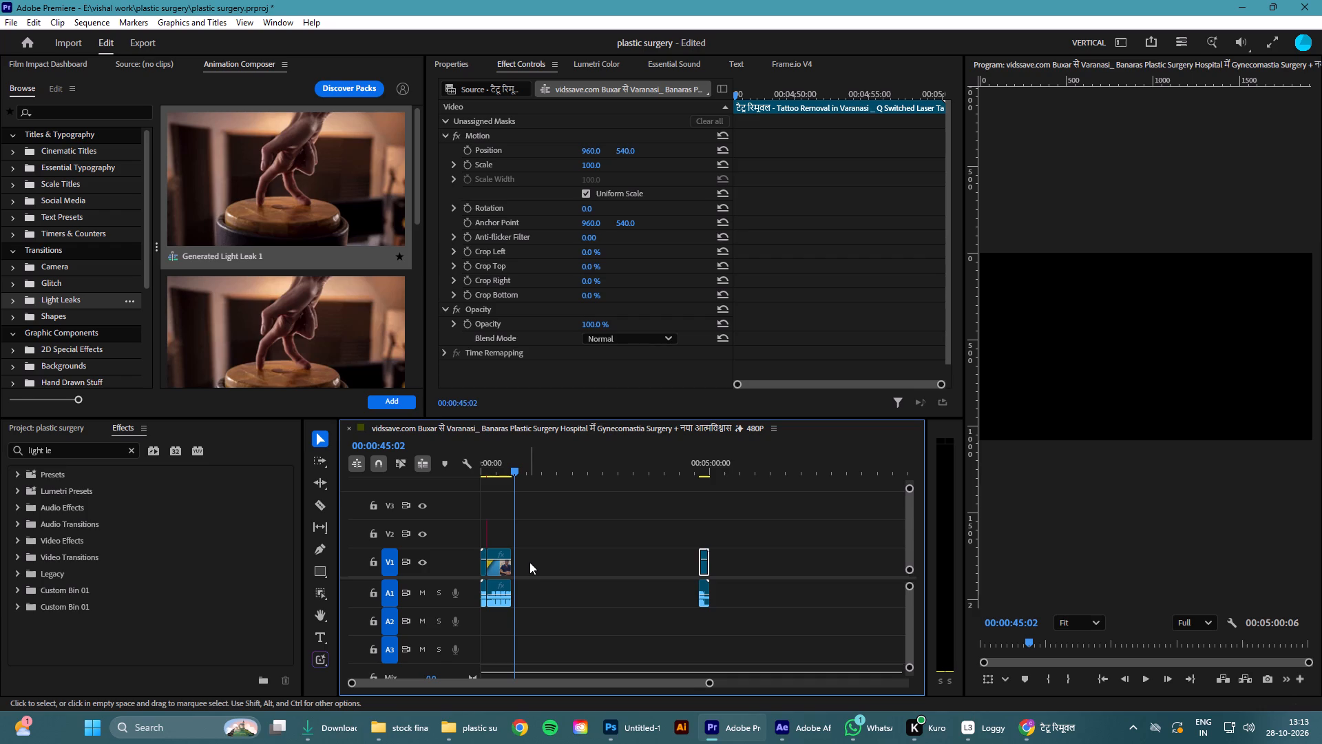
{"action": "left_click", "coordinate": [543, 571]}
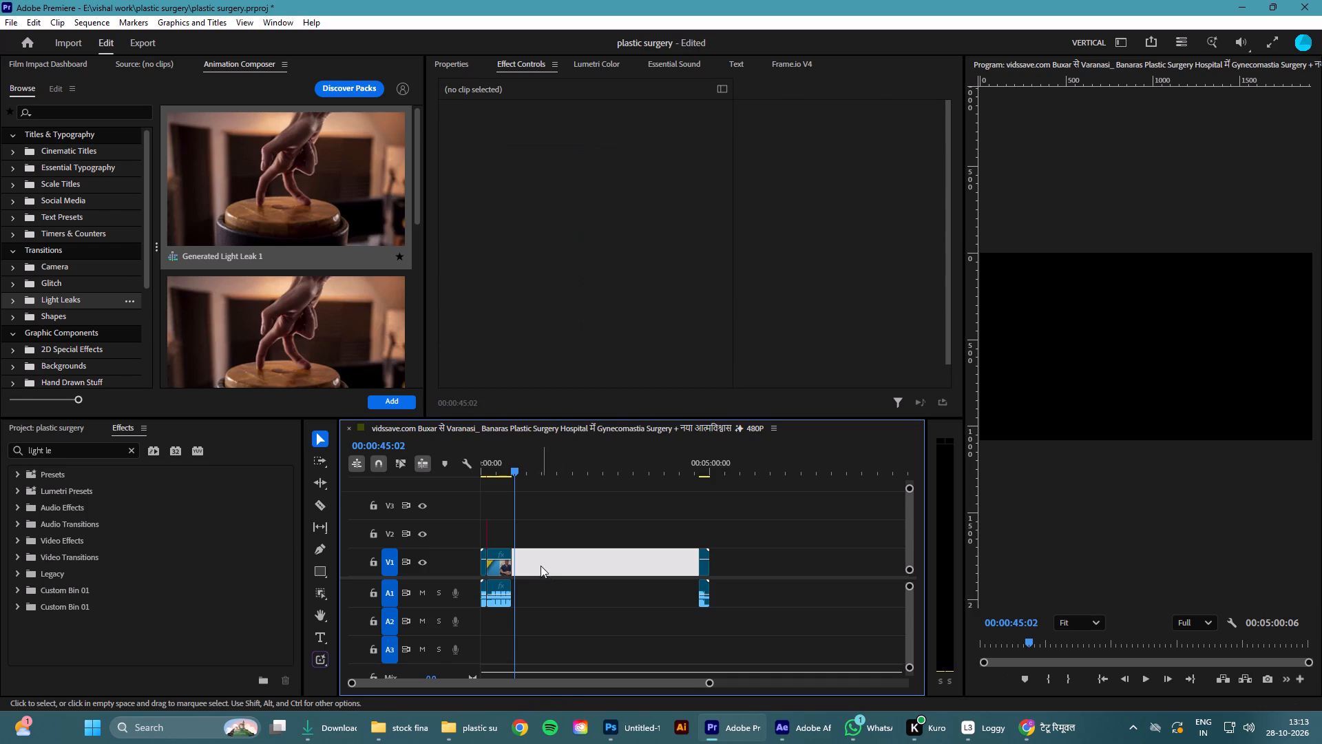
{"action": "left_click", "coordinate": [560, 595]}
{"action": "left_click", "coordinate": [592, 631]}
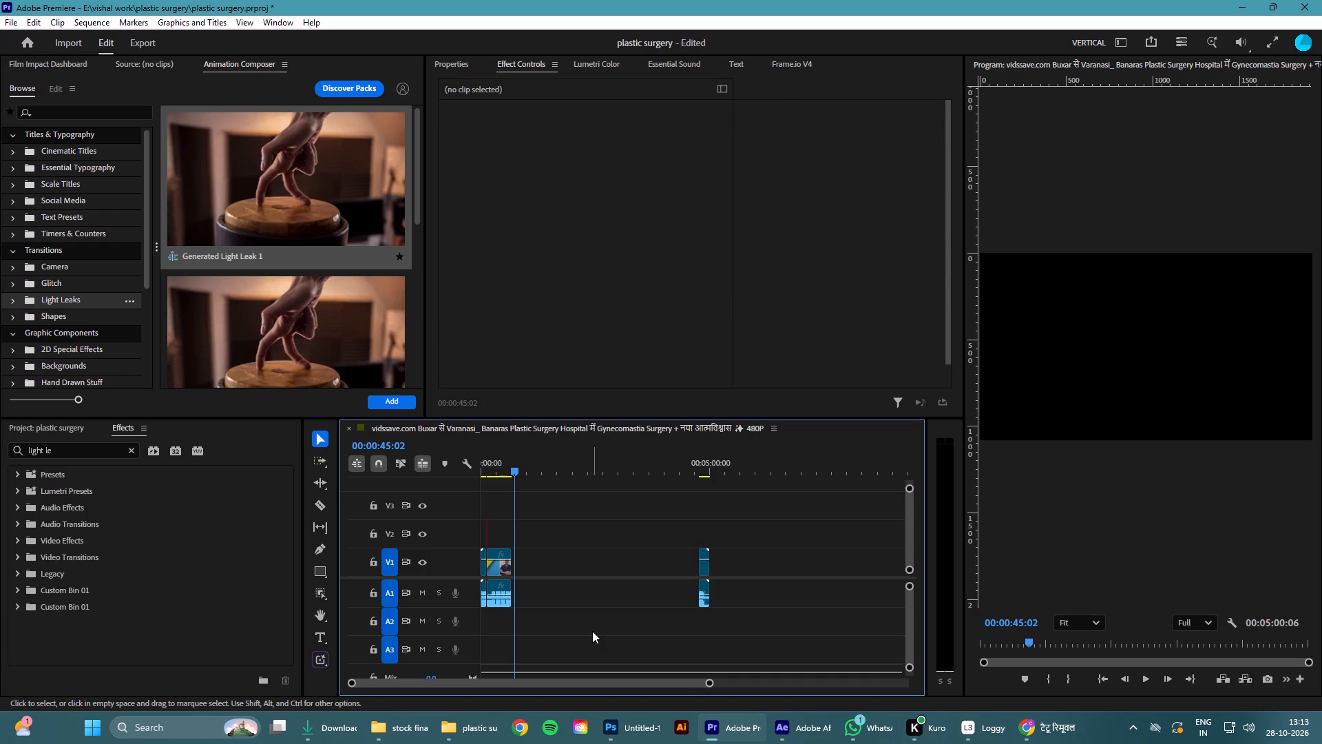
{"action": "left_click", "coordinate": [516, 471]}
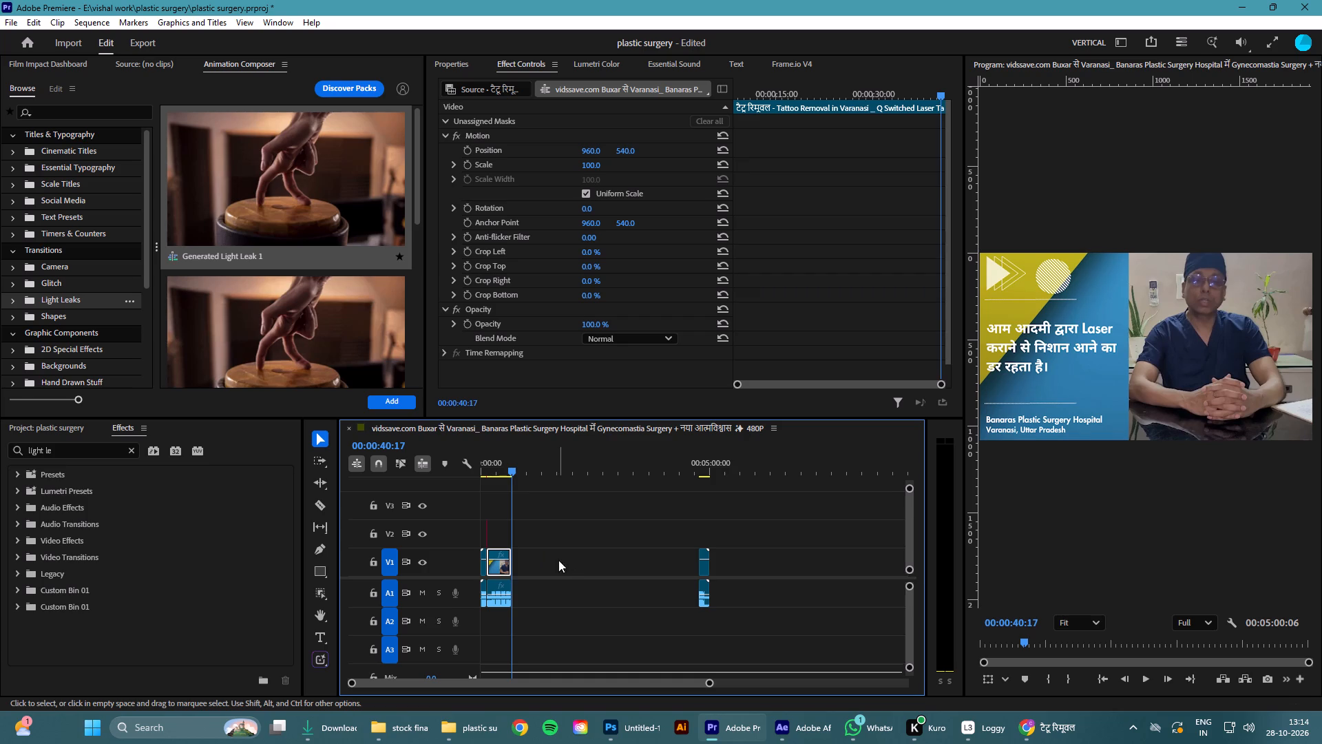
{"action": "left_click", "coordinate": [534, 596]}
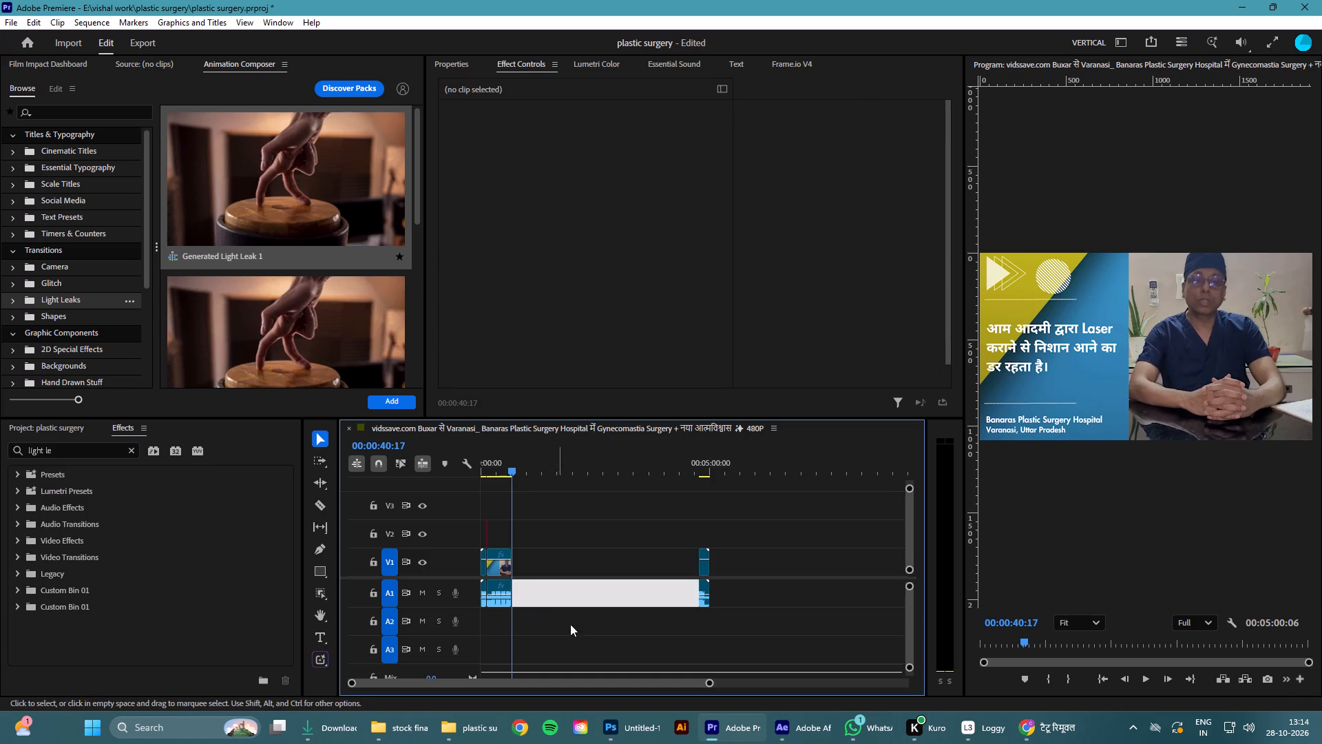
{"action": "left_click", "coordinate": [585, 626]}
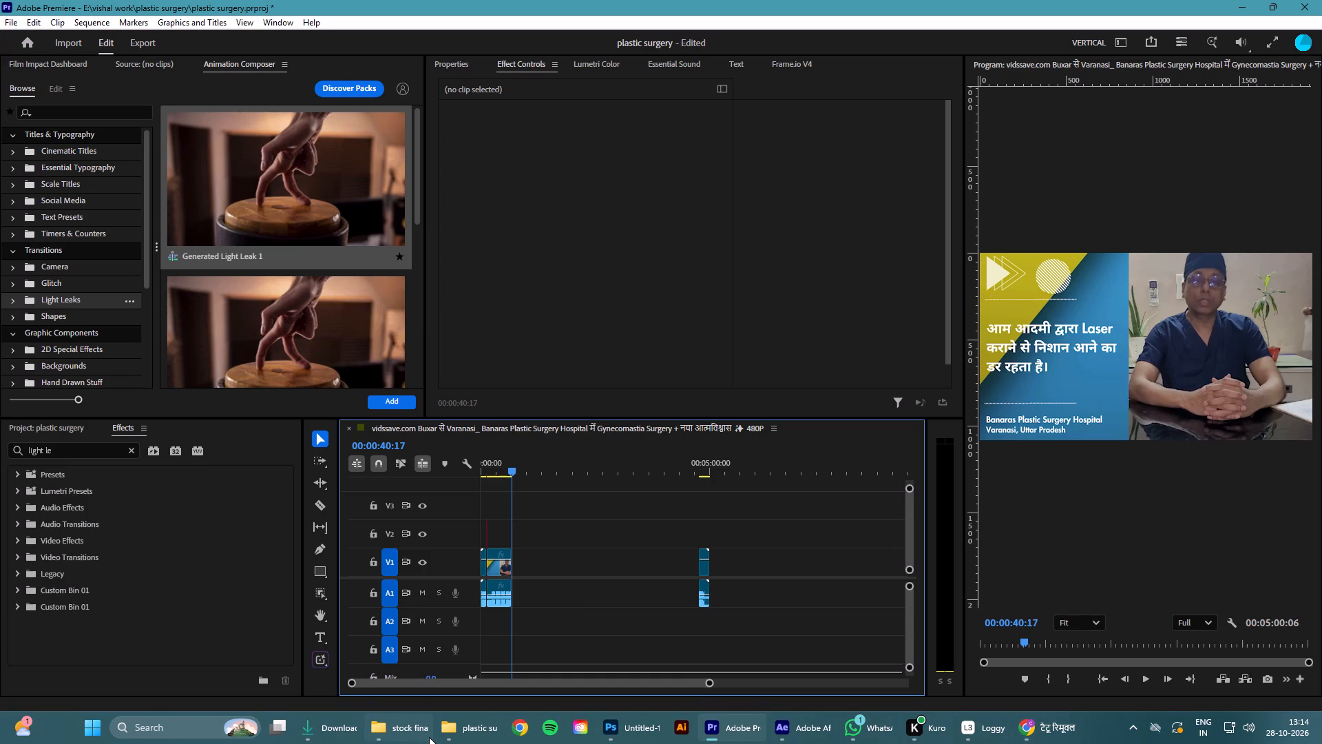
Switch to the Downloads folder in File Explorer and preview the basal cell carcinoma excision and mole removal videos.
{"action": "left_click", "coordinate": [460, 730]}
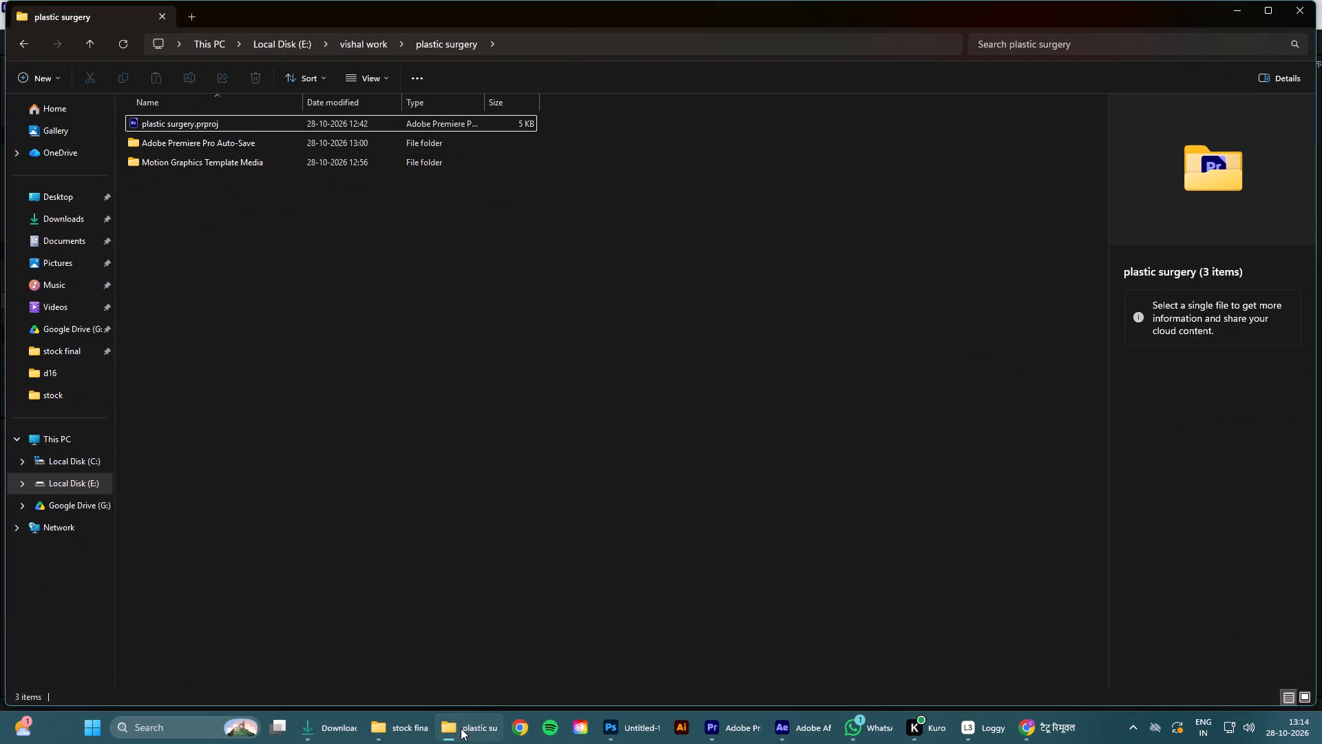
{"action": "left_click", "coordinate": [461, 728]}
{"action": "left_click", "coordinate": [334, 723]}
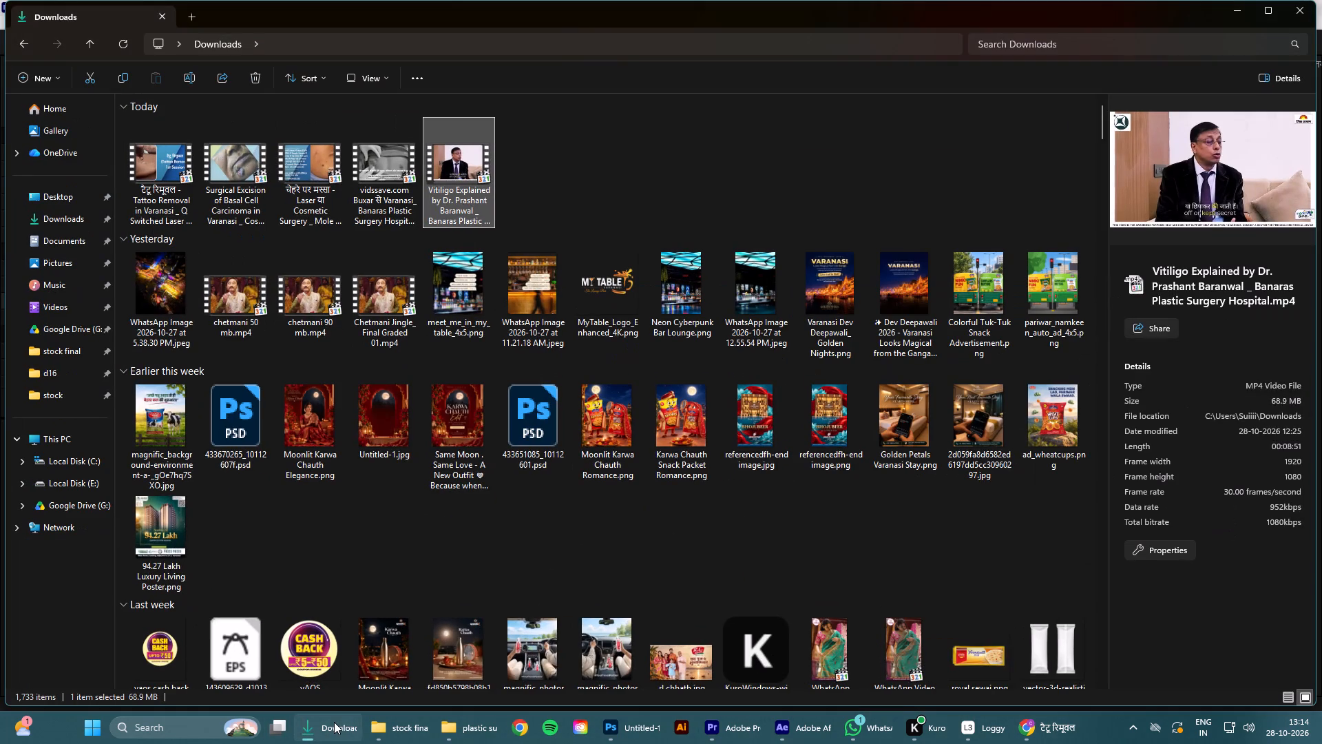
{"action": "left_click", "coordinate": [335, 730]}
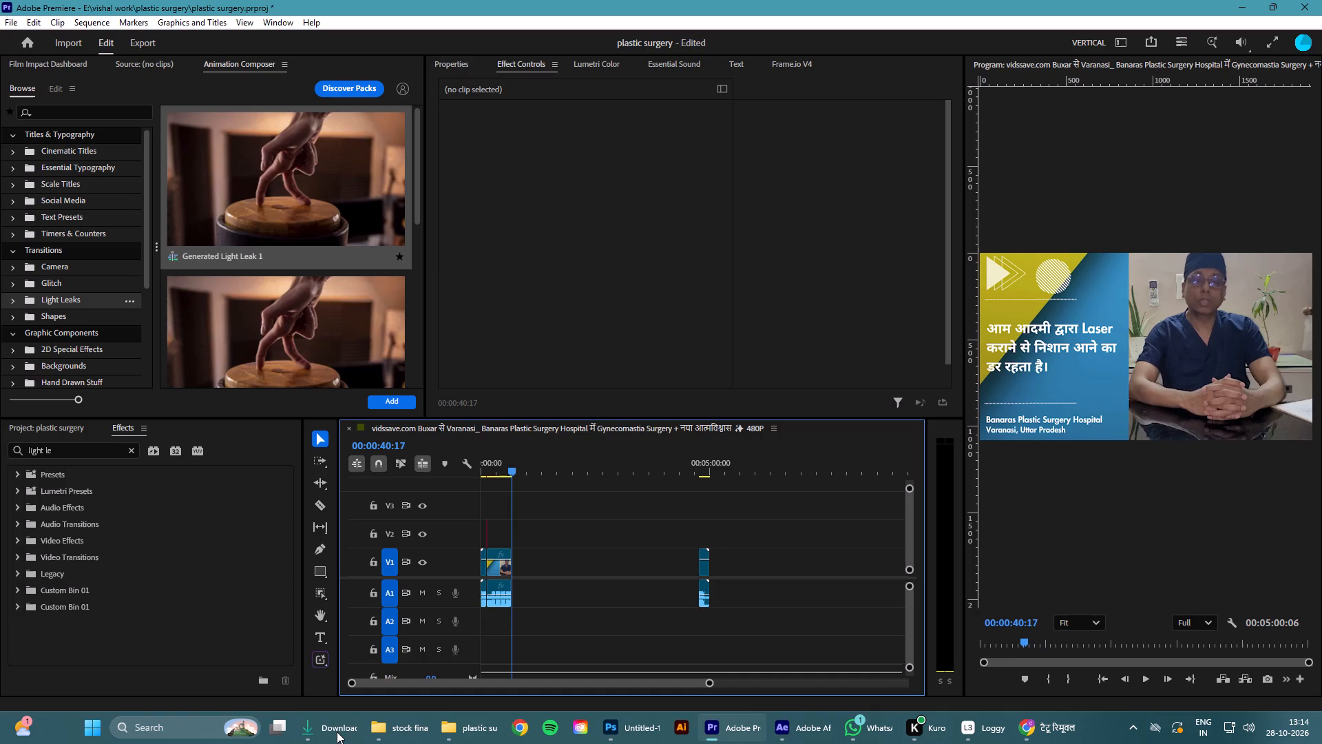
{"action": "left_click", "coordinate": [337, 732]}
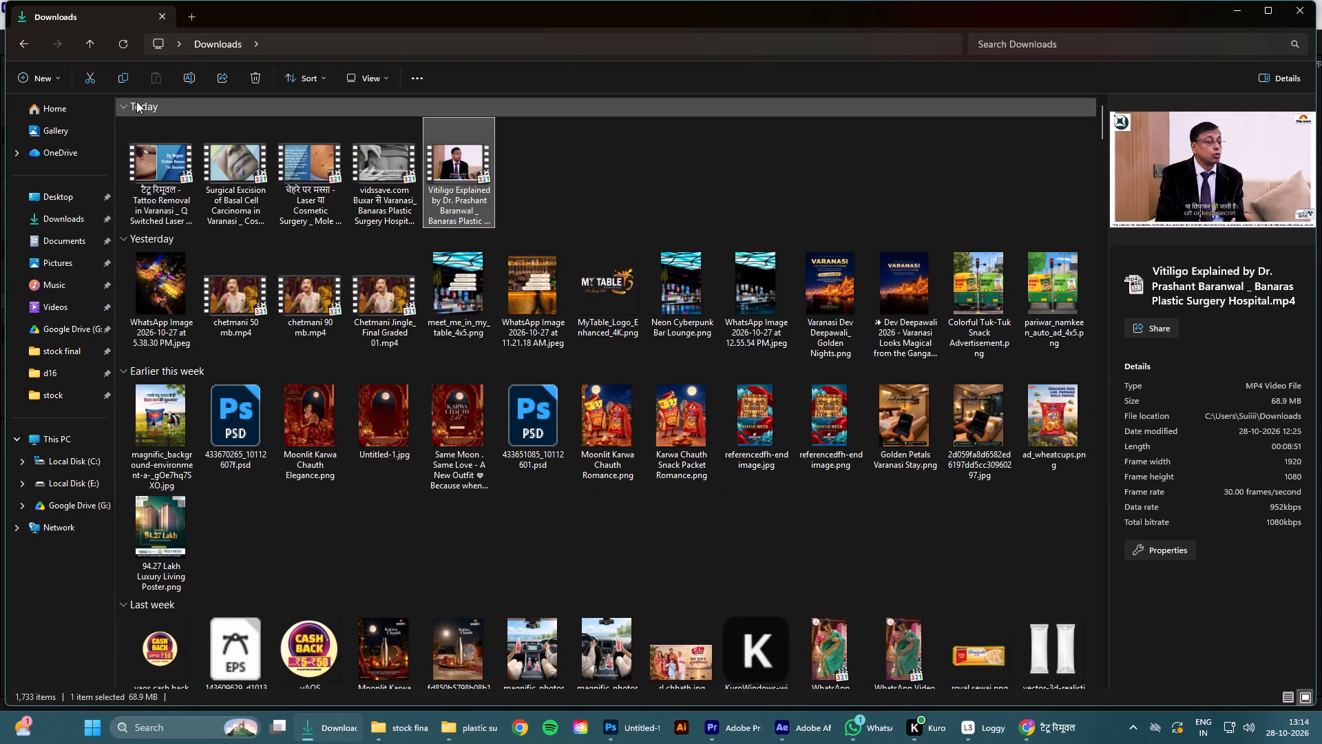
{"action": "left_click", "coordinate": [118, 39]}
{"action": "left_click", "coordinate": [171, 152]}
{"action": "double_click", "coordinate": [237, 153]}
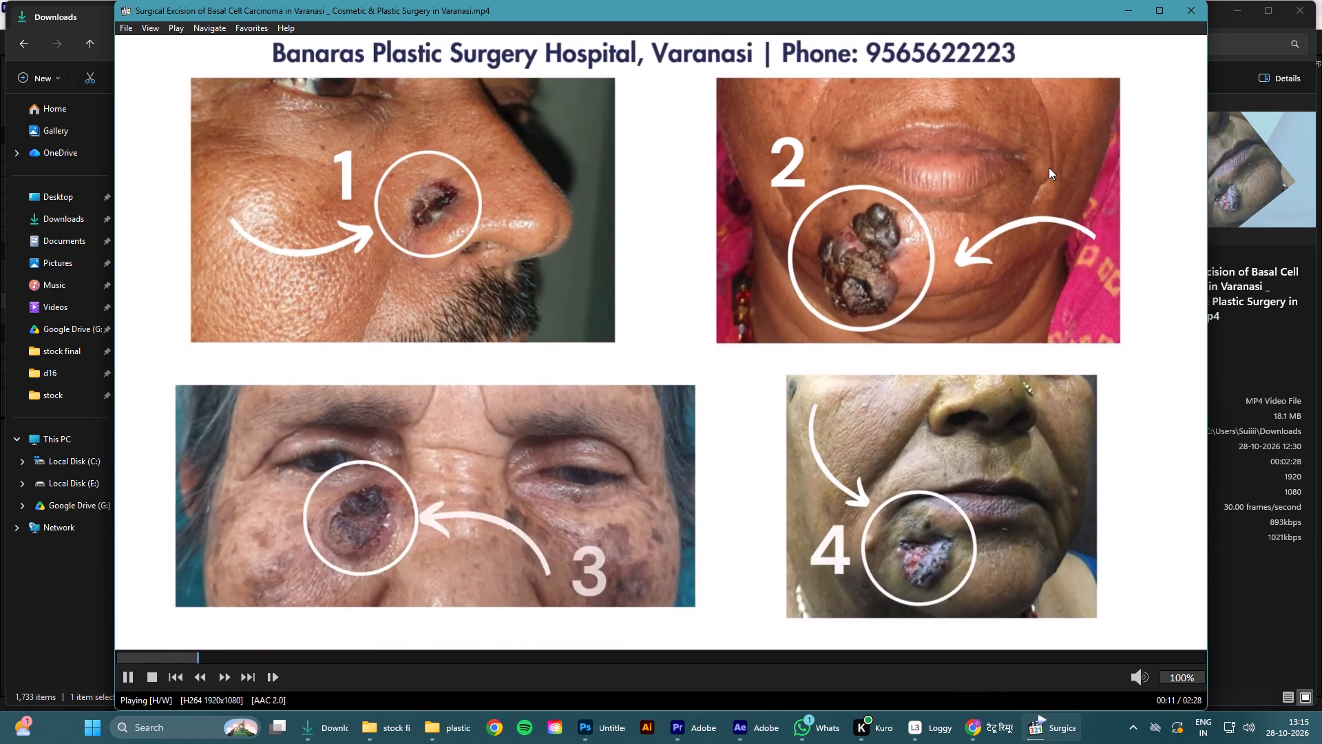
{"action": "key", "text": "space"}
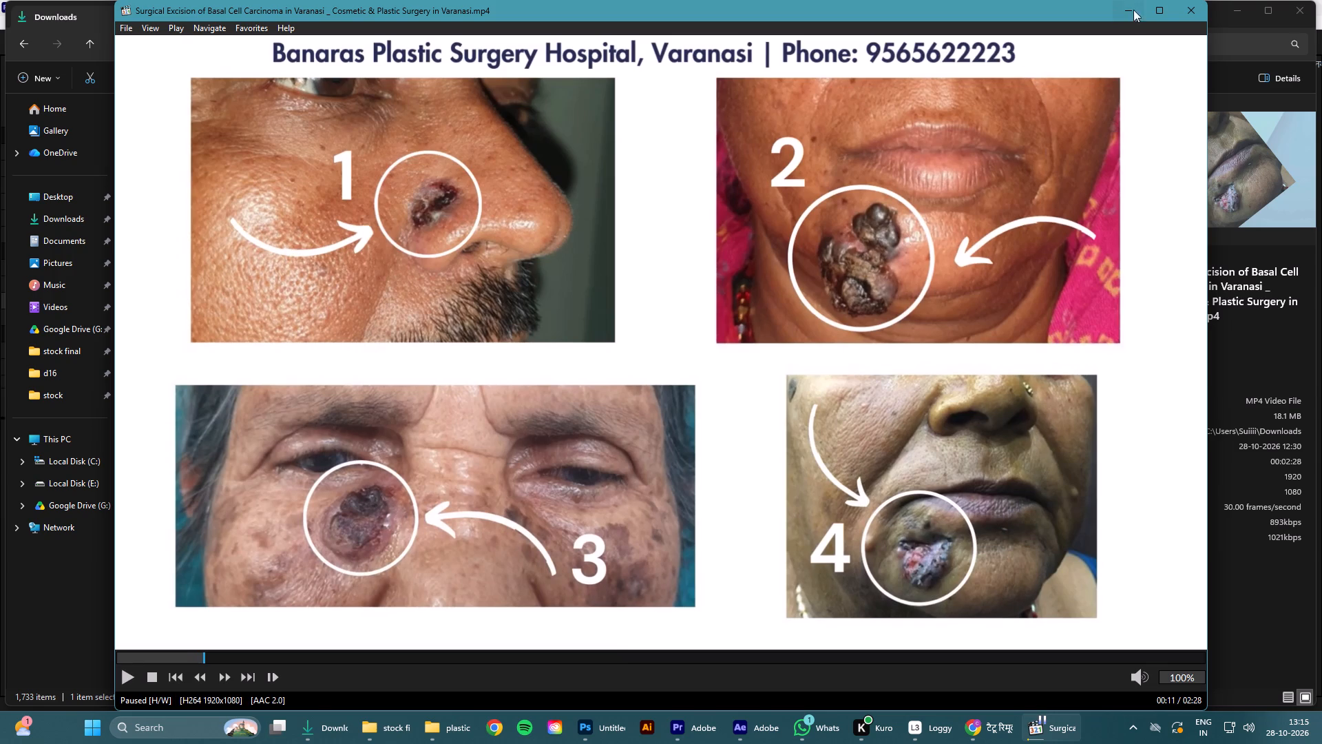
{"action": "left_click", "coordinate": [1195, 7]}
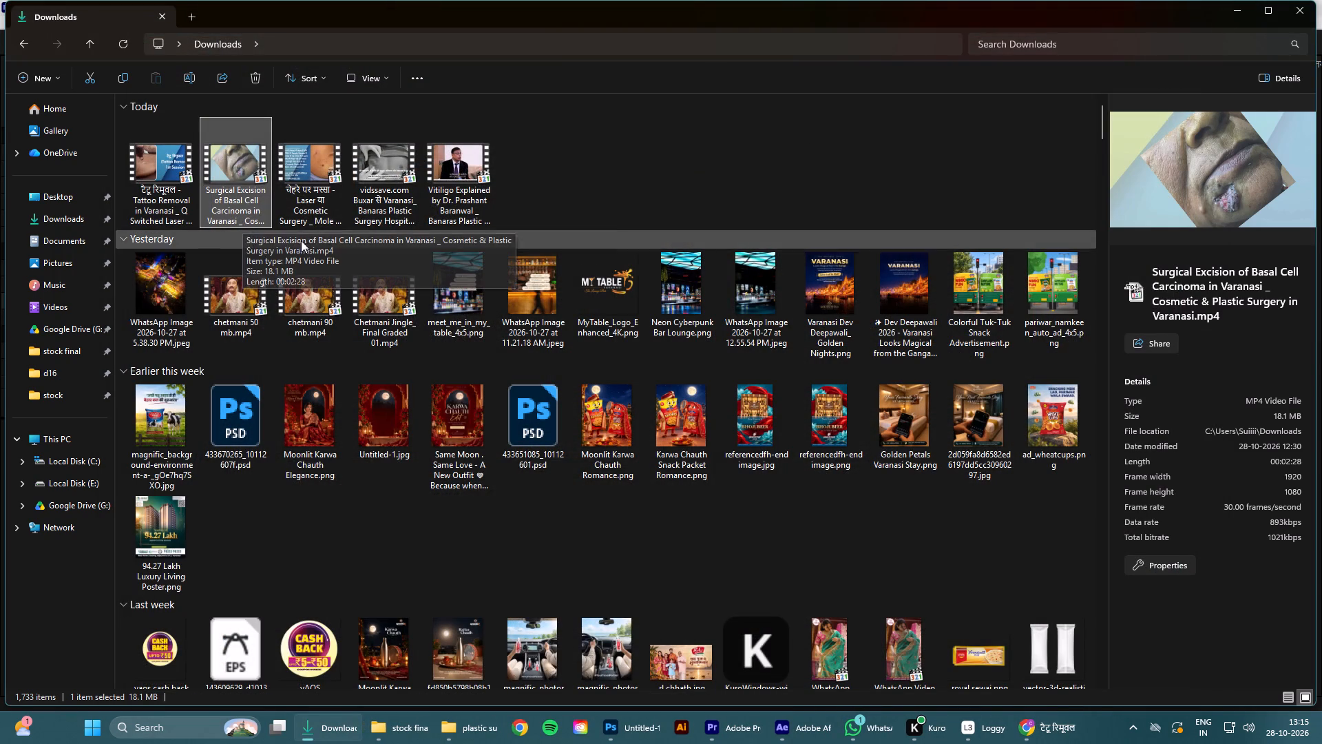
{"action": "double_click", "coordinate": [300, 157]}
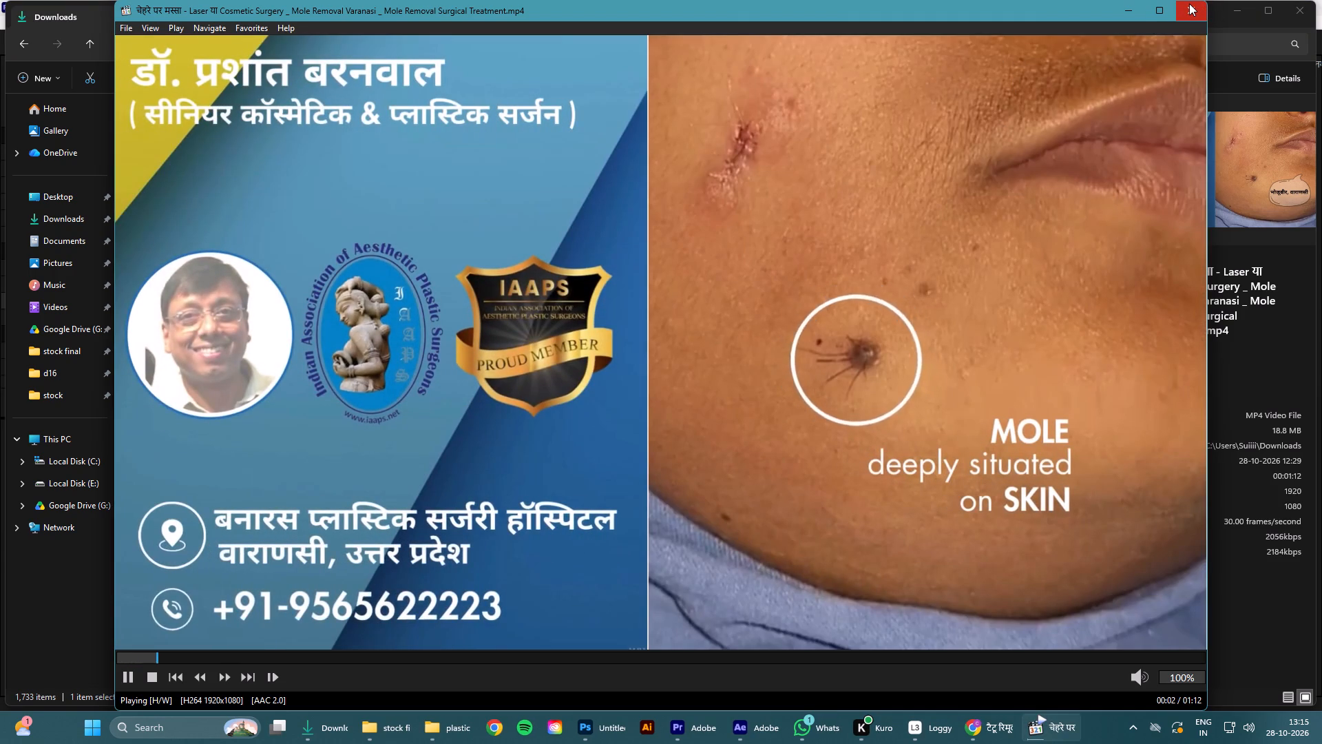
{"action": "left_click", "coordinate": [1189, 3]}
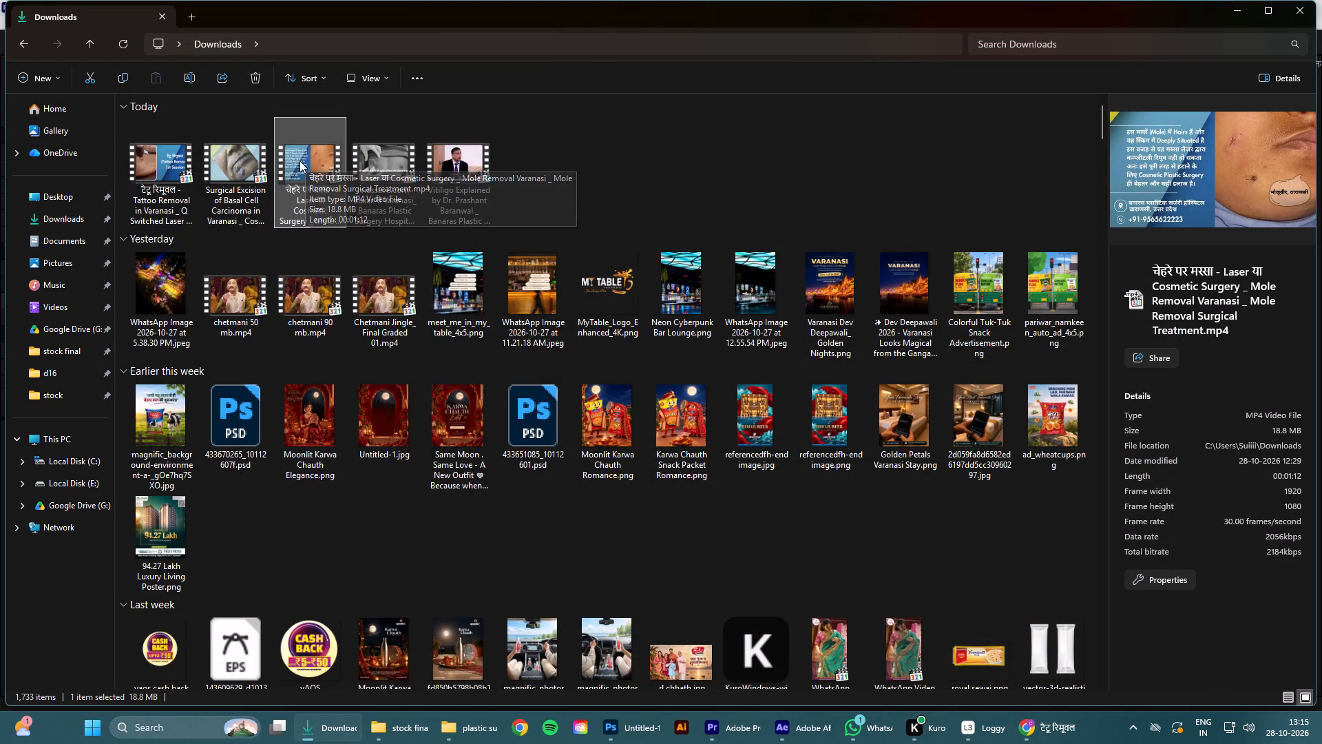
Add the mole removal video from Downloads to V1 and A1 in Premiere, directly after the tattoo removal clip at about 00:00:41.
{"action": "left_click_drag", "start_coordinate": [300, 154], "coordinate": [710, 721]}
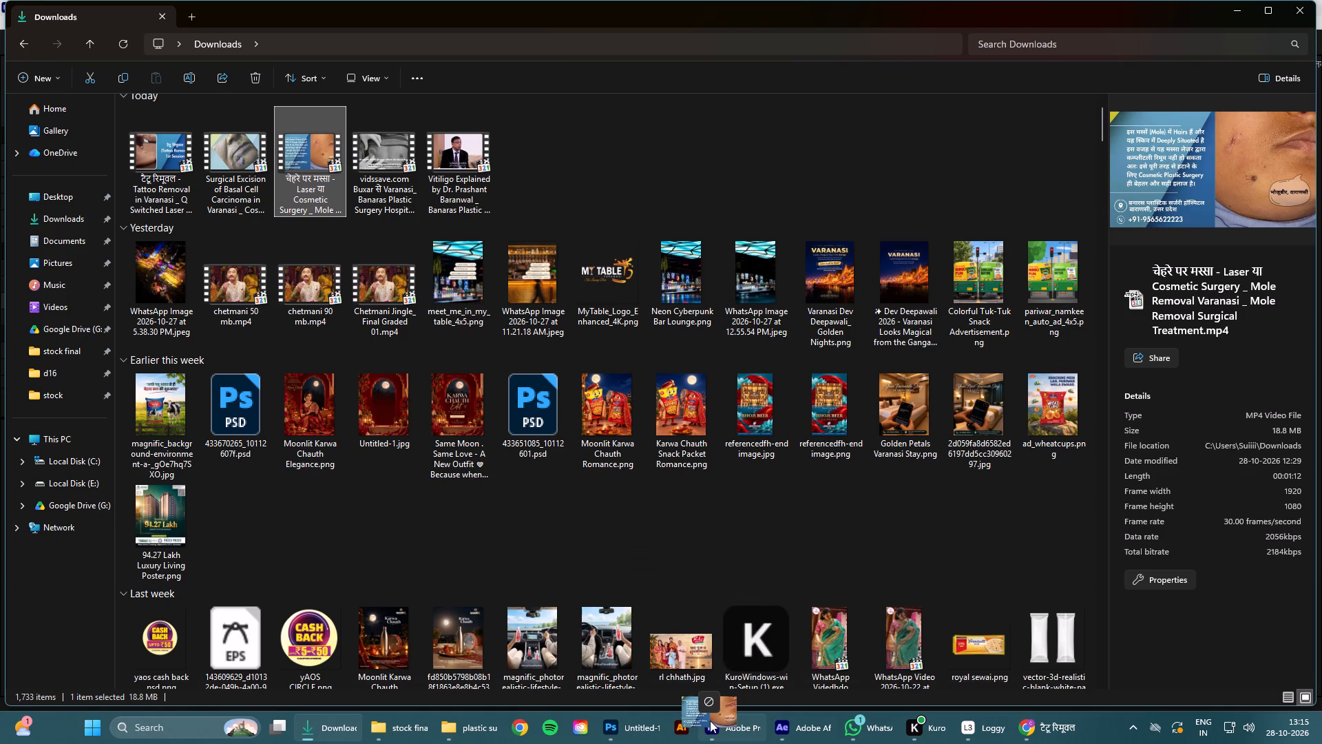
{"action": "left_click_drag", "start_coordinate": [710, 721], "coordinate": [515, 558]}
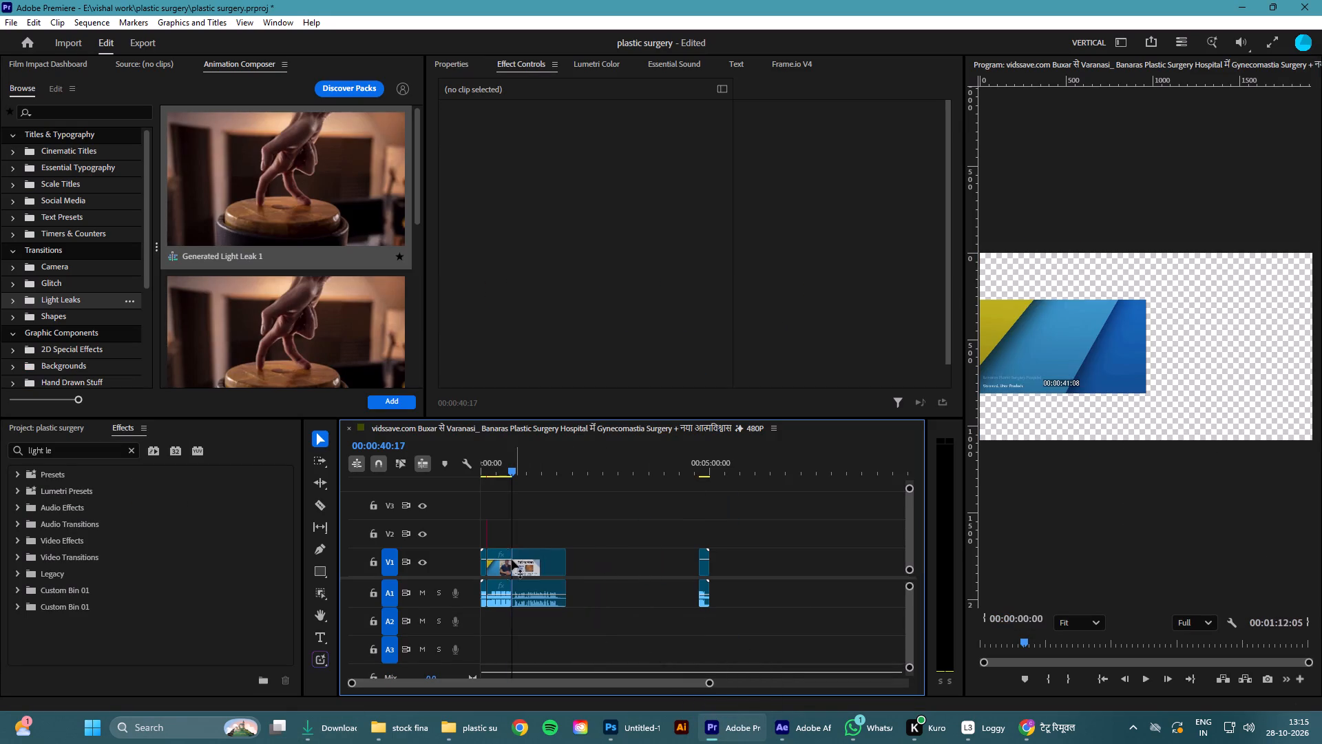
{"action": "left_click_drag", "start_coordinate": [514, 473], "coordinate": [503, 475]}
{"action": "key", "text": "space"}
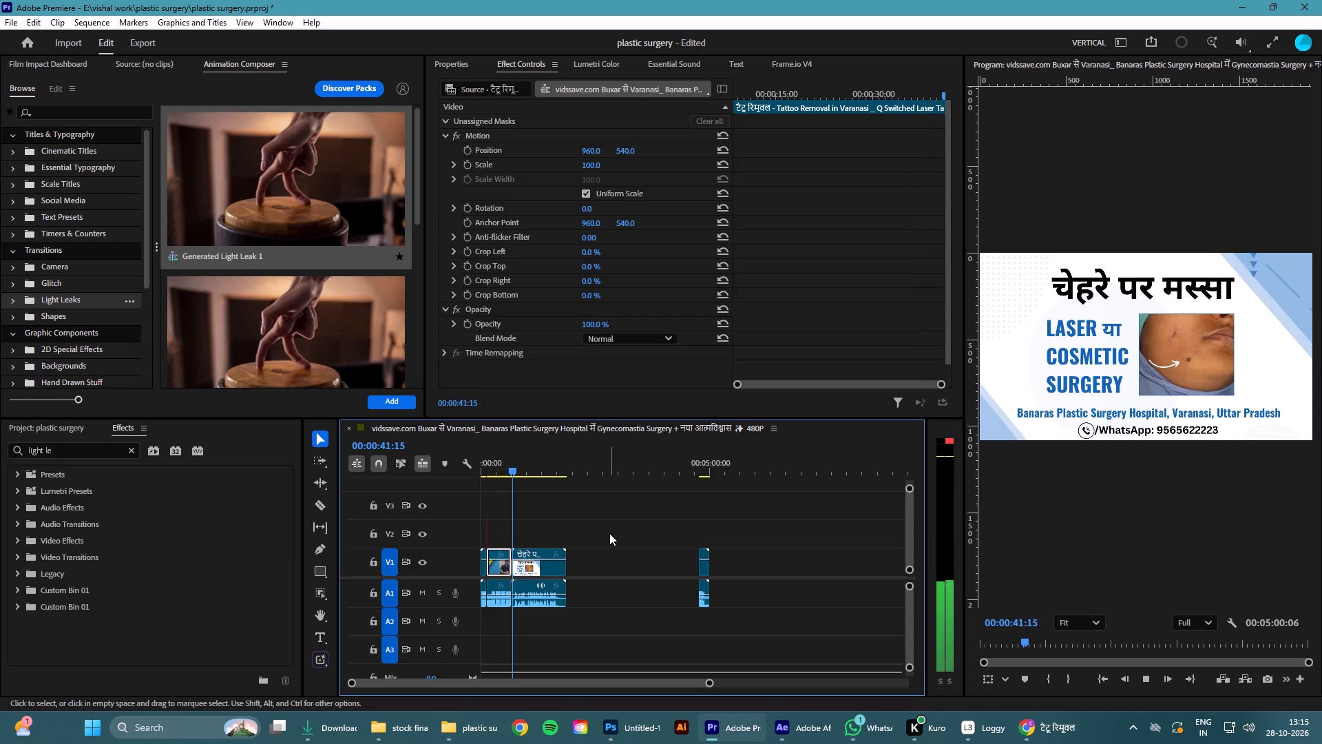
{"action": "key", "text": "space"}
{"action": "left_click", "coordinate": [512, 471]}
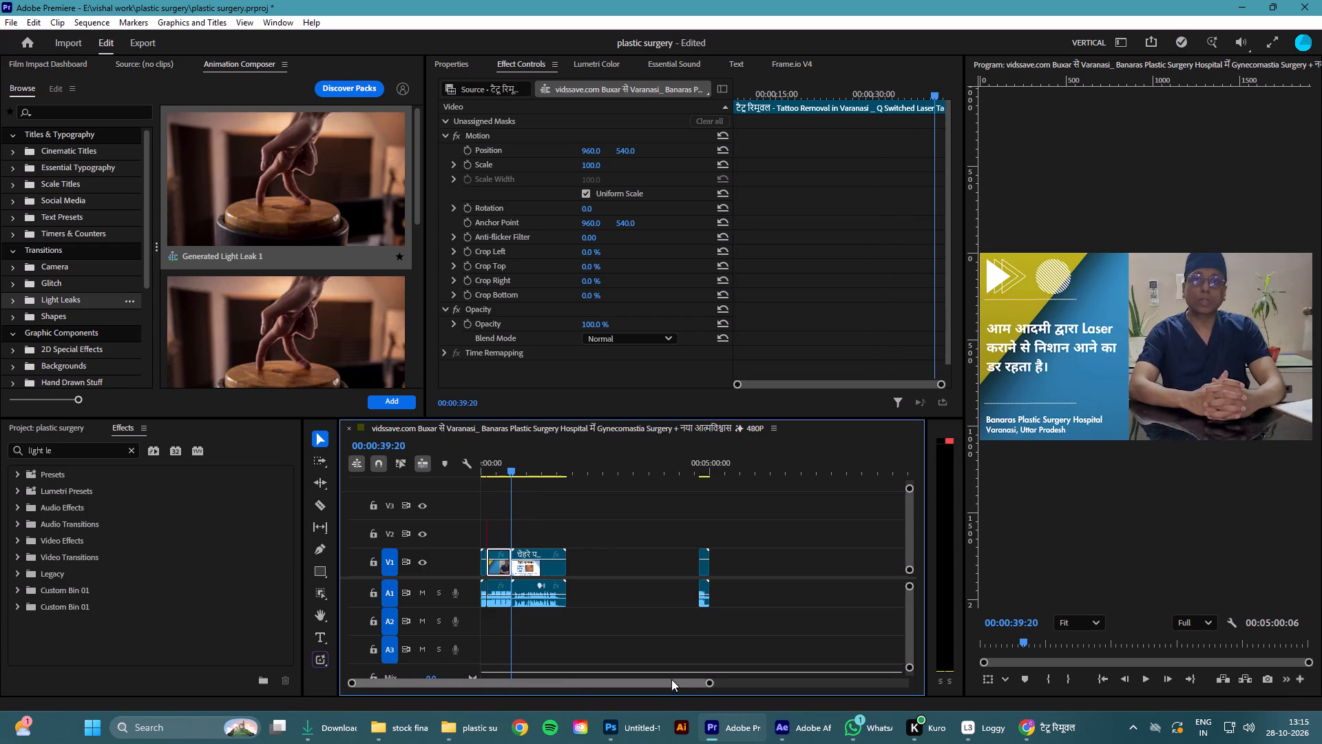
Place the playhead on the cut between the tattoo removal and mole removal clips at 00:00:41:09, with no clip selected.
{"action": "left_click_drag", "start_coordinate": [711, 679], "coordinate": [539, 680]}
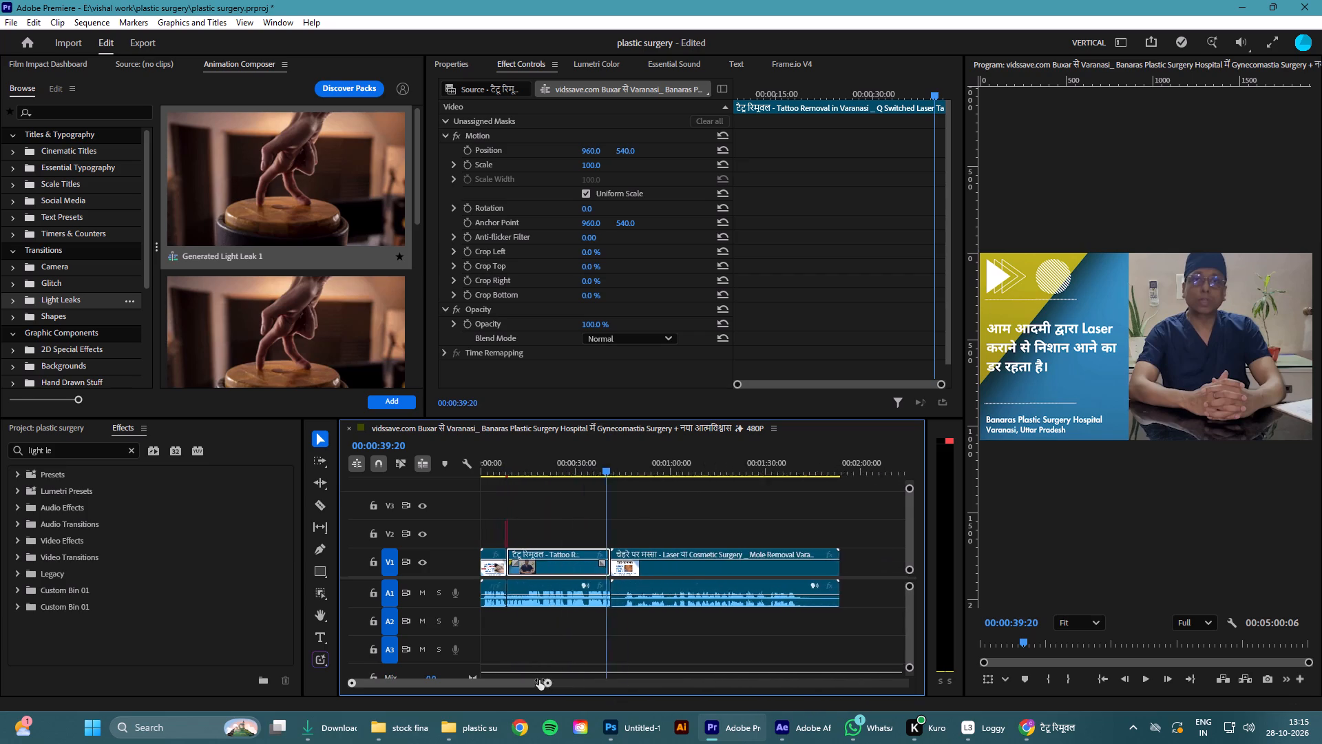
{"action": "left_click_drag", "start_coordinate": [539, 680], "coordinate": [410, 673]}
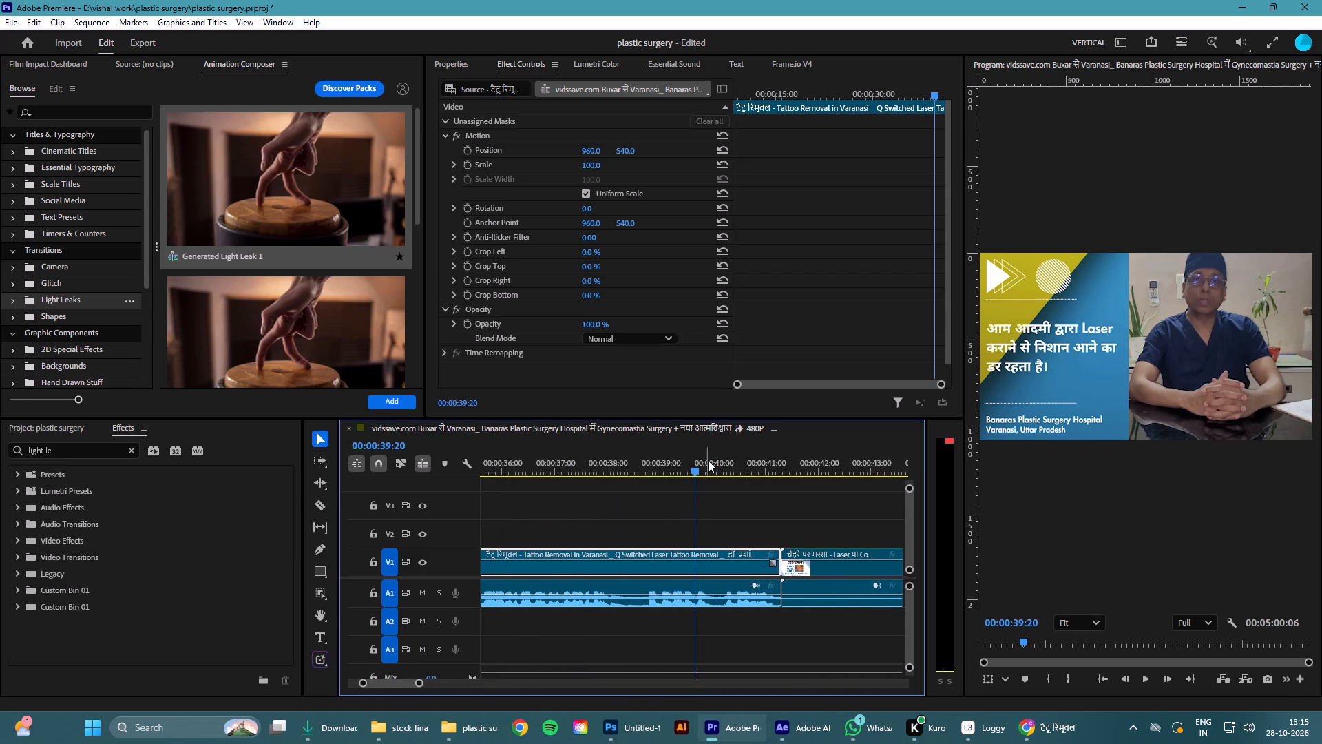
{"action": "left_click_drag", "start_coordinate": [692, 468], "coordinate": [781, 486]}
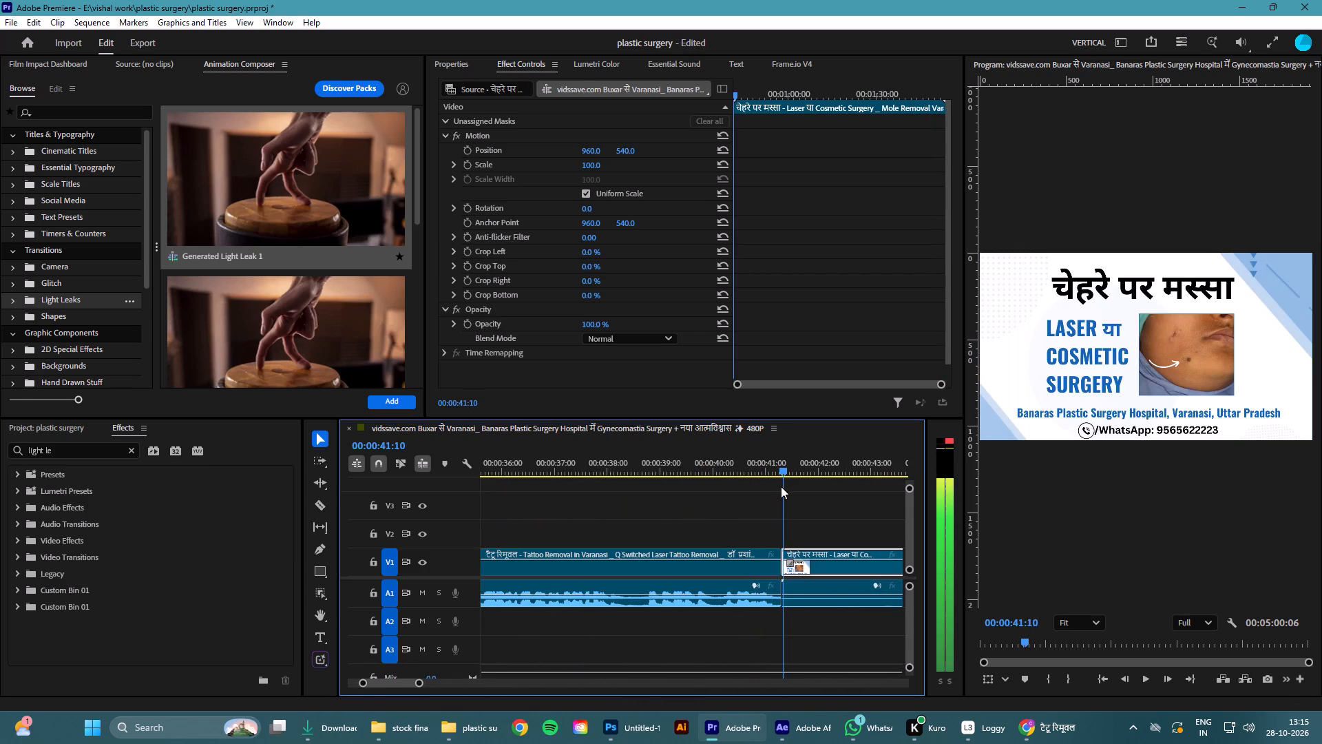
{"action": "left_click_drag", "start_coordinate": [781, 486], "coordinate": [778, 489]}
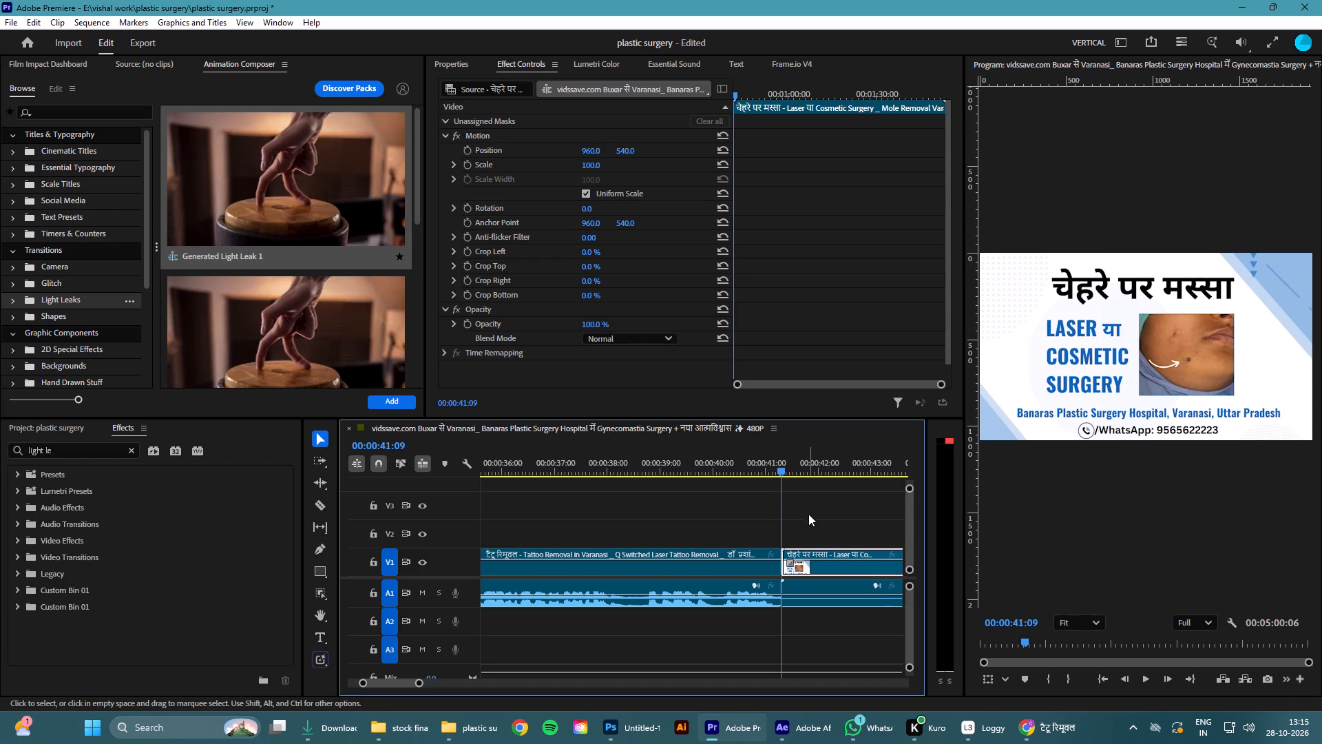
{"action": "left_click", "coordinate": [817, 532]}
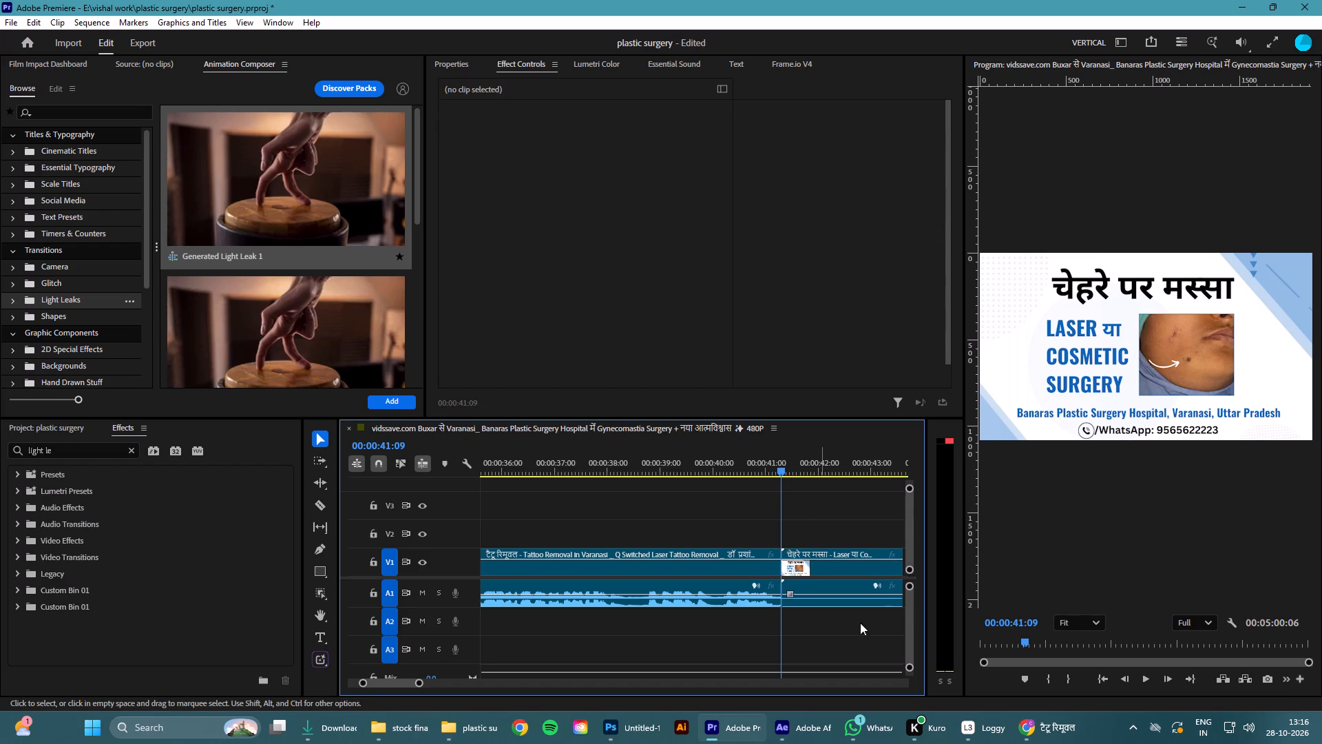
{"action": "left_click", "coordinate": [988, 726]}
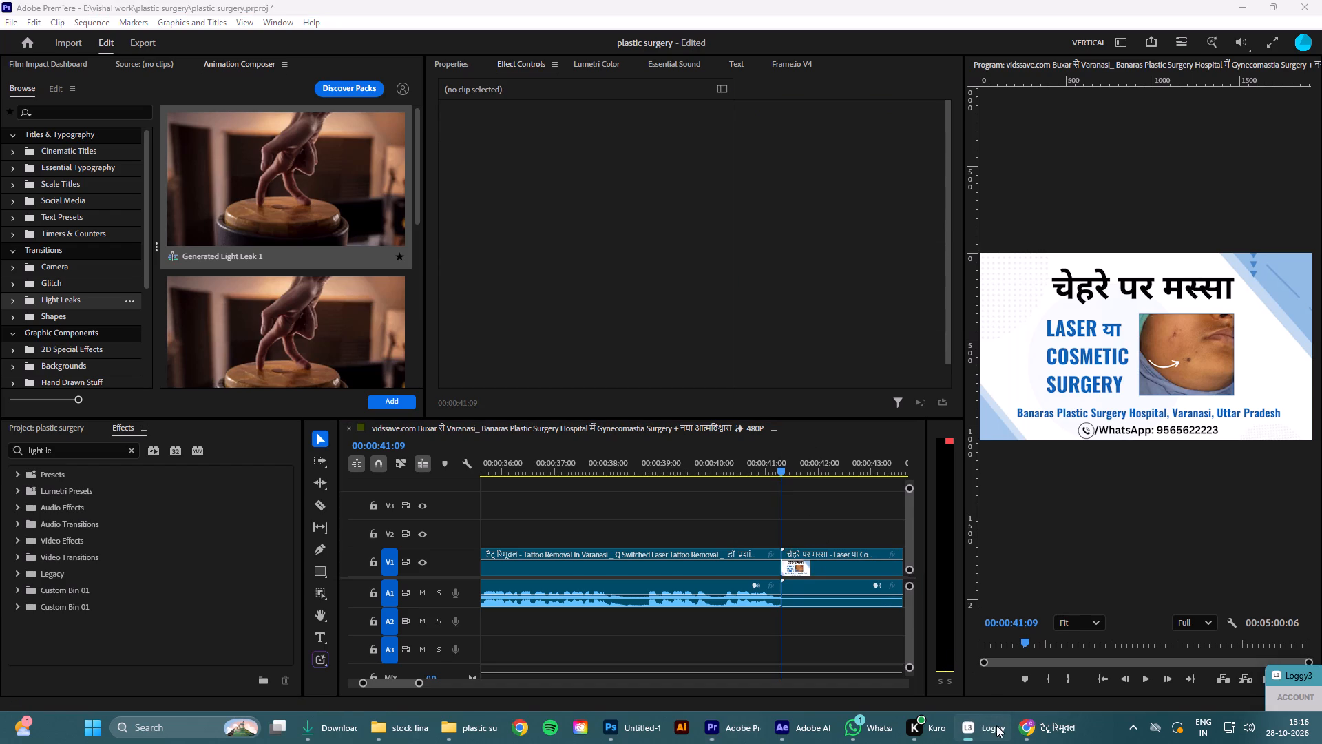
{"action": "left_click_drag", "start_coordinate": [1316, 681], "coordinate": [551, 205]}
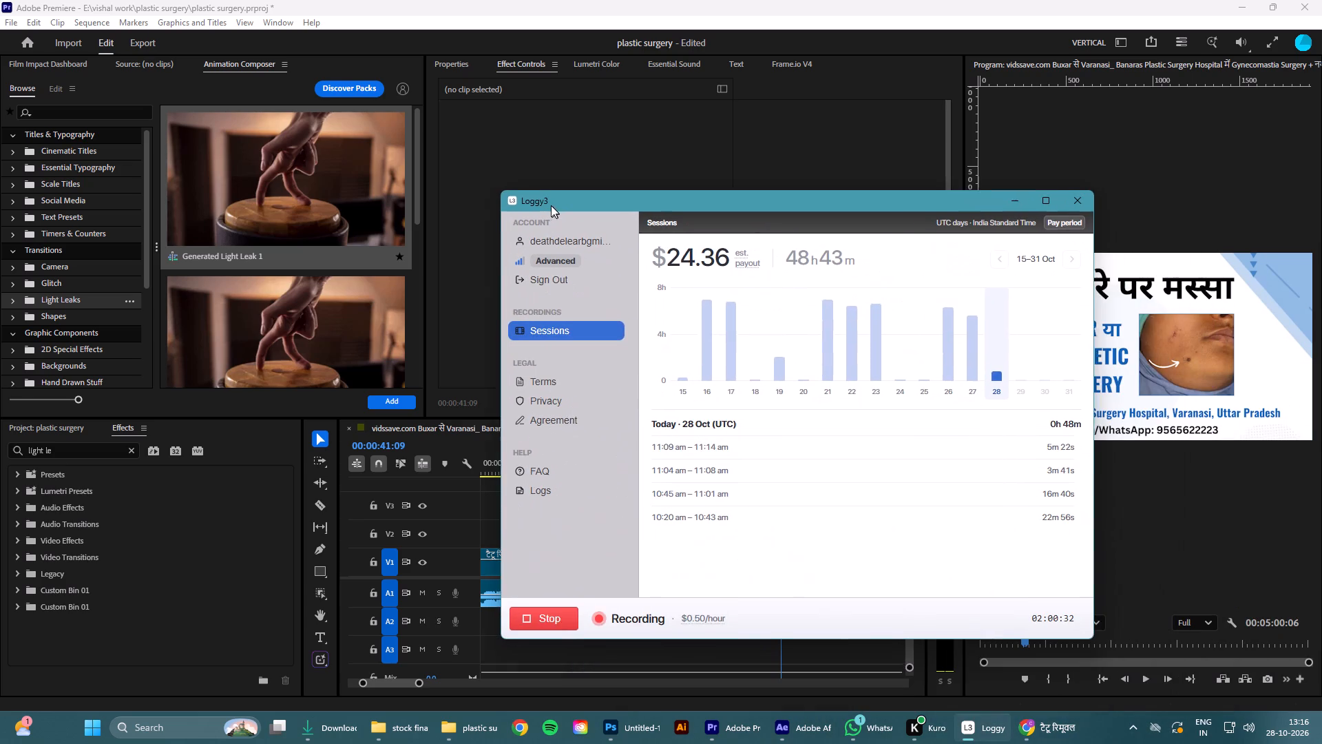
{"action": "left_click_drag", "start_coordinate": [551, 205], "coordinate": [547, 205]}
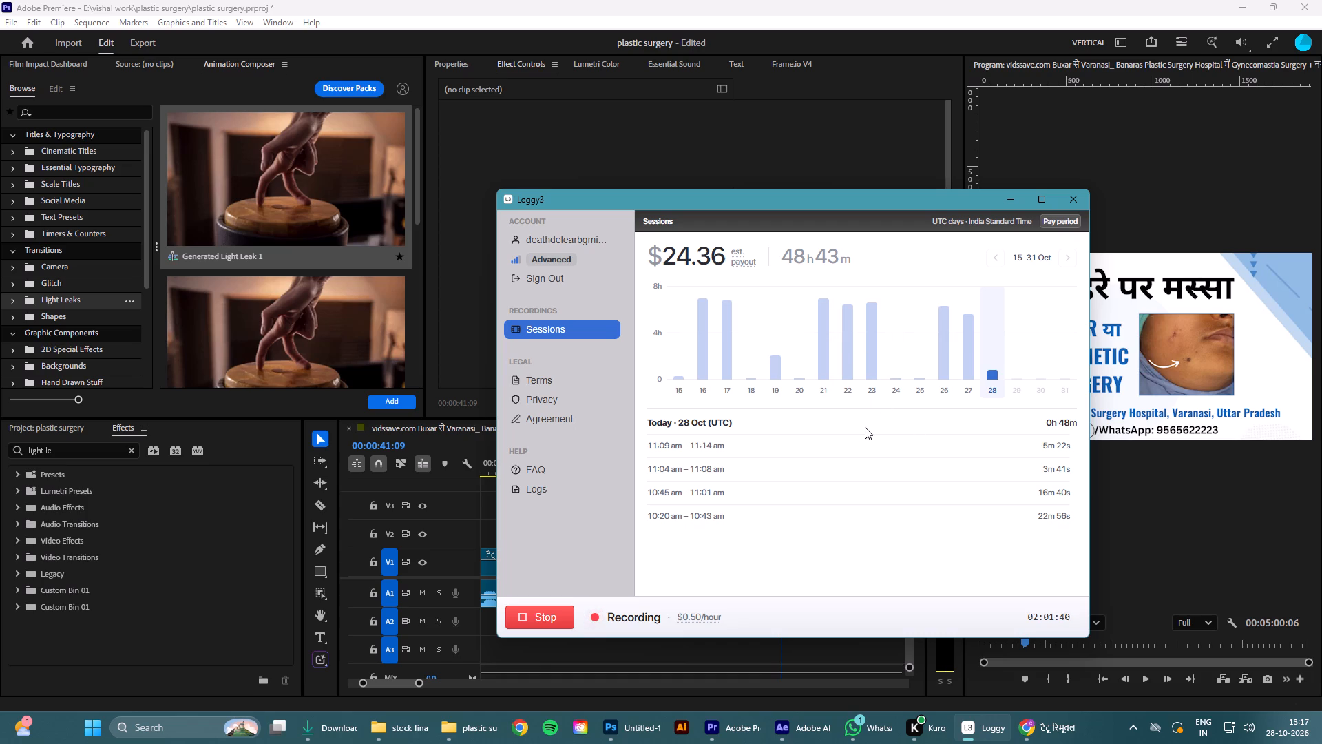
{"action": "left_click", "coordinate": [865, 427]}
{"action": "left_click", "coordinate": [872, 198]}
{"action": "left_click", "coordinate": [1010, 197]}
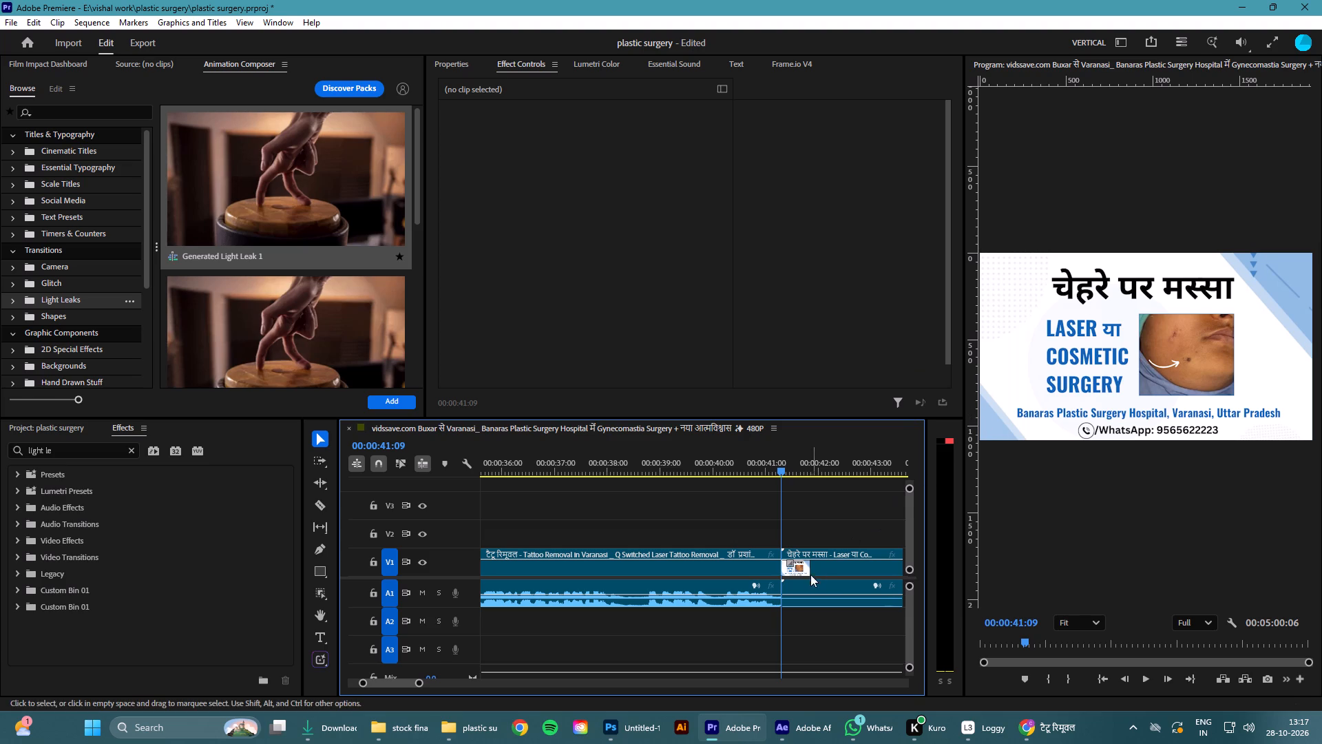
Add the Generated Light Leak 1 transition over the cut between the tattoo removal and mole removal clips.
{"action": "left_click", "coordinate": [818, 568]}
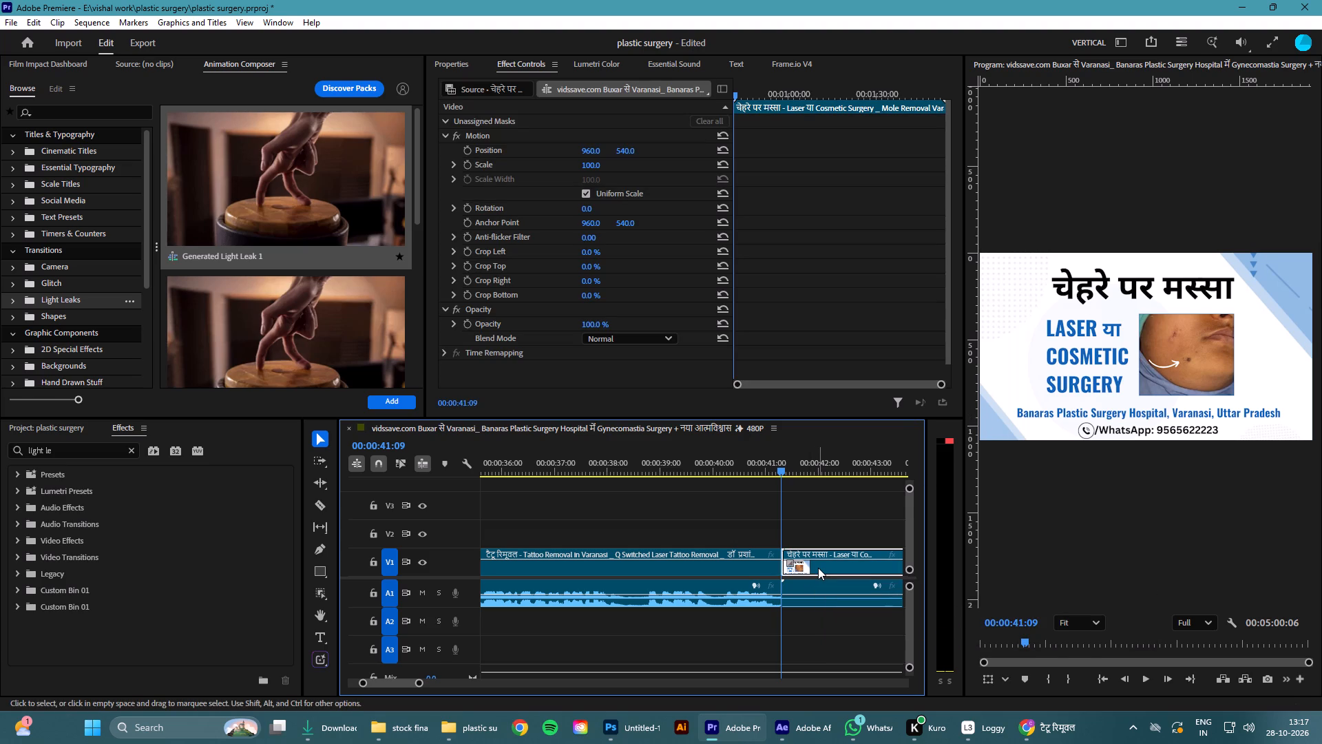
{"action": "left_click", "coordinate": [808, 534]}
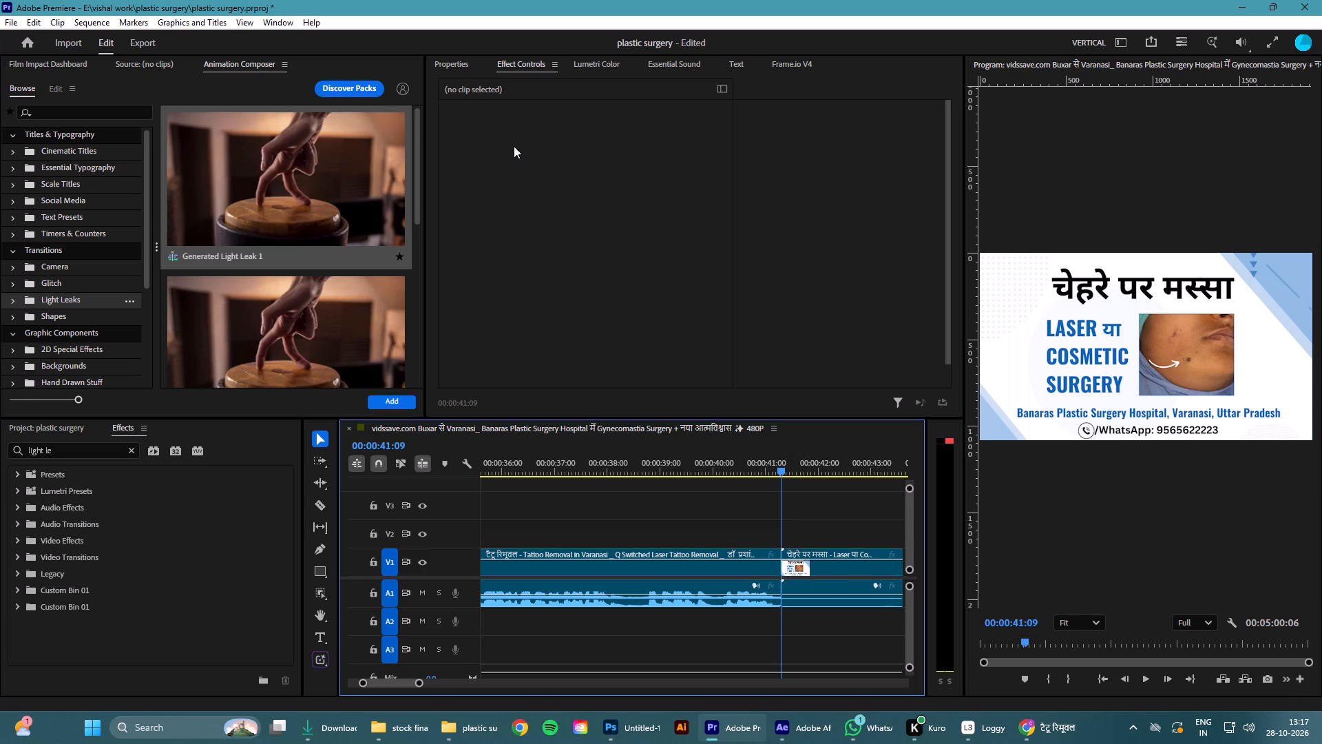
{"action": "left_click", "coordinate": [304, 235]}
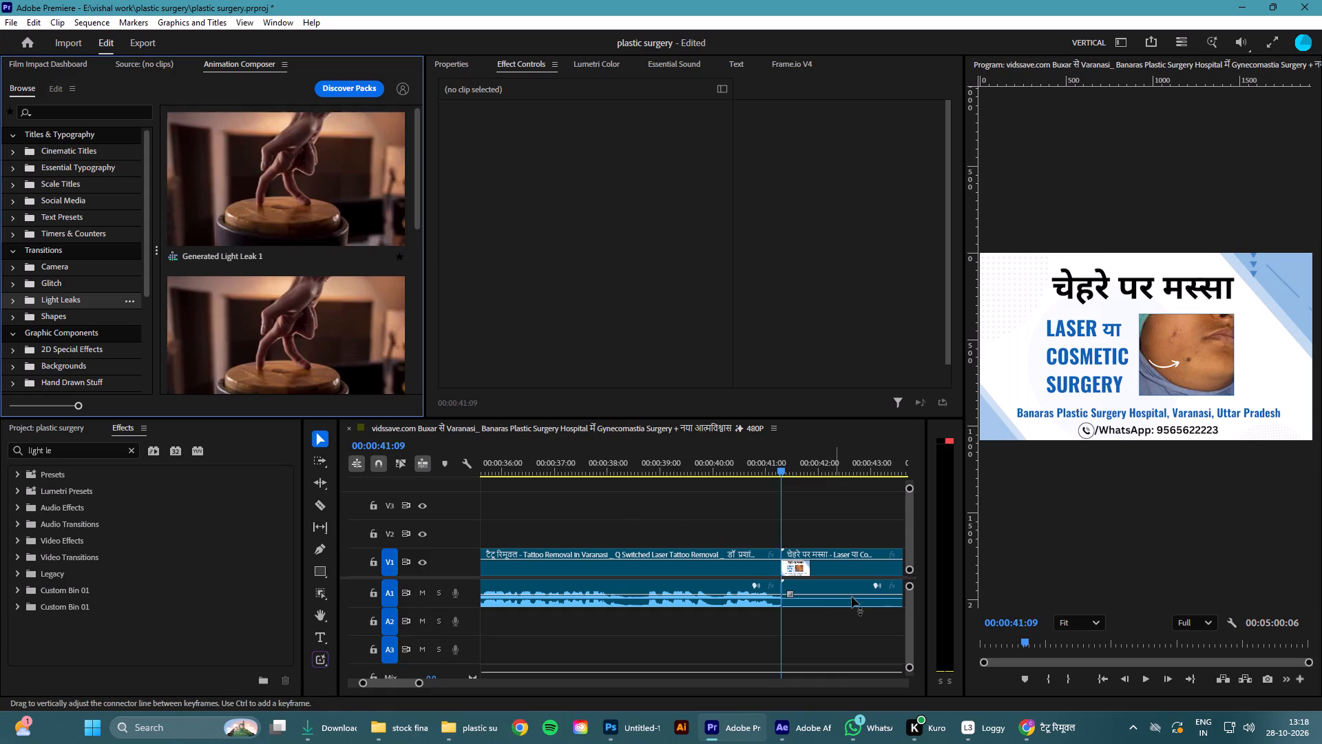
{"action": "scroll", "coordinate": [294, 281], "scroll_direction": "down", "scroll_amount": 3}
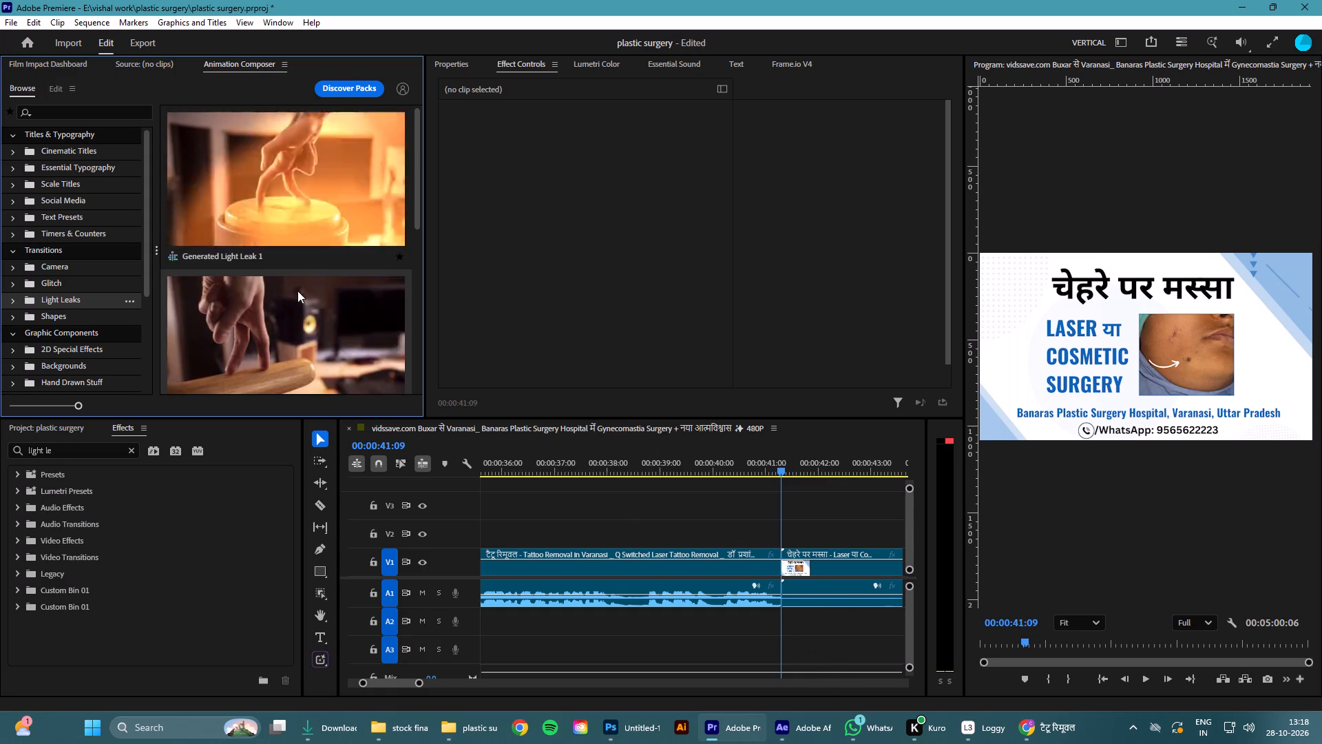
{"action": "scroll", "coordinate": [297, 291], "scroll_direction": "down", "scroll_amount": 20}
{"action": "scroll", "coordinate": [297, 291], "scroll_direction": "down", "scroll_amount": 14}
{"action": "scroll", "coordinate": [343, 348], "scroll_direction": "up", "scroll_amount": 8}
{"action": "scroll", "coordinate": [342, 351], "scroll_direction": "down", "scroll_amount": 7}
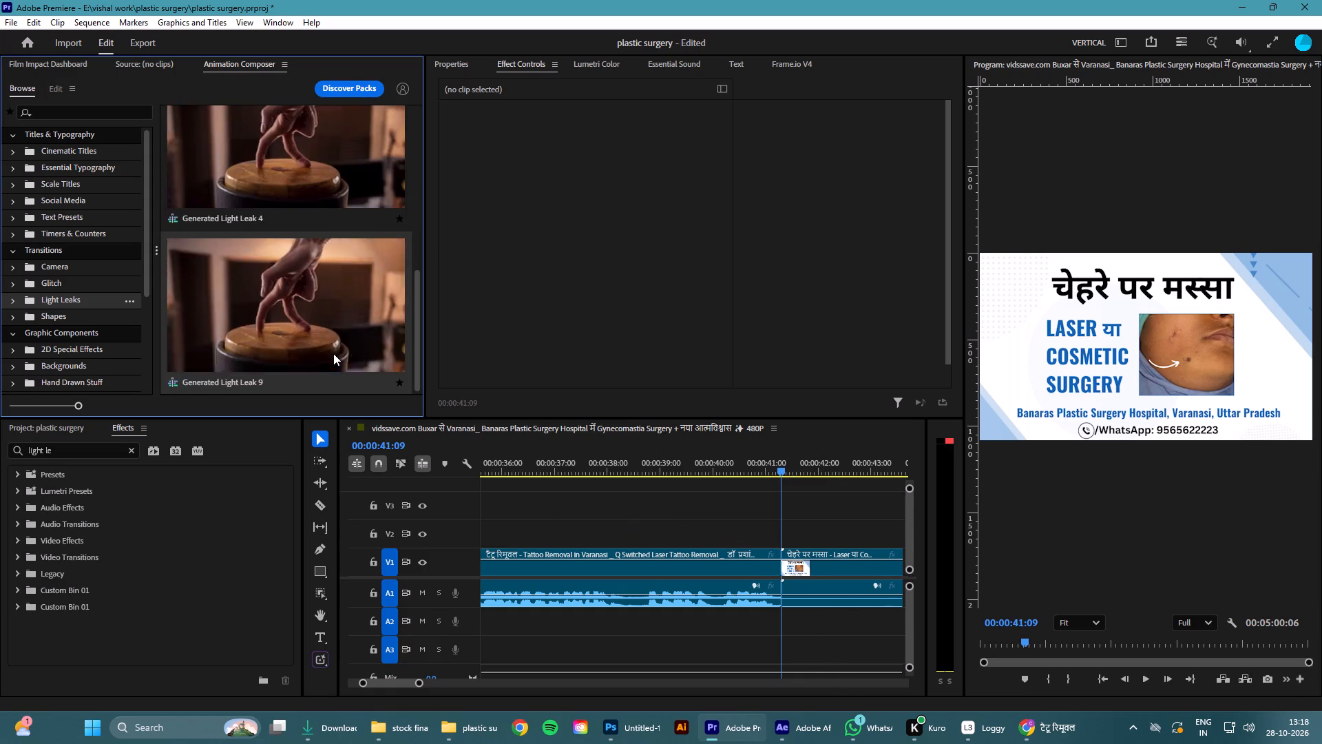
{"action": "scroll", "coordinate": [333, 353], "scroll_direction": "down", "scroll_amount": 12}
{"action": "scroll", "coordinate": [336, 276], "scroll_direction": "up", "scroll_amount": 15}
{"action": "left_click", "coordinate": [321, 190]}
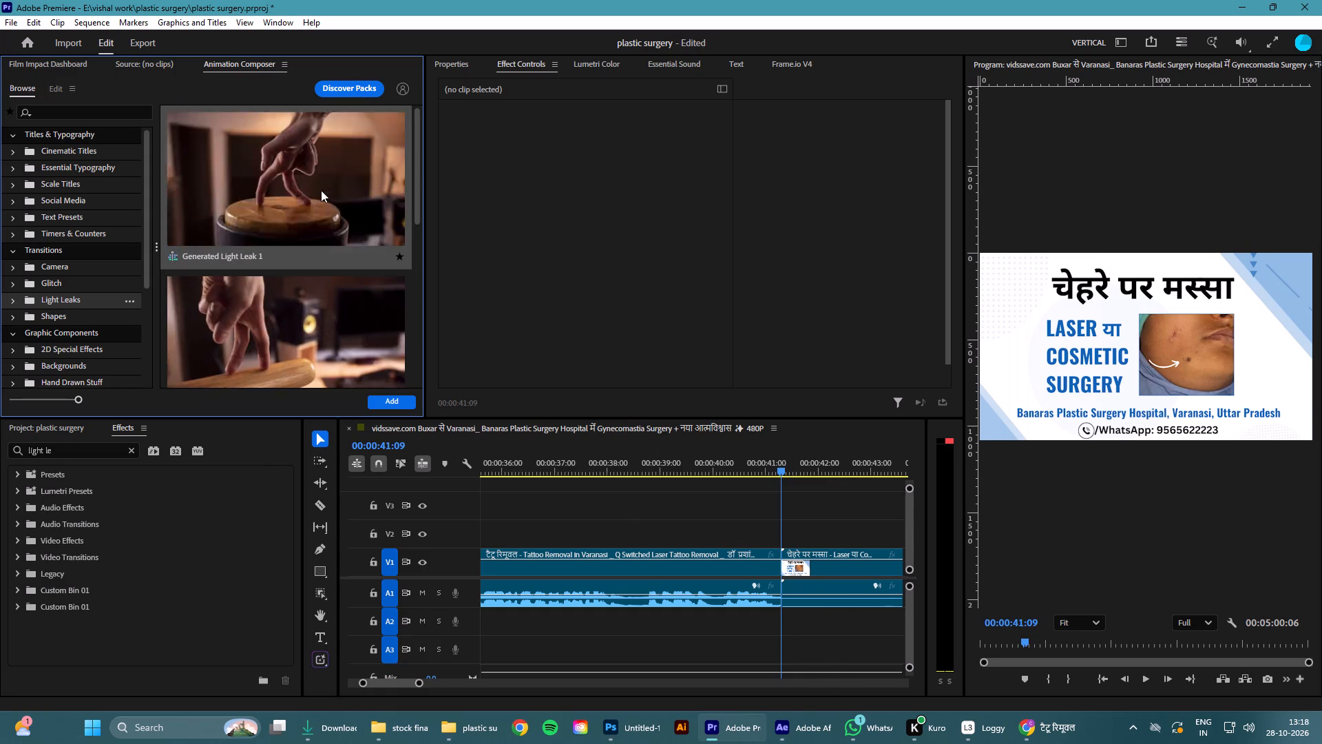
{"action": "left_click", "coordinate": [388, 401]}
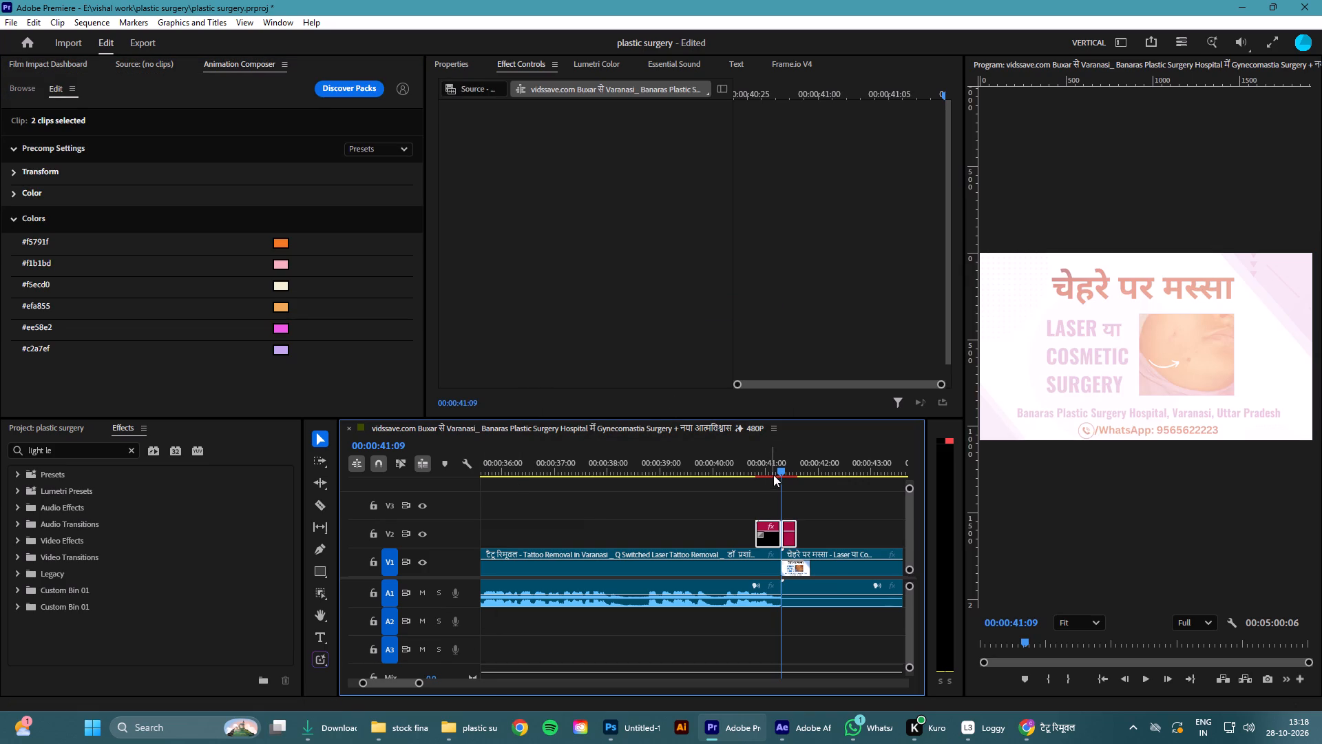
Review the light leak transition, the sequence from its start into the mole removal clip, and the end of that clip.
{"action": "left_click_drag", "start_coordinate": [781, 470], "coordinate": [711, 481]}
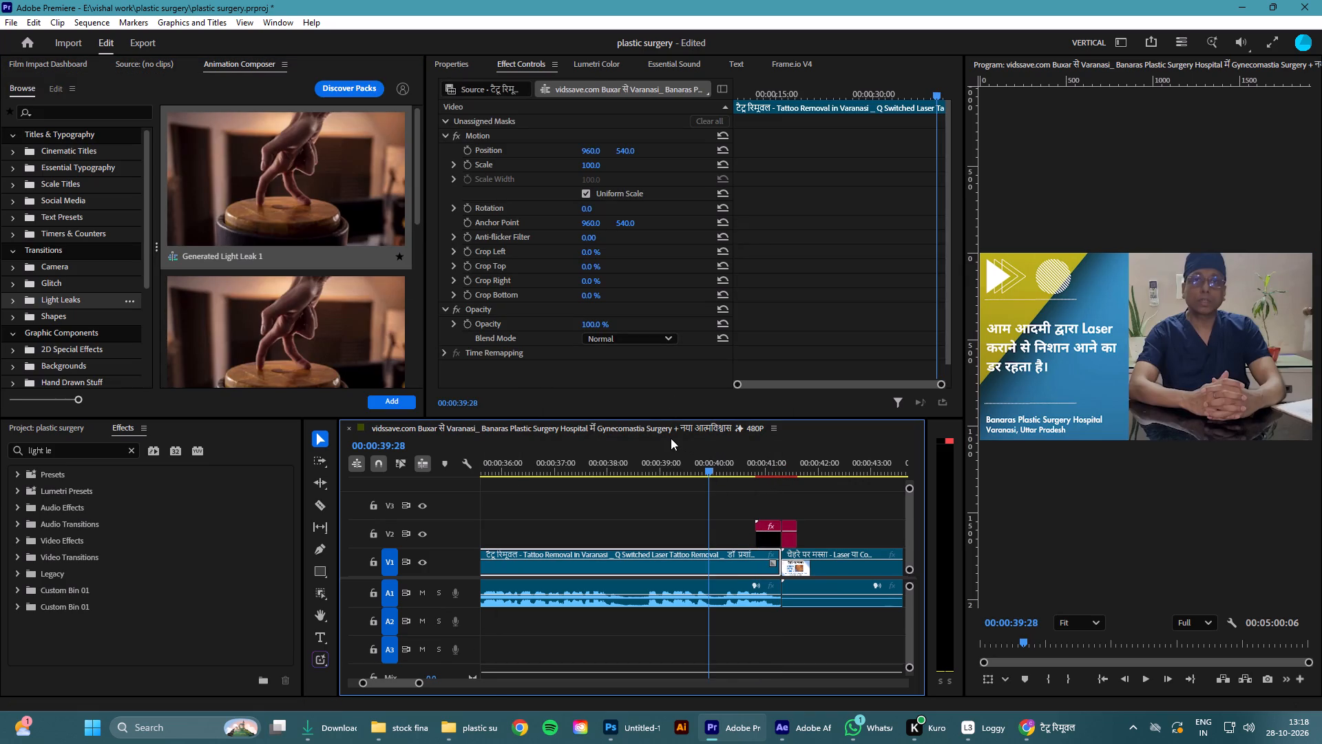
{"action": "key", "text": "space"}
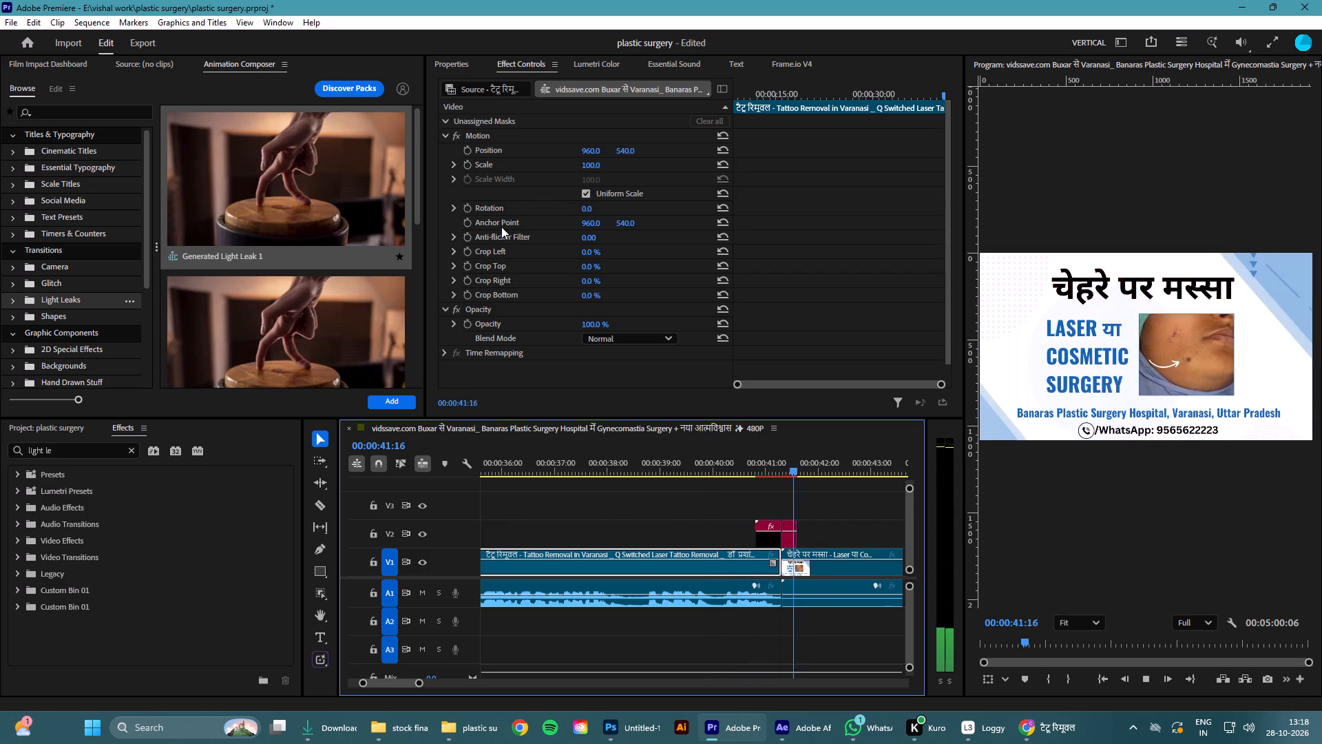
{"action": "key", "text": "space"}
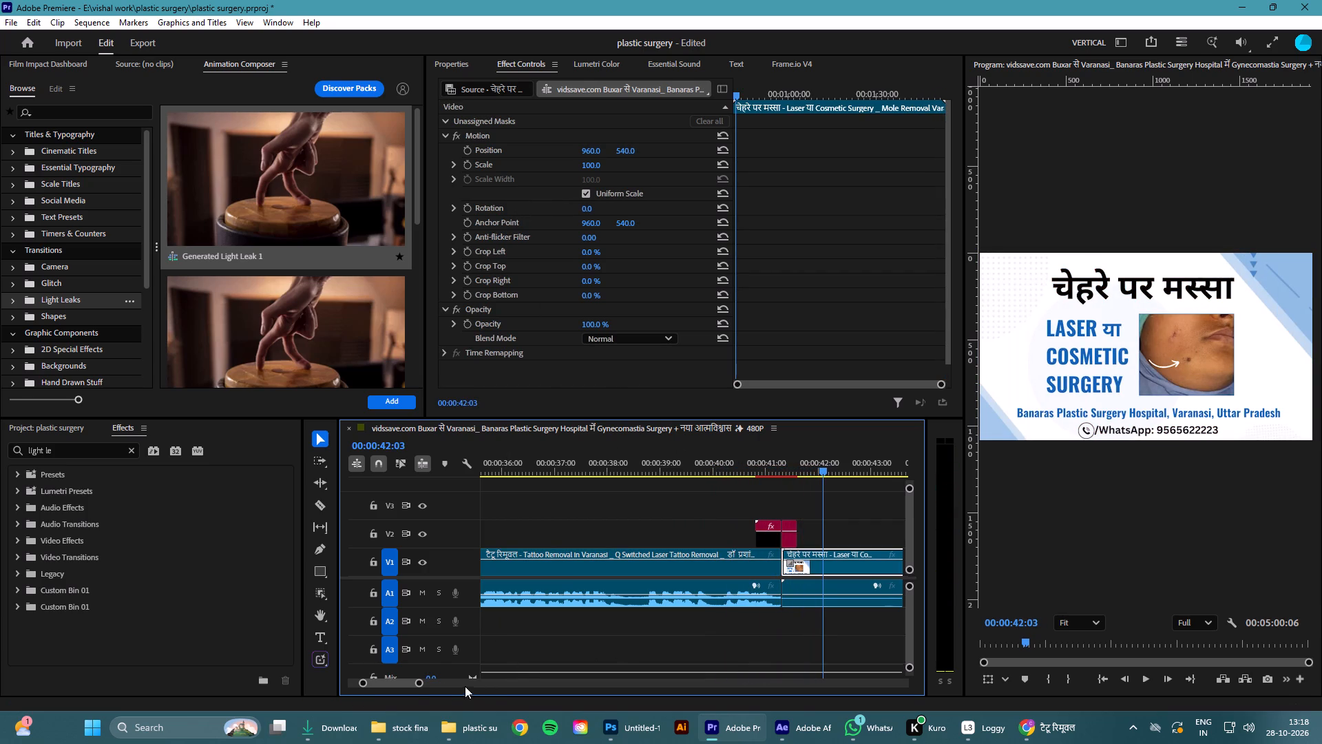
{"action": "left_click_drag", "start_coordinate": [419, 681], "coordinate": [570, 694]}
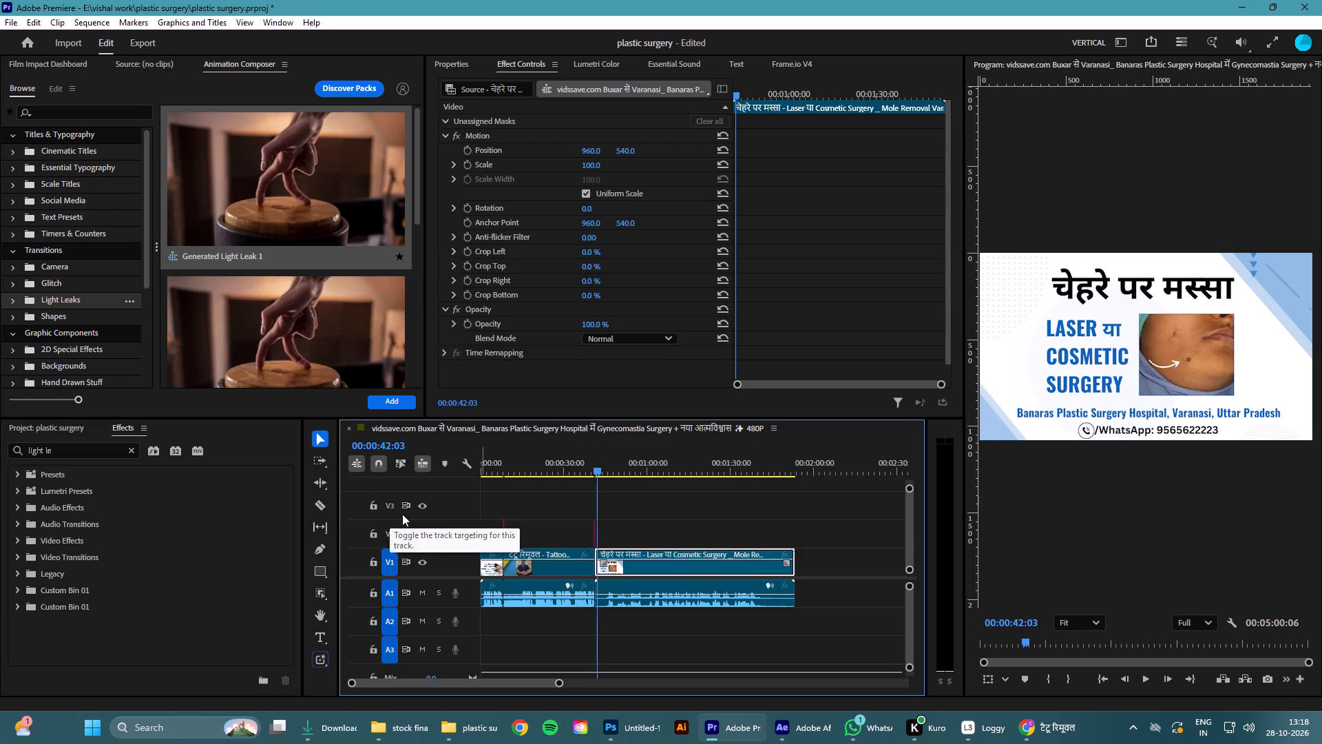
{"action": "left_click", "coordinate": [525, 466]}
{"action": "left_click_drag", "start_coordinate": [525, 466], "coordinate": [374, 468]}
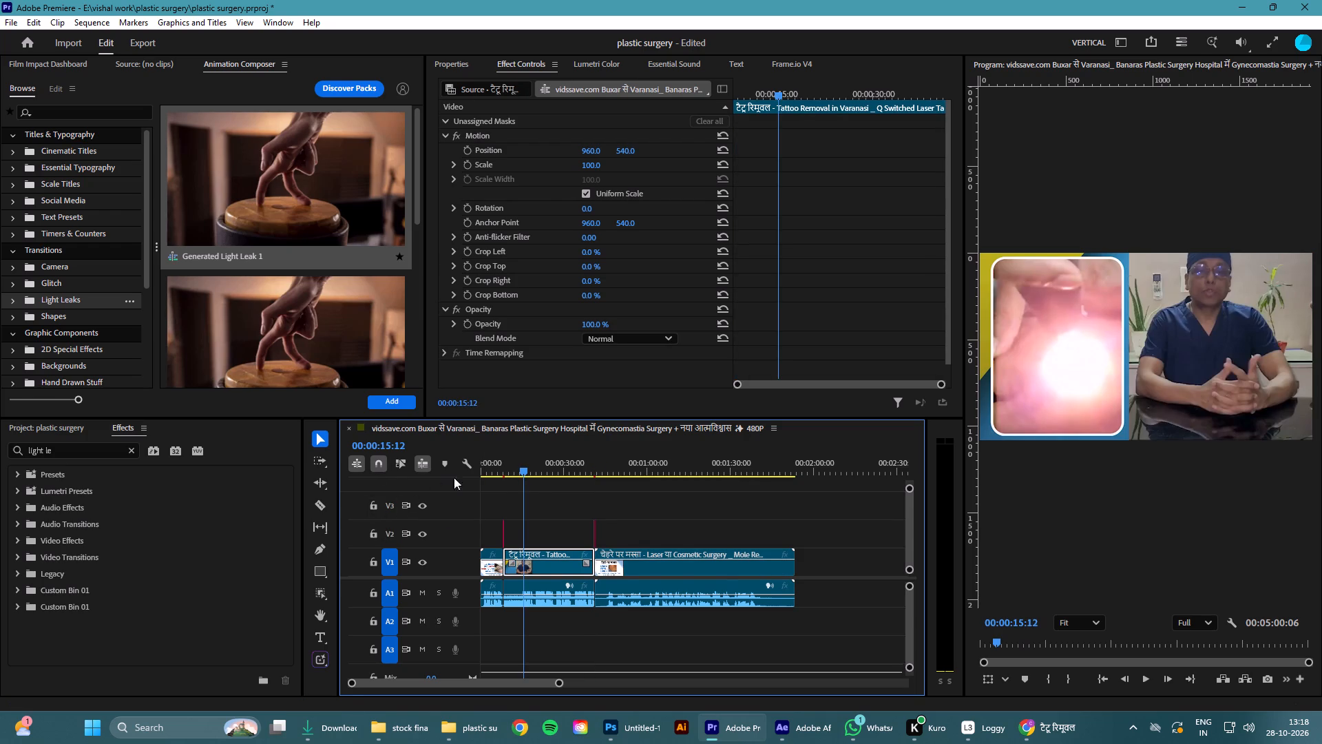
{"action": "left_click_drag", "start_coordinate": [521, 471], "coordinate": [422, 462]}
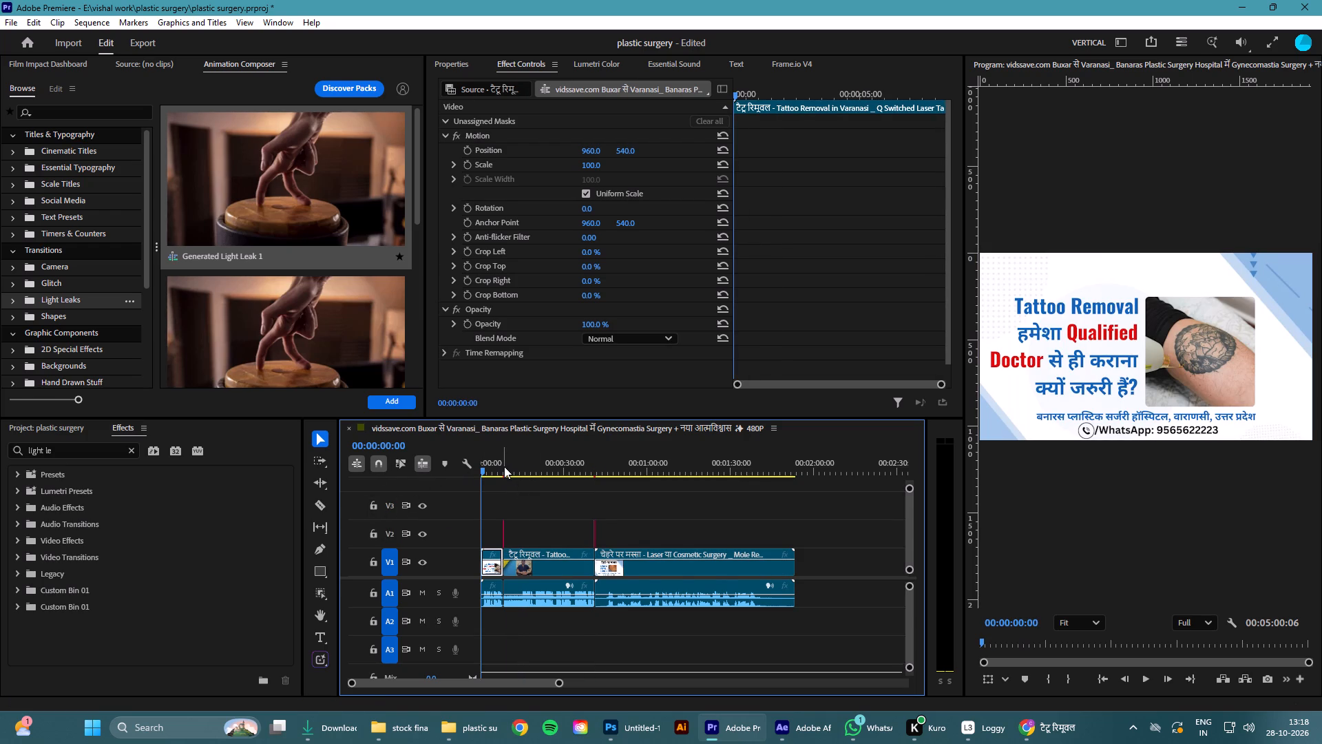
{"action": "key", "text": "space"}
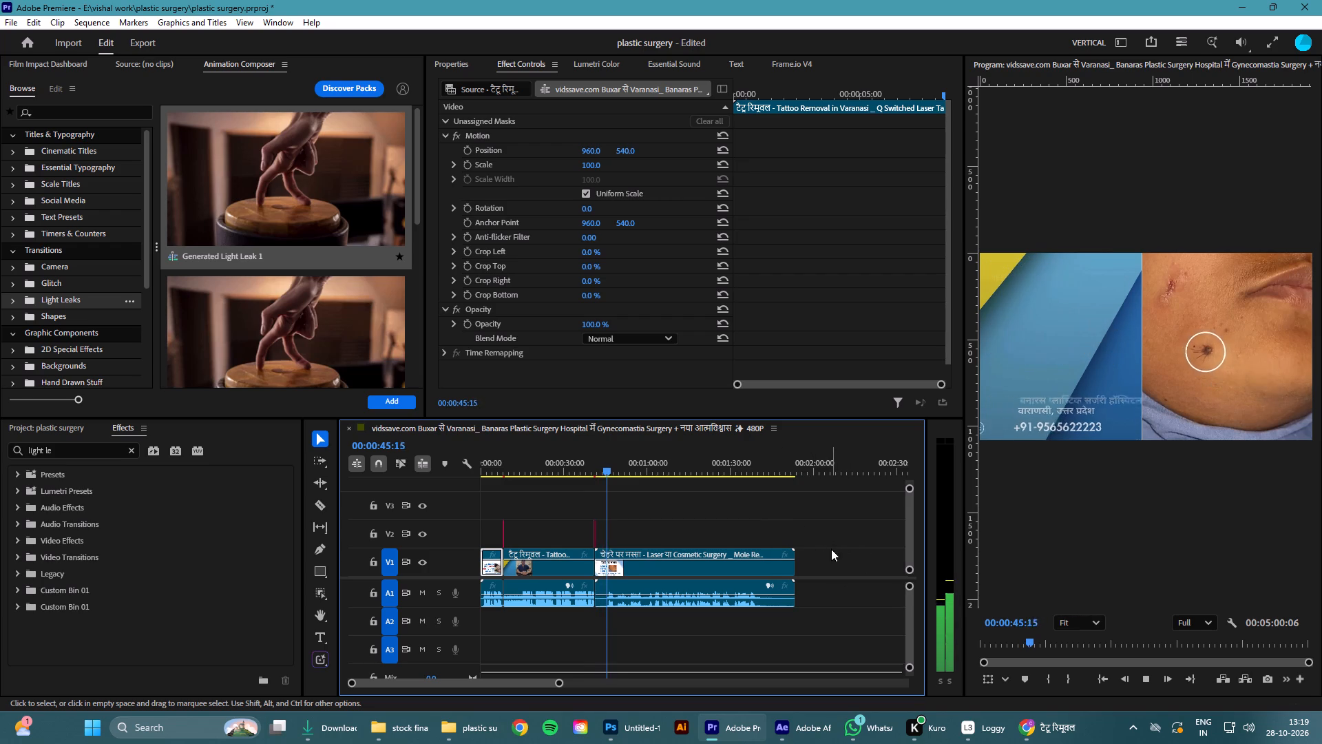
{"action": "key", "text": "space"}
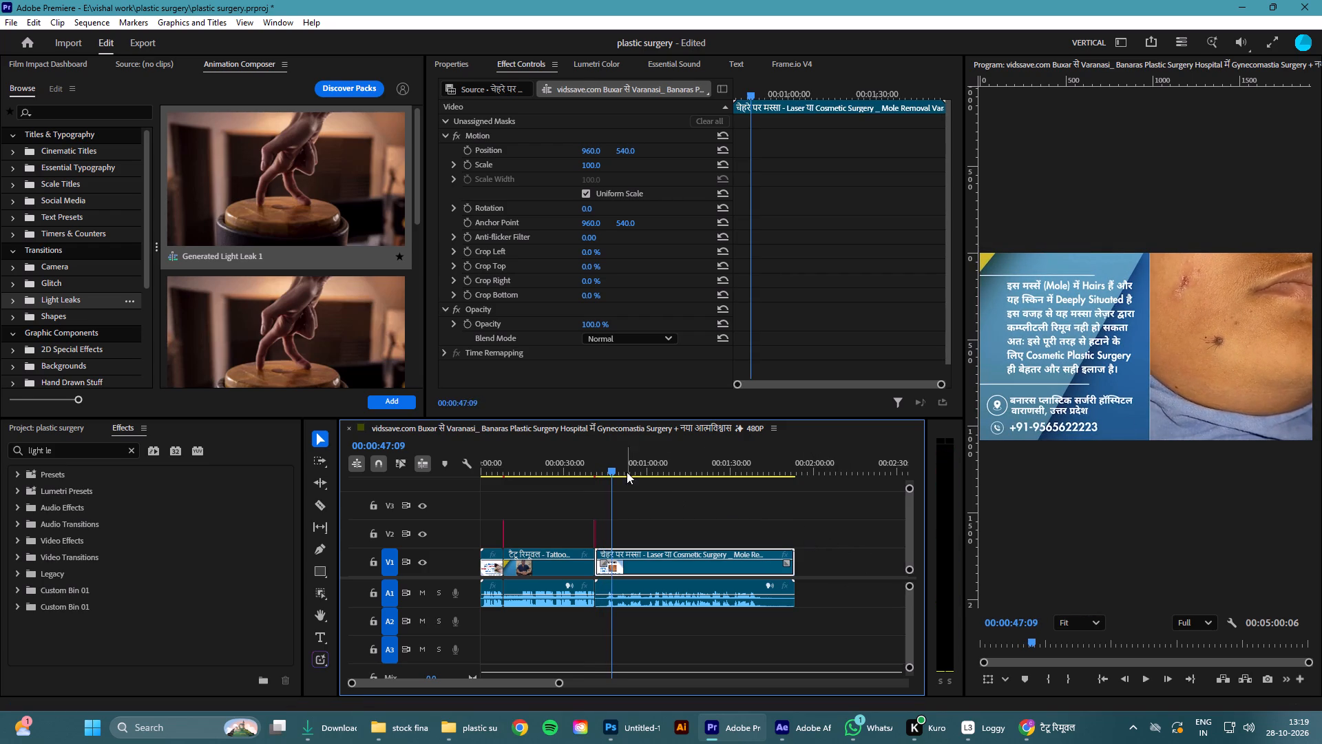
{"action": "left_click_drag", "start_coordinate": [612, 469], "coordinate": [758, 502]}
{"action": "key", "text": "space"}
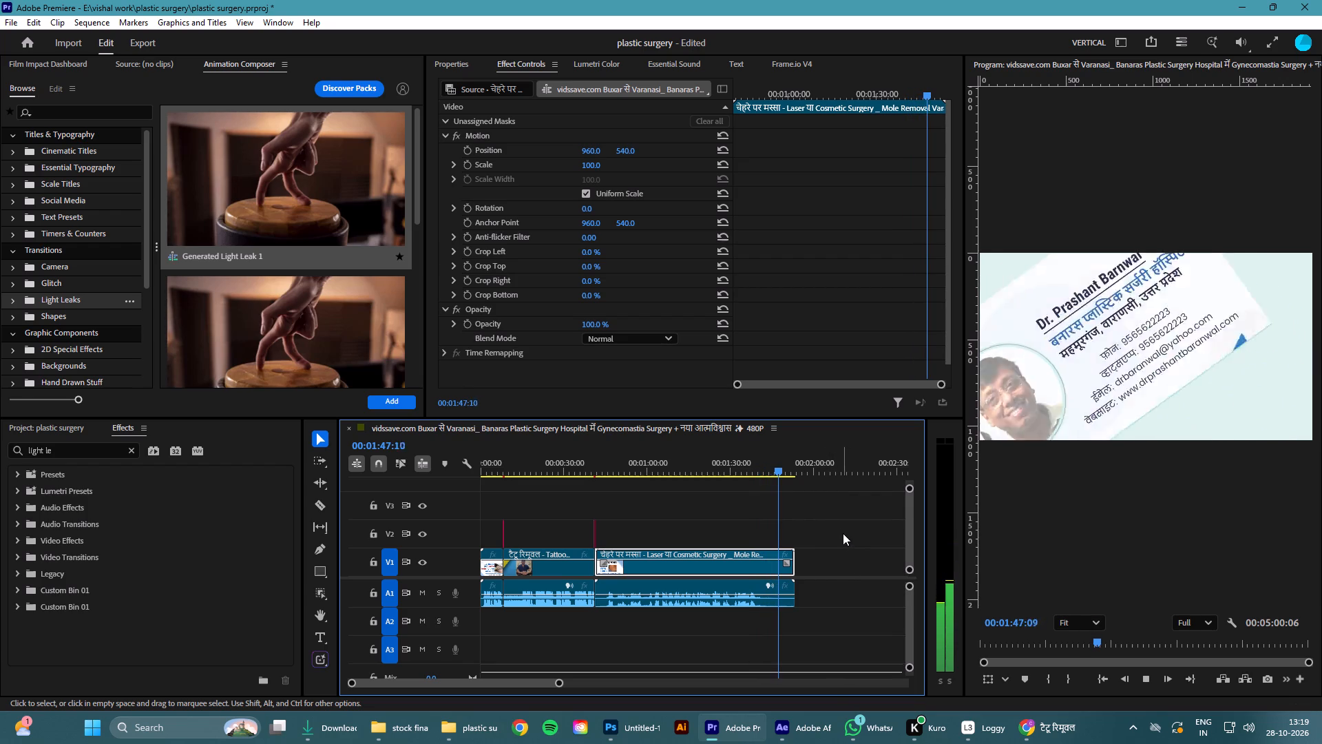
Split the mole removal clip on both V1 and A1 at 00:01:47:04, where the closing contact graphics begin.
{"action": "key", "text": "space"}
{"action": "left_click", "coordinate": [779, 471]}
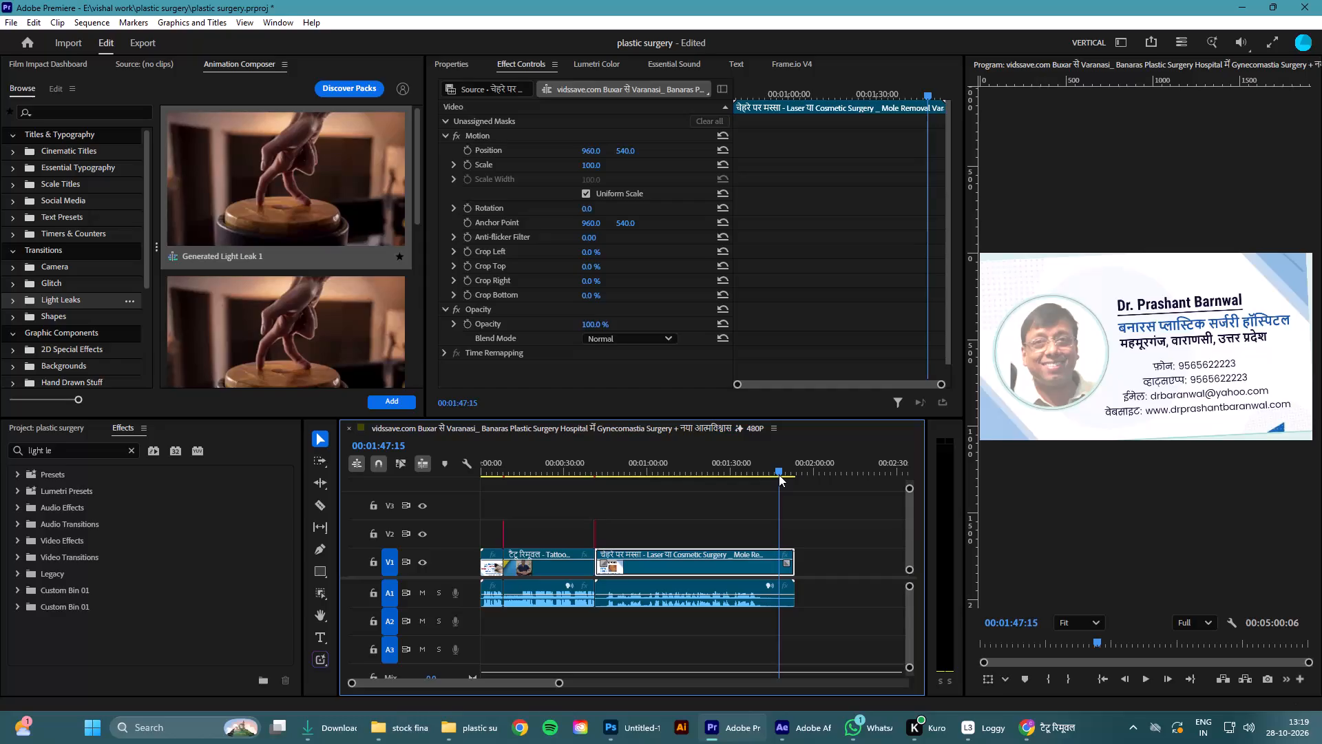
{"action": "left_click_drag", "start_coordinate": [558, 684], "coordinate": [598, 692]}
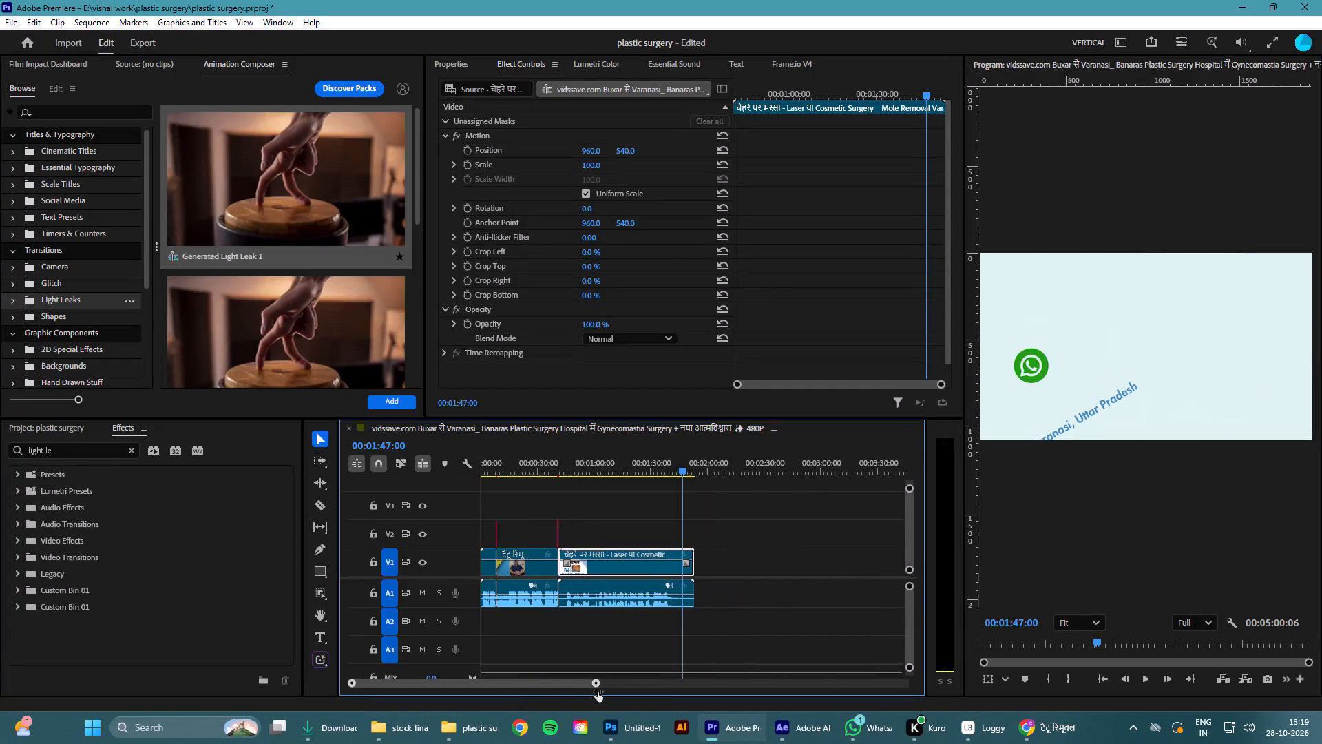
{"action": "left_click_drag", "start_coordinate": [598, 692], "coordinate": [450, 688]}
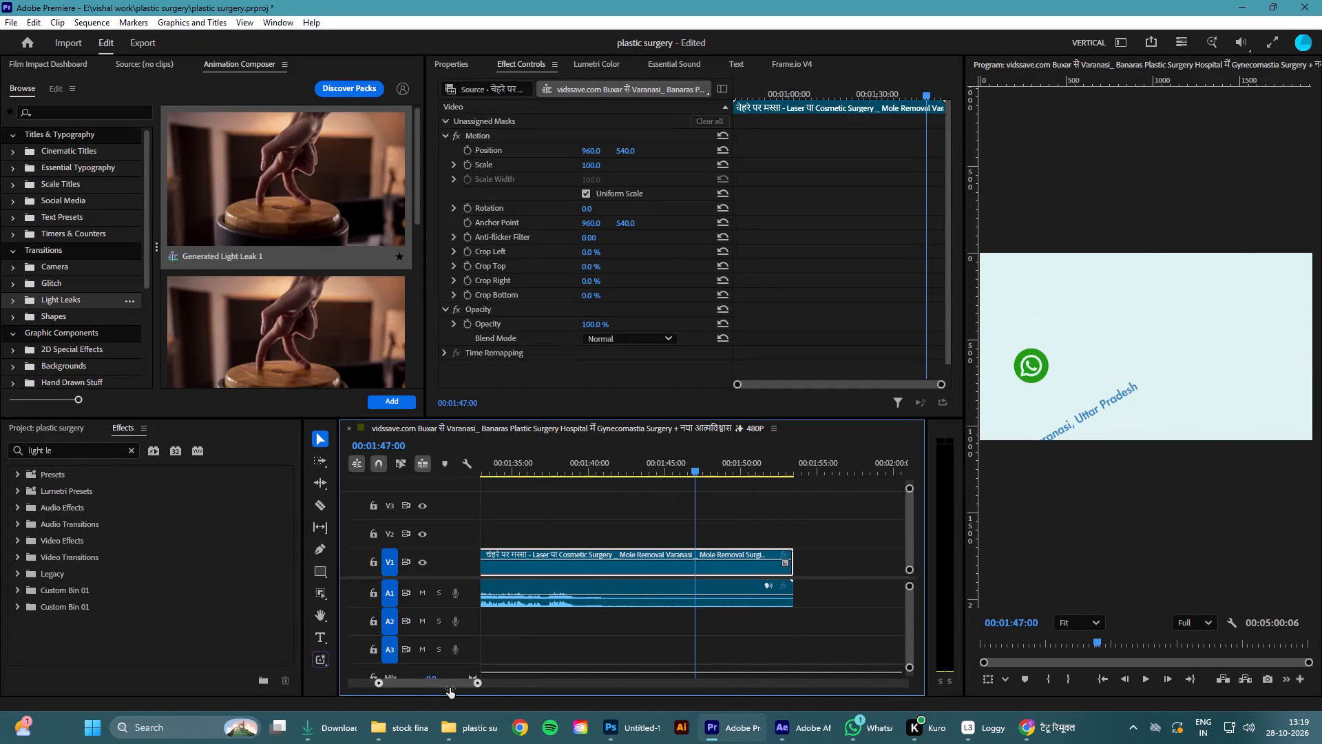
{"action": "left_click_drag", "start_coordinate": [450, 688], "coordinate": [423, 687]}
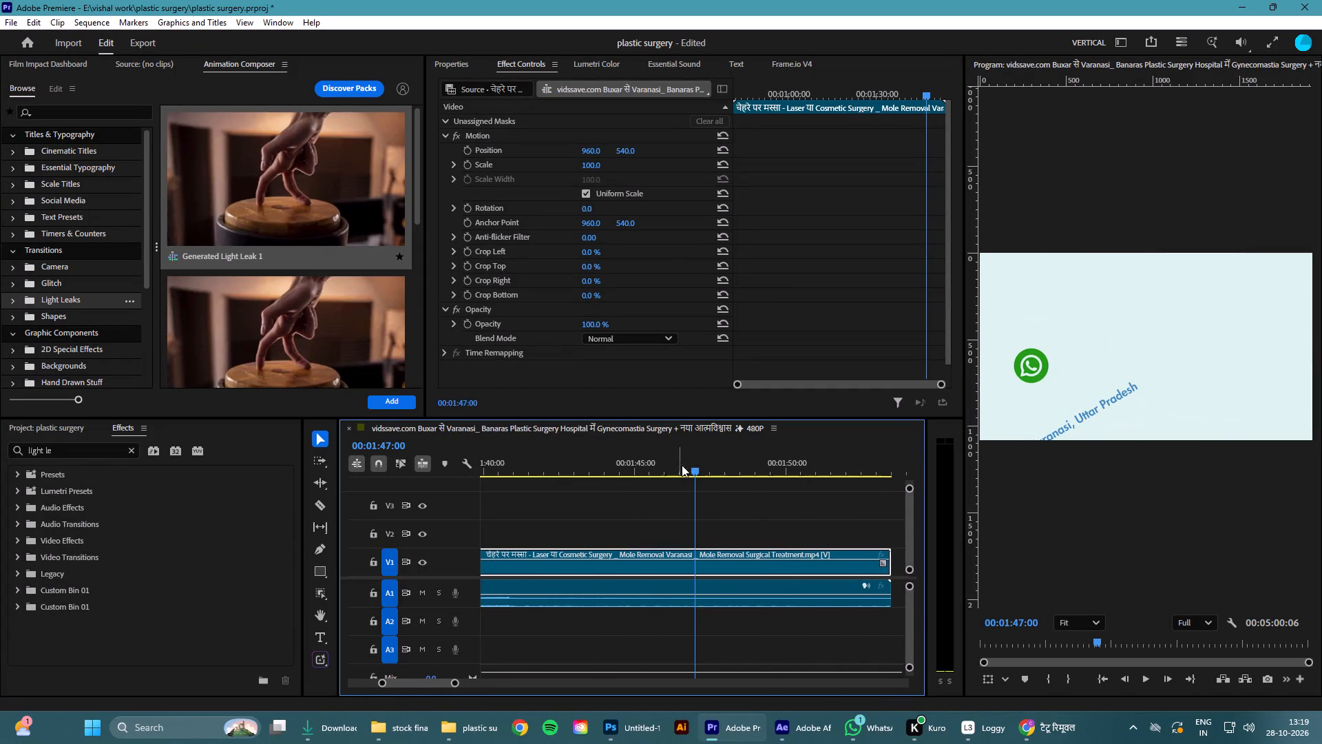
{"action": "left_click", "coordinate": [694, 471]}
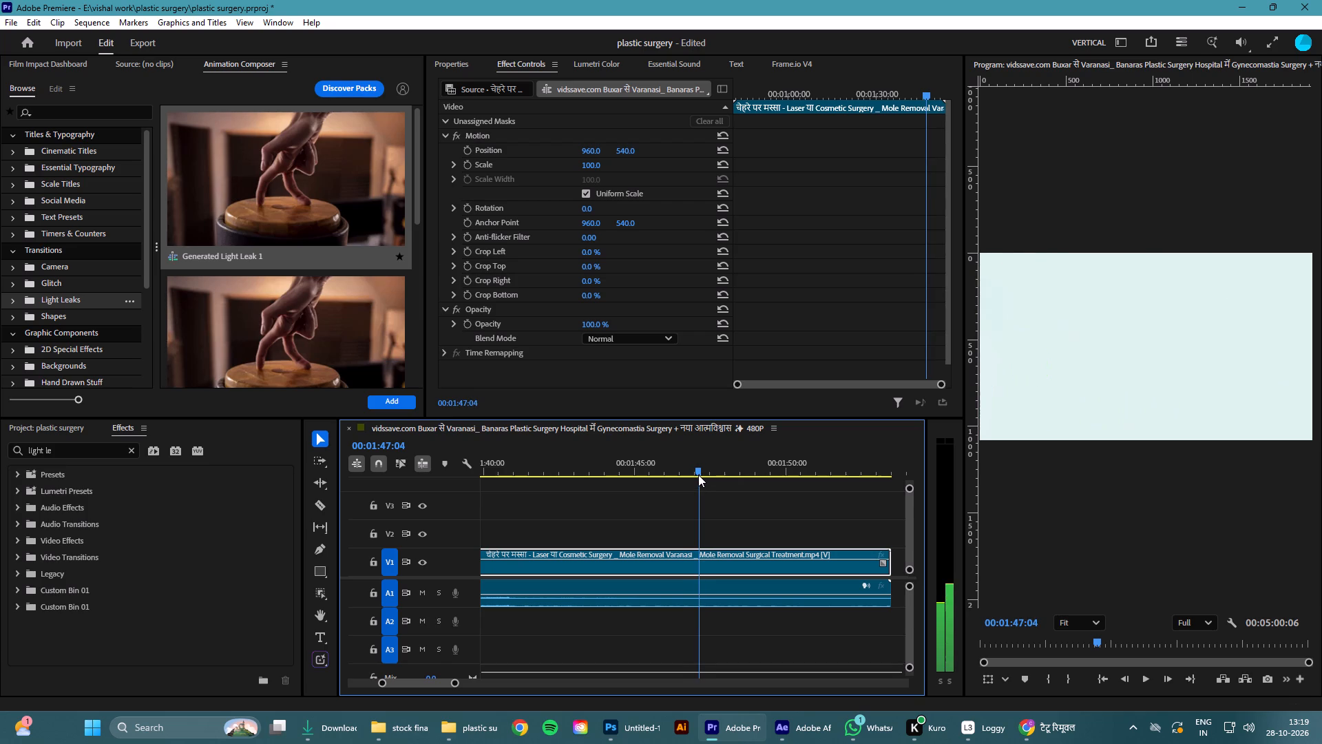
{"action": "left_click", "coordinate": [706, 559]}
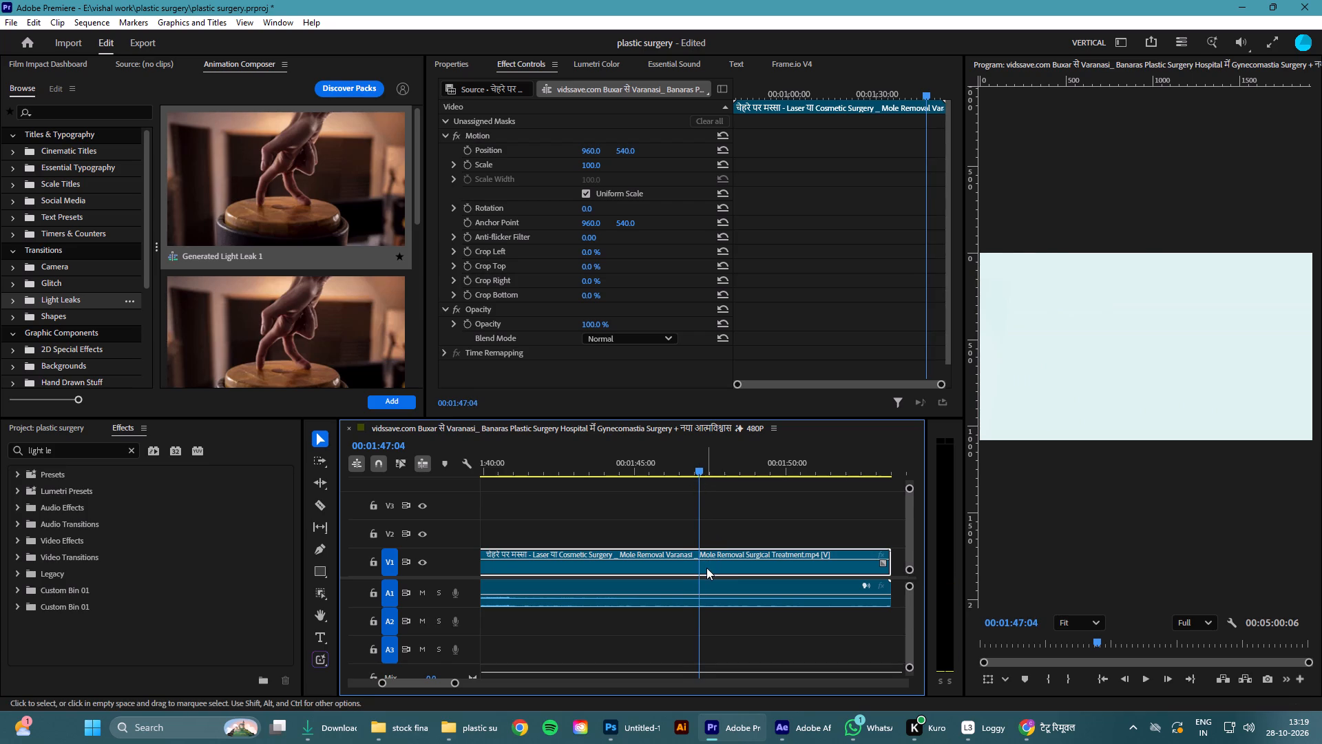
{"action": "left_click", "coordinate": [706, 568]}
{"action": "left_click", "coordinate": [715, 592], "text": "ctrl"}
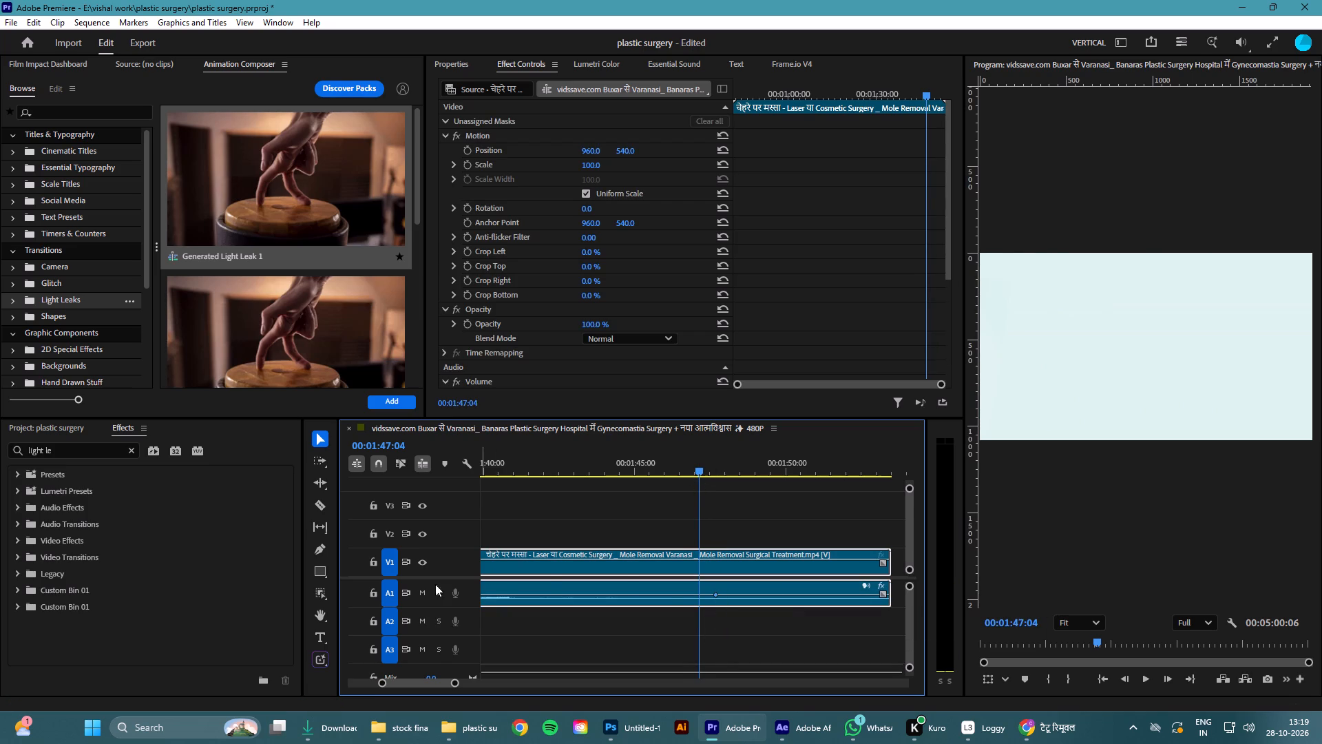
{"action": "left_click", "coordinate": [321, 505]}
{"action": "left_click", "coordinate": [702, 570]}
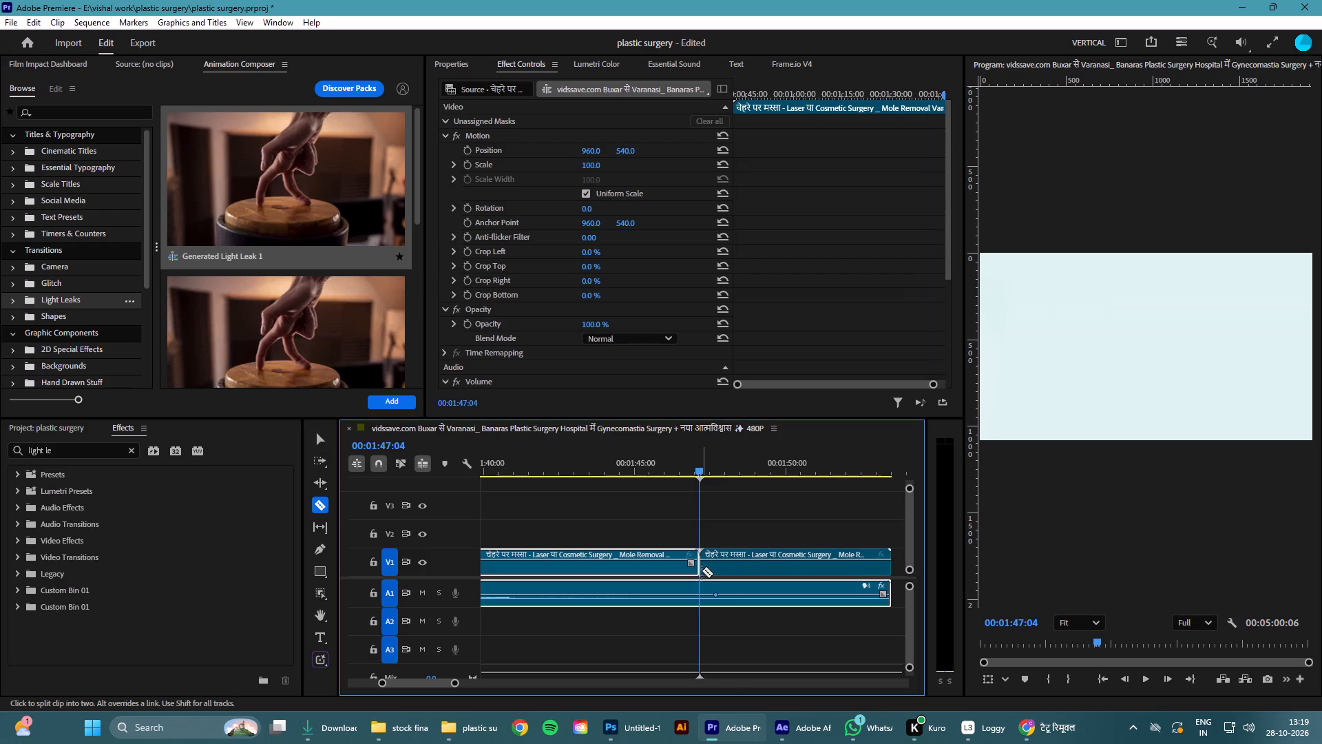
{"action": "left_click", "coordinate": [702, 593]}
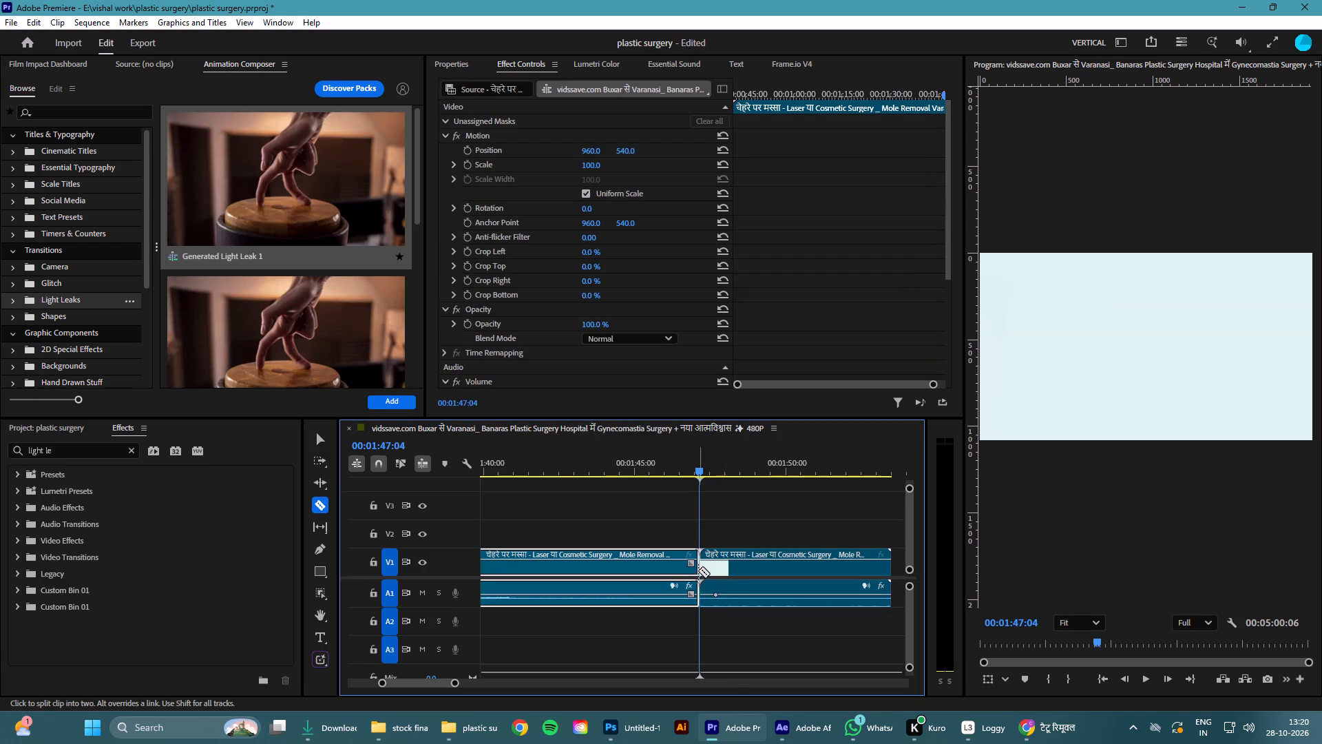
Delete the video and audio of the mole removal clip's end piece after 00:01:47:04.
{"action": "left_click", "coordinate": [320, 442]}
{"action": "left_click", "coordinate": [779, 568]}
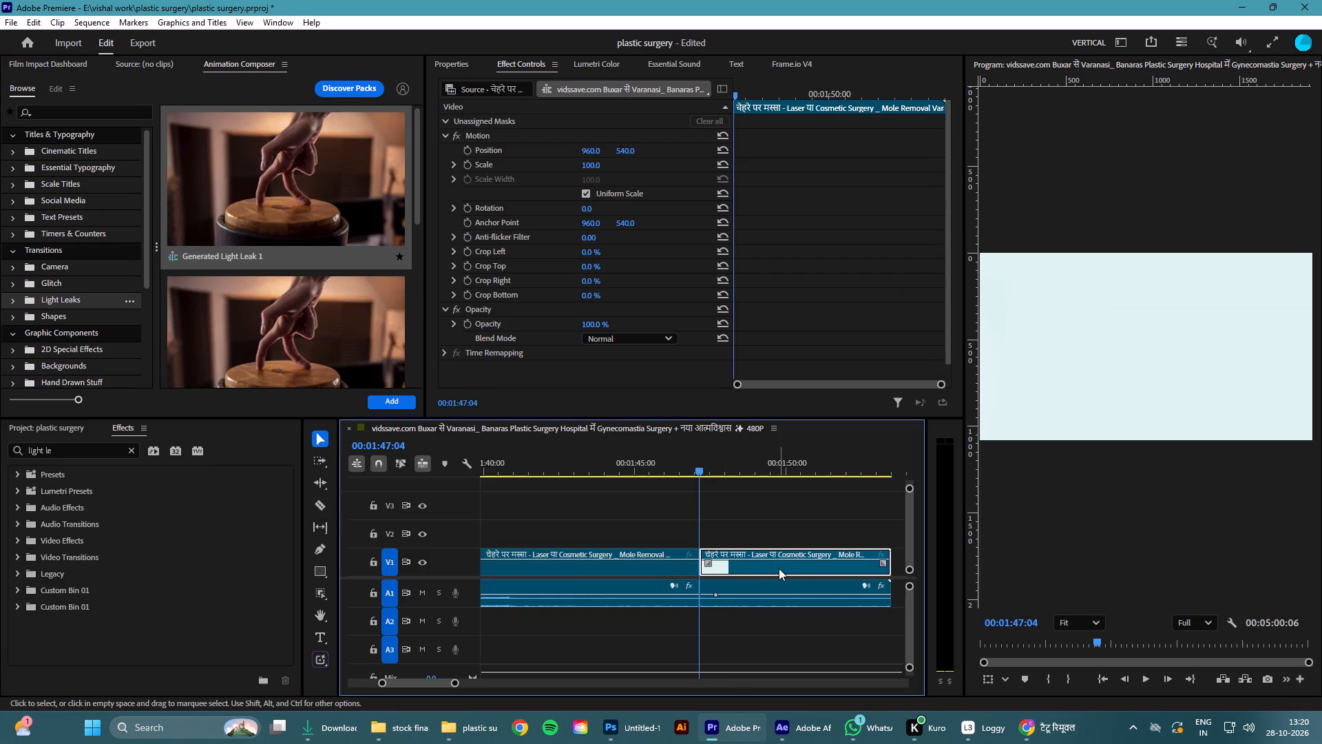
{"action": "key", "text": "Delete"}
{"action": "left_click", "coordinate": [771, 590]}
{"action": "key", "text": "Delete"}
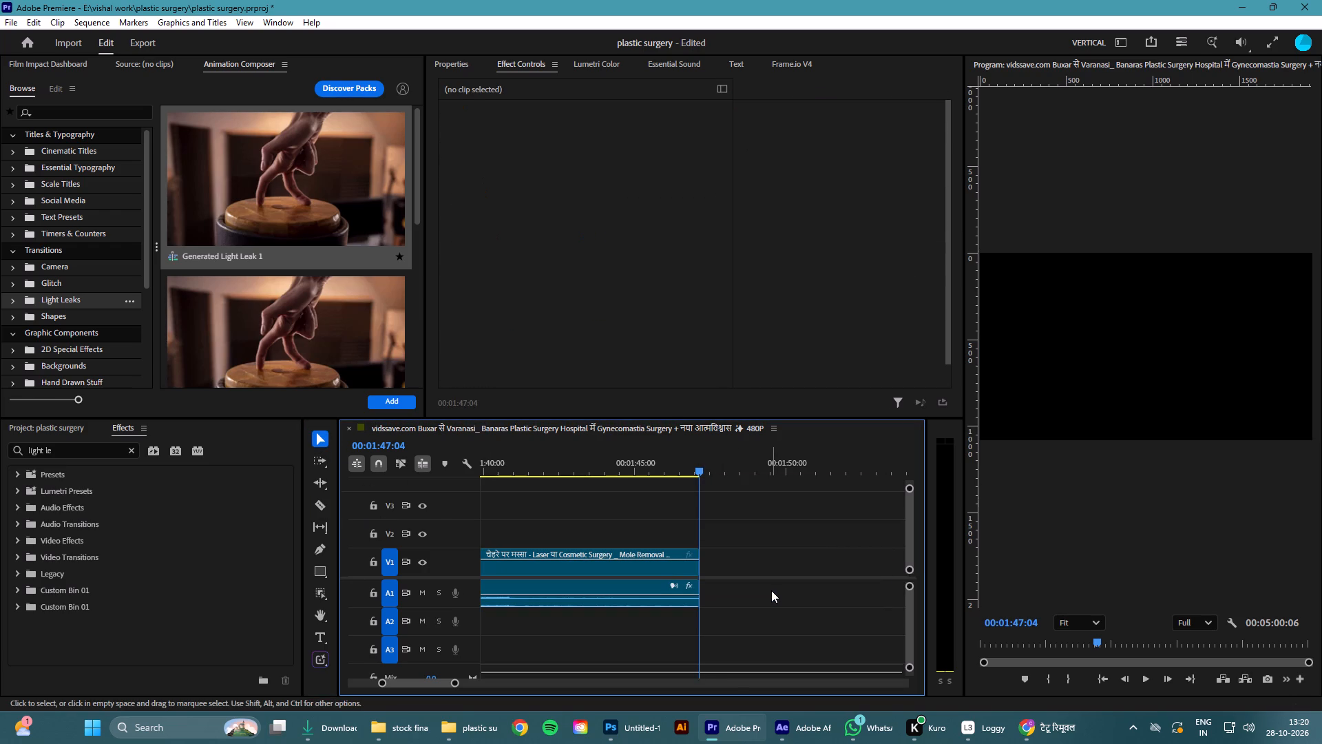
Switch to the Downloads folder in File Explorer to find the next clinic video.
{"action": "left_click", "coordinate": [342, 728]}
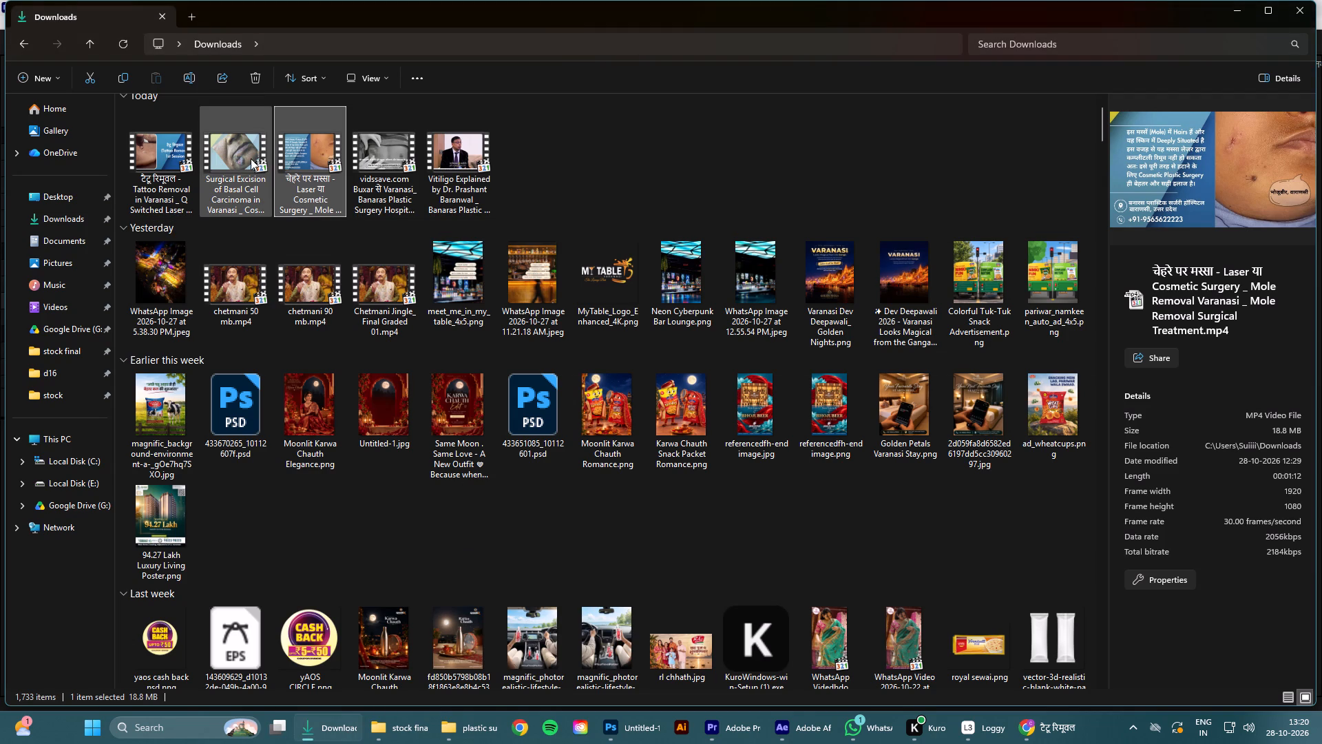
Preview the Buxar to Varanasi gynecomastia surgery video from Downloads, replaying its opening, and close the player.
{"action": "left_click", "coordinate": [251, 158]}
{"action": "left_click", "coordinate": [391, 163]}
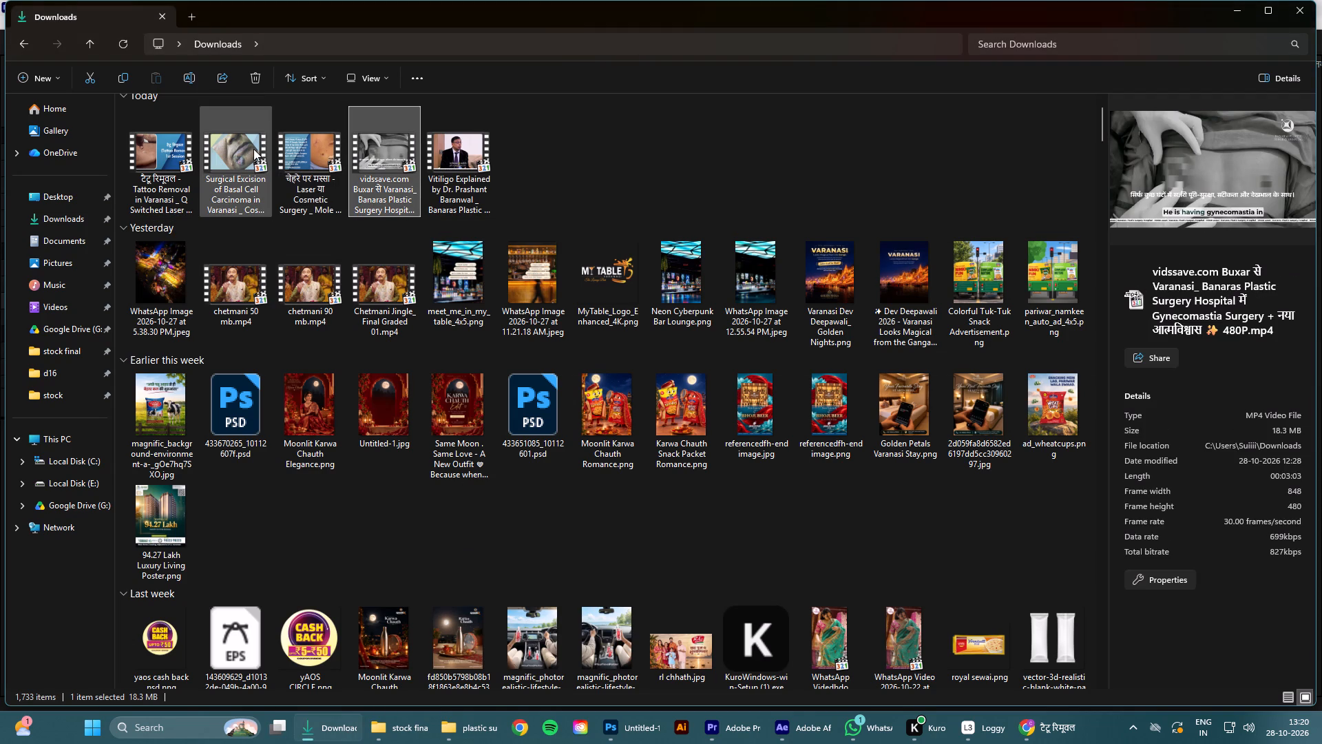
{"action": "double_click", "coordinate": [376, 158]}
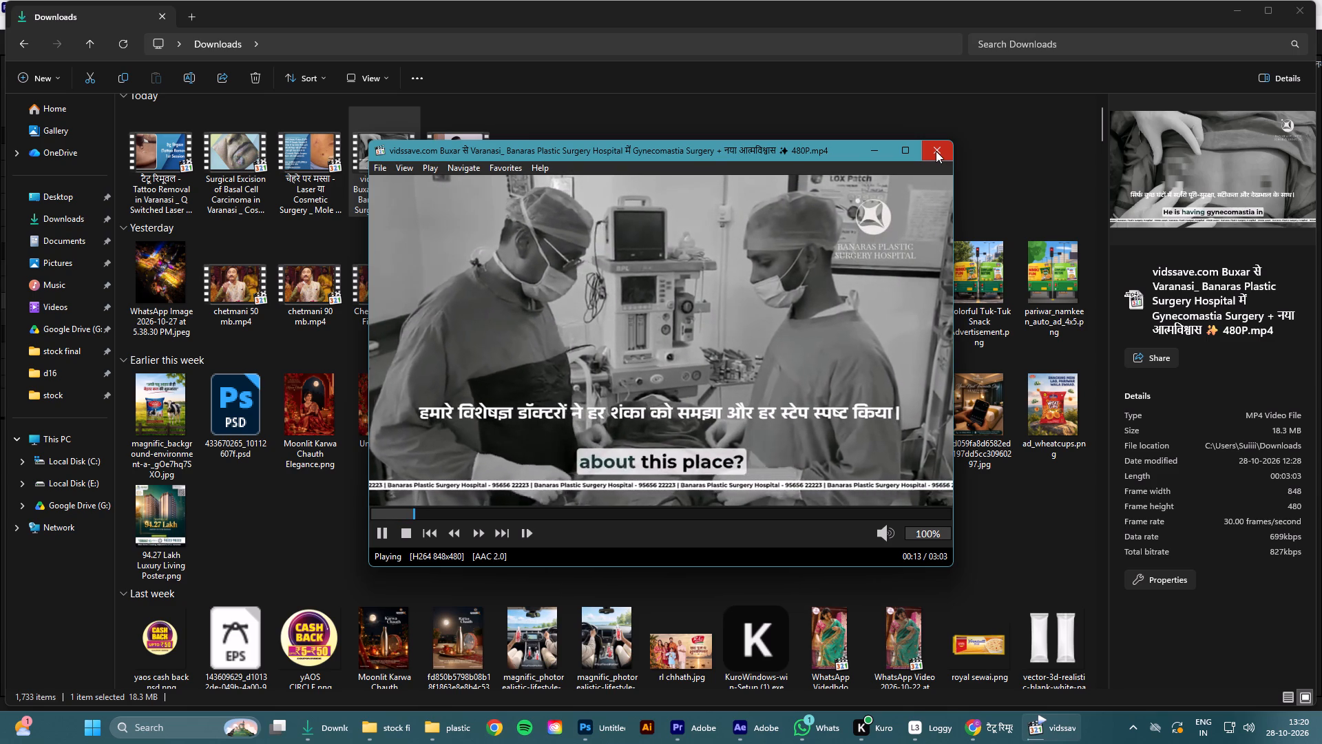
{"action": "left_click_drag", "start_coordinate": [417, 518], "coordinate": [353, 517]}
{"action": "left_click", "coordinate": [378, 530]}
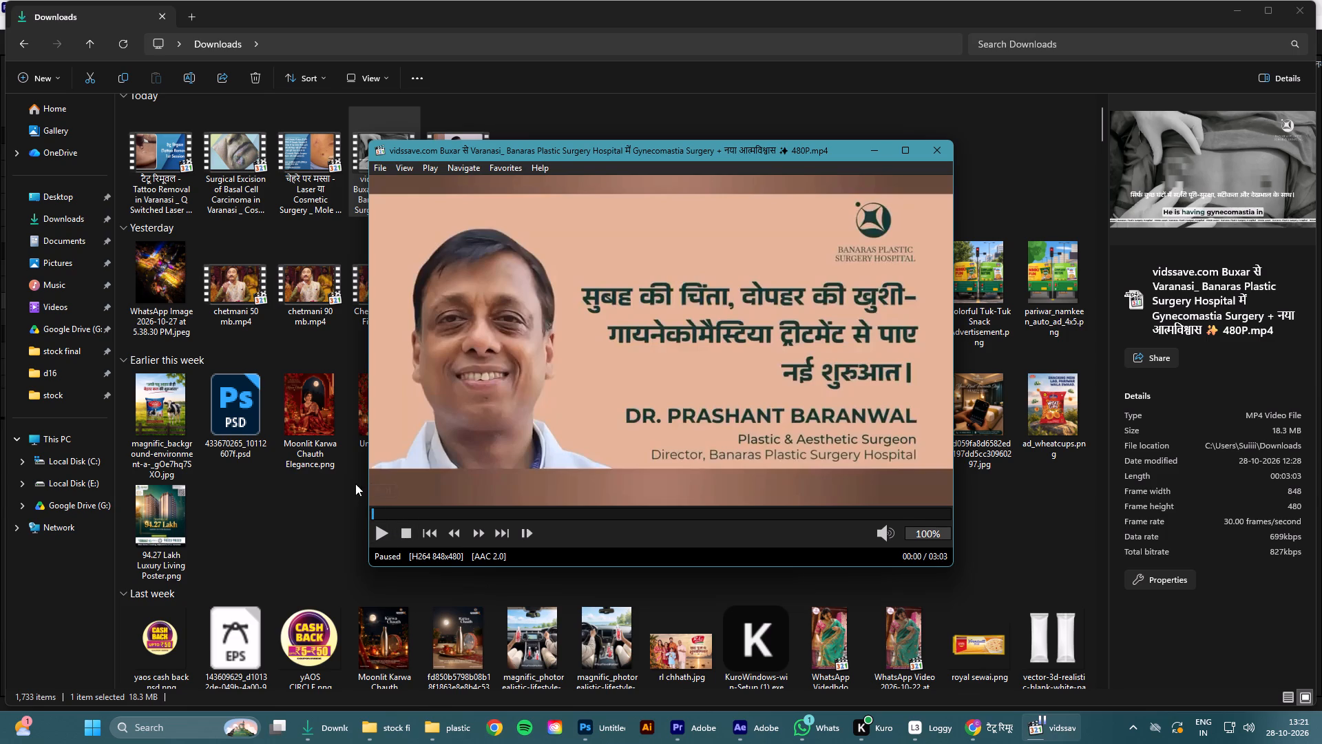
{"action": "left_click", "coordinate": [381, 535]}
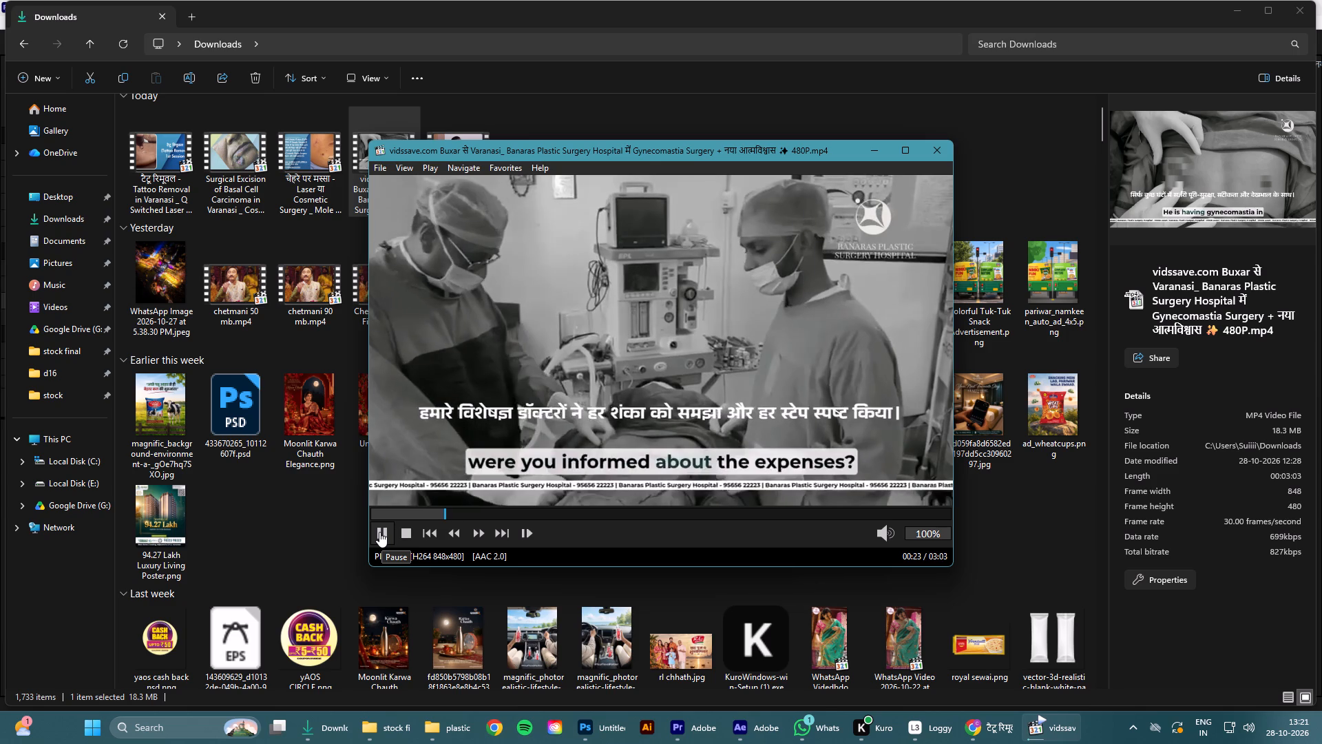
{"action": "left_click", "coordinate": [379, 532]}
{"action": "left_click_drag", "start_coordinate": [433, 514], "coordinate": [366, 503]}
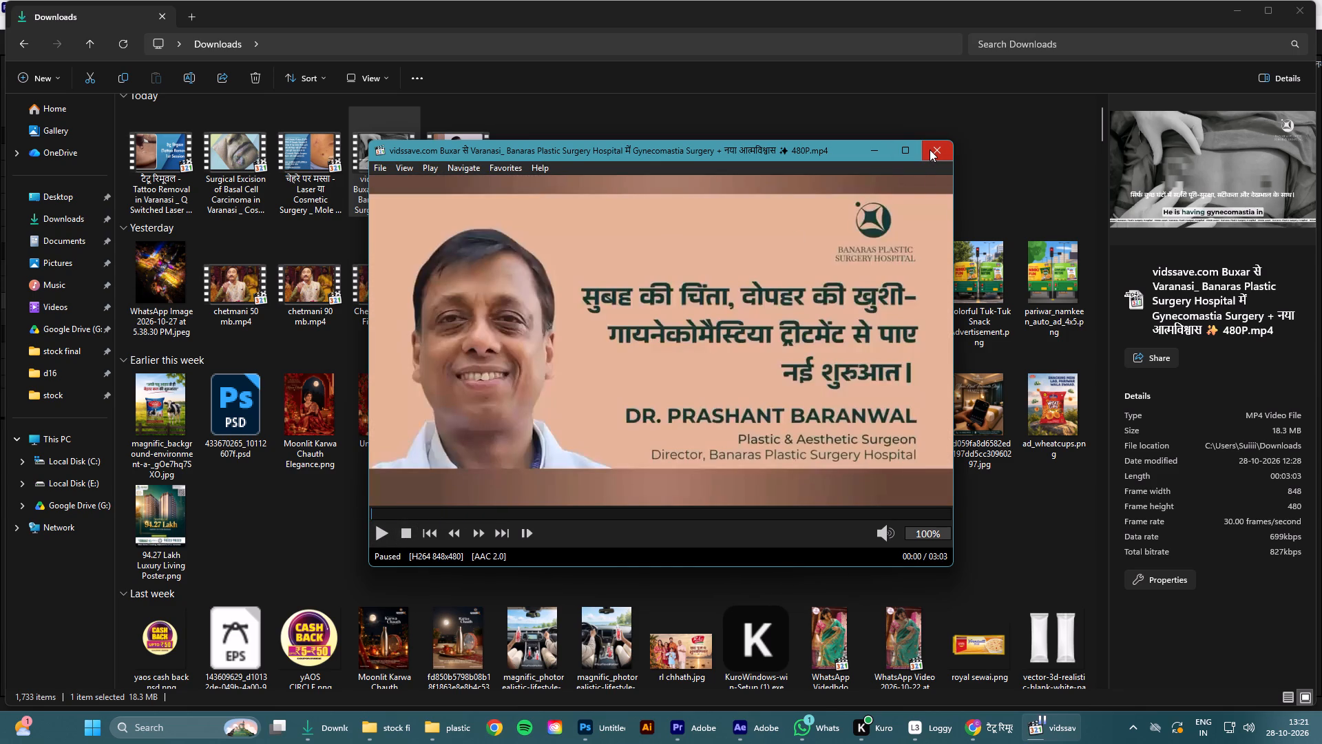
{"action": "left_click", "coordinate": [930, 149]}
Add the gynecomastia surgery video from Downloads to V1 and A1 in Premiere, directly after the mole removal clip at 00:01:47:04.
{"action": "left_click_drag", "start_coordinate": [389, 141], "coordinate": [734, 692]}
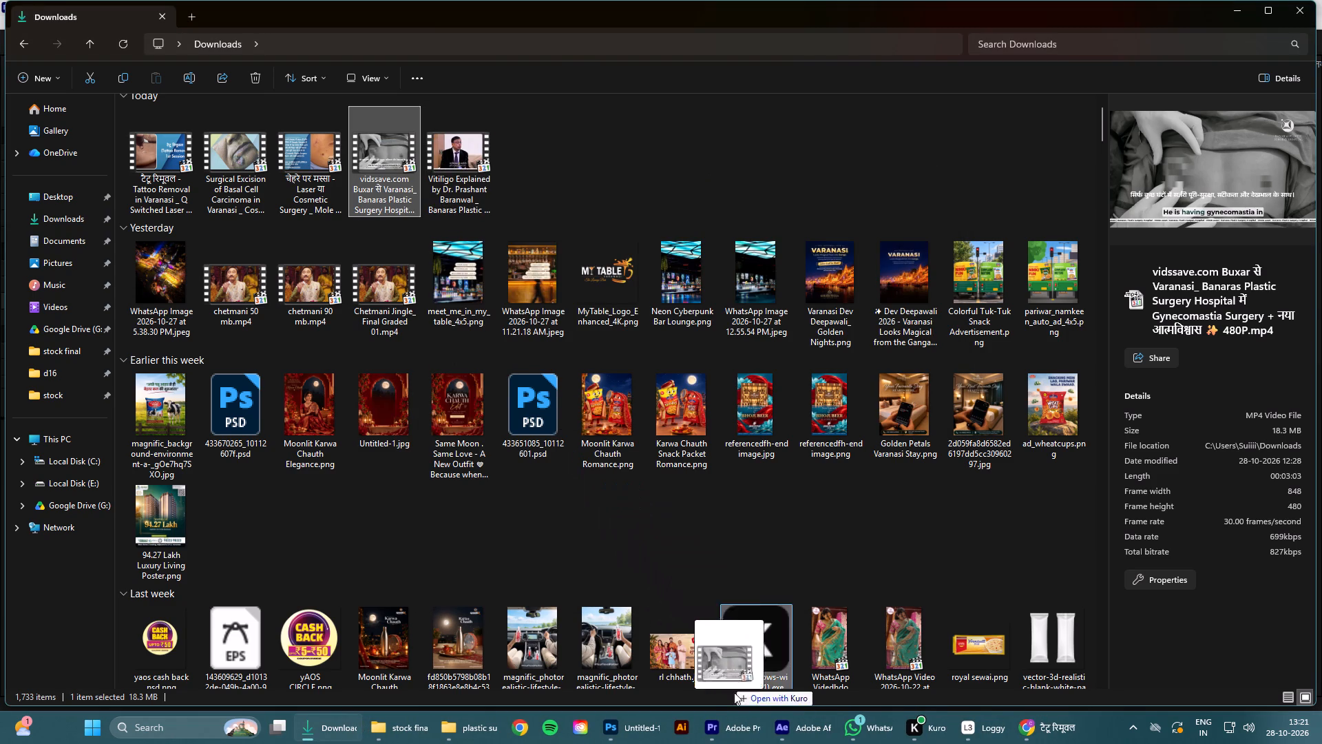
Place the gynecomastia surgery video from Downloads on V1 and A1 in Premiere, directly after the mole removal clip at 00:01:47:04.
{"action": "left_click_drag", "start_coordinate": [734, 692], "coordinate": [601, 646]}
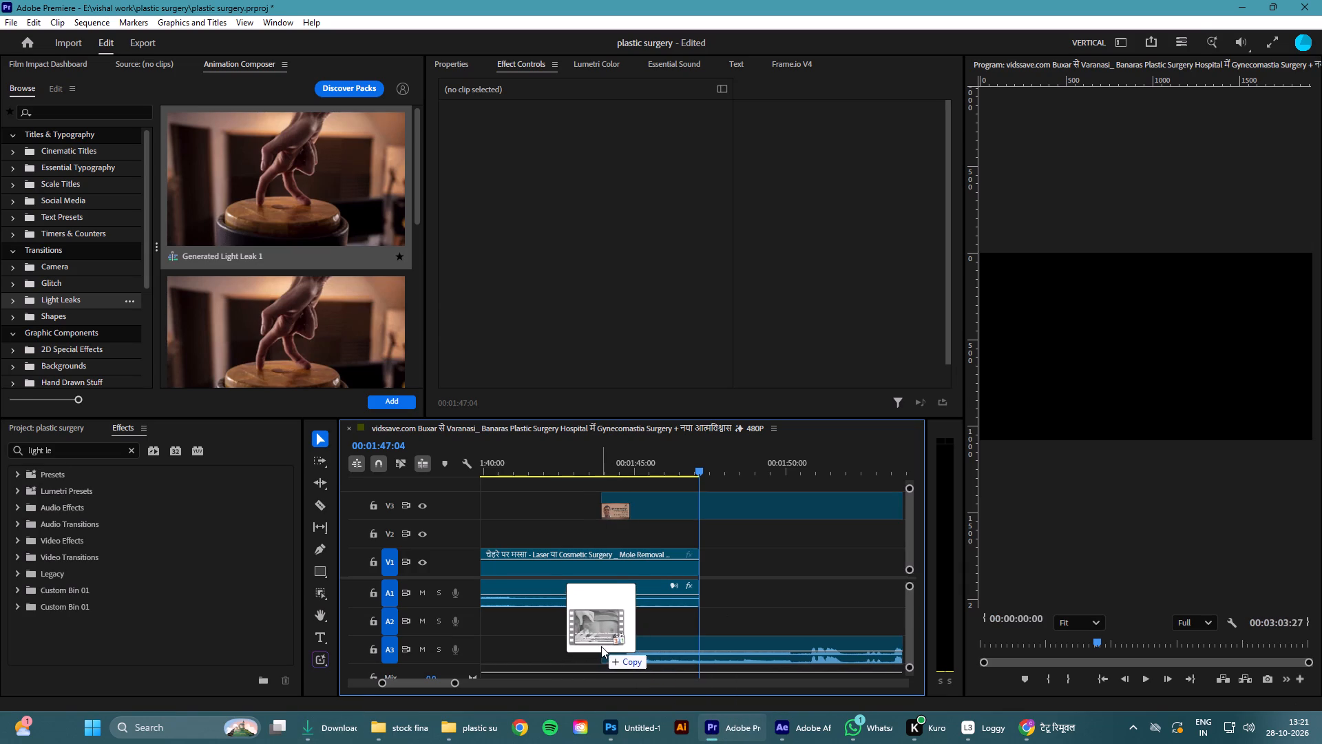
{"action": "left_click_drag", "start_coordinate": [601, 646], "coordinate": [719, 558]}
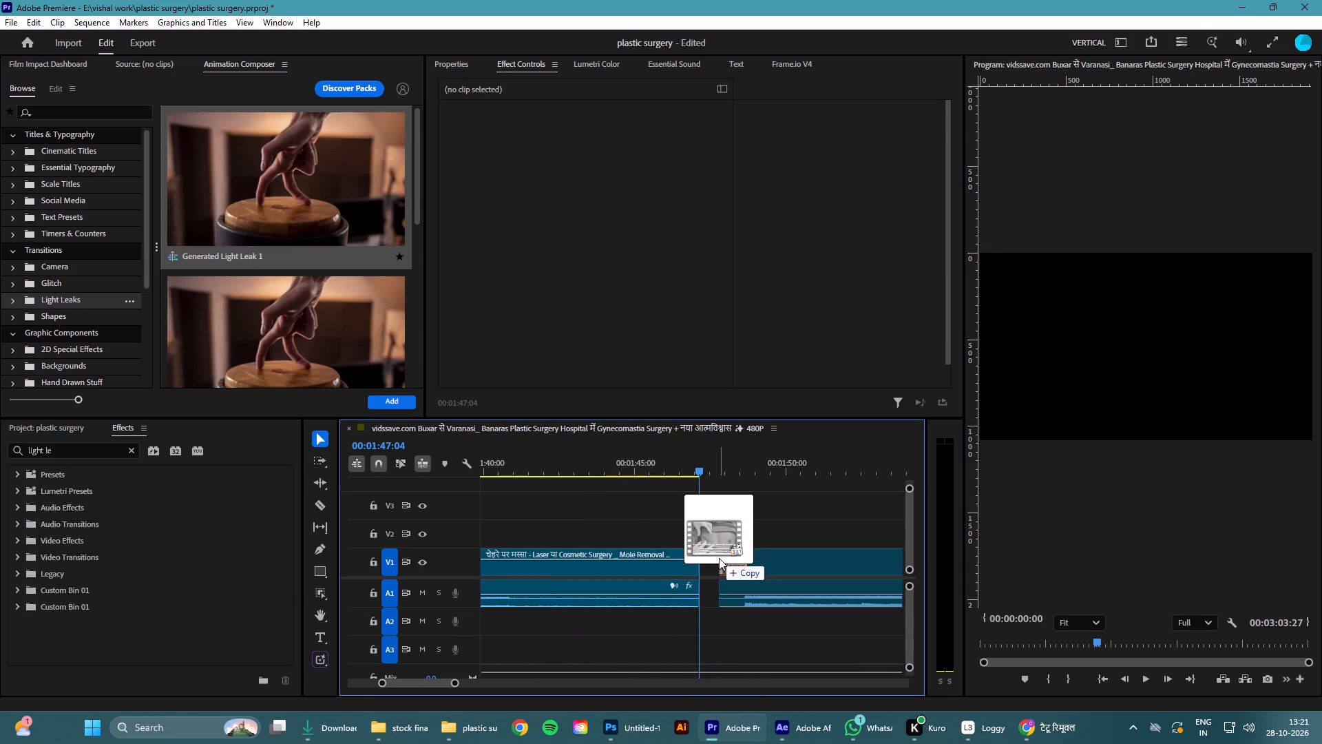
{"action": "left_click_drag", "start_coordinate": [719, 558], "coordinate": [705, 560]}
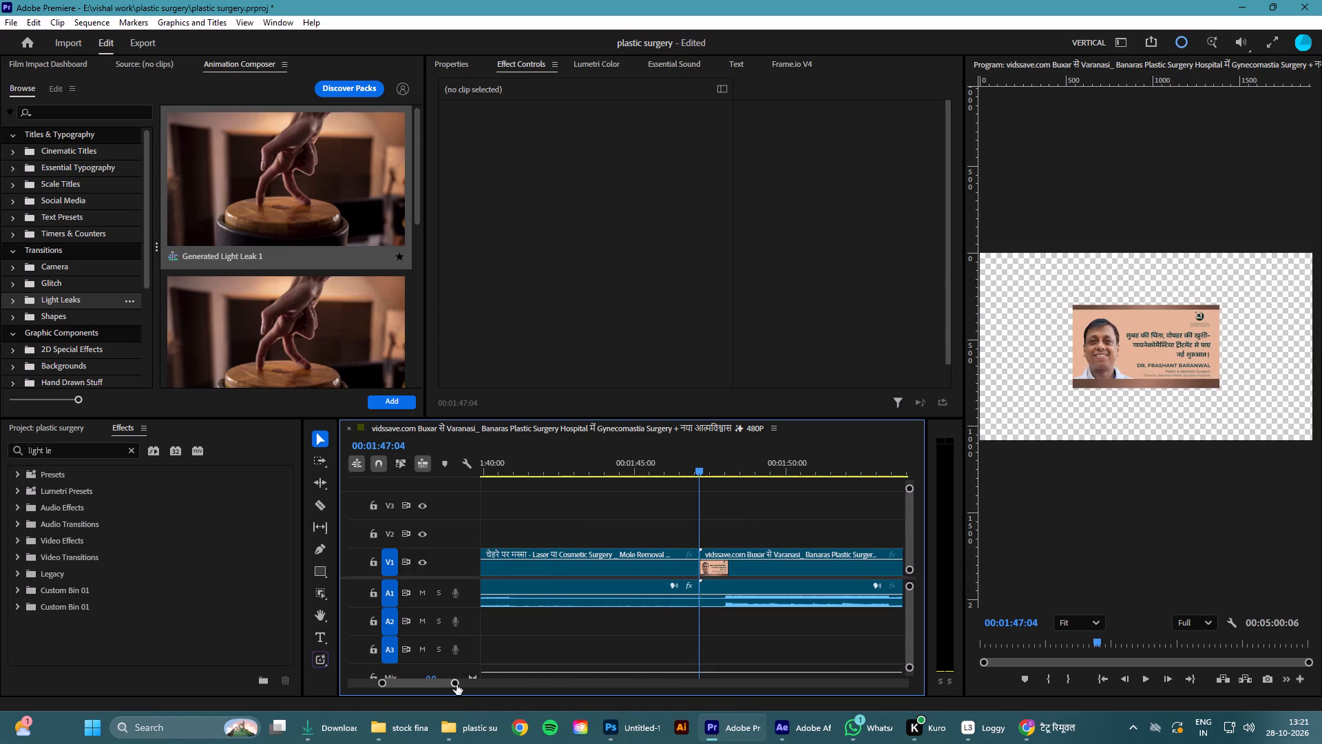
Review the sequence by scrubbing from the tattoo removal clip through to the end of the mole removal clip.
{"action": "left_click_drag", "start_coordinate": [457, 685], "coordinate": [658, 707]}
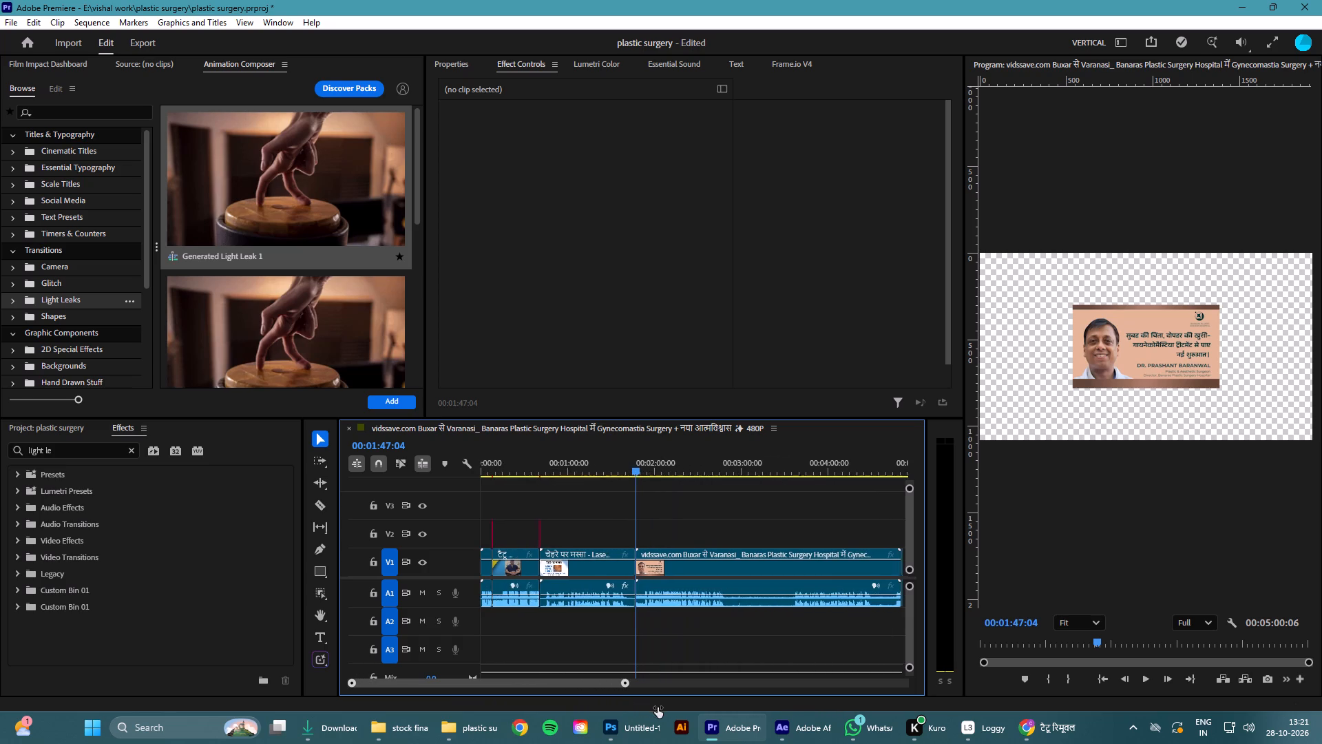
{"action": "left_click_drag", "start_coordinate": [658, 707], "coordinate": [673, 711]}
{"action": "left_click_drag", "start_coordinate": [618, 471], "coordinate": [499, 506]}
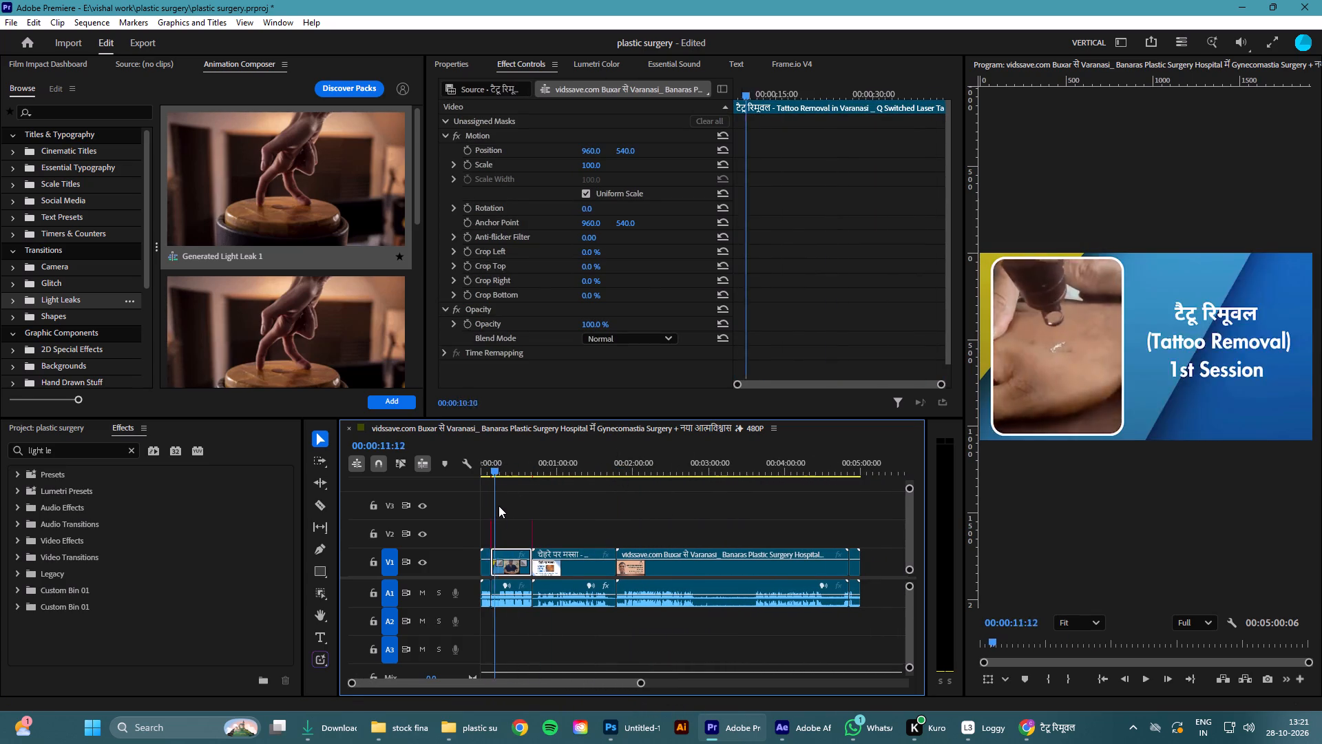
{"action": "left_click_drag", "start_coordinate": [499, 506], "coordinate": [526, 507]}
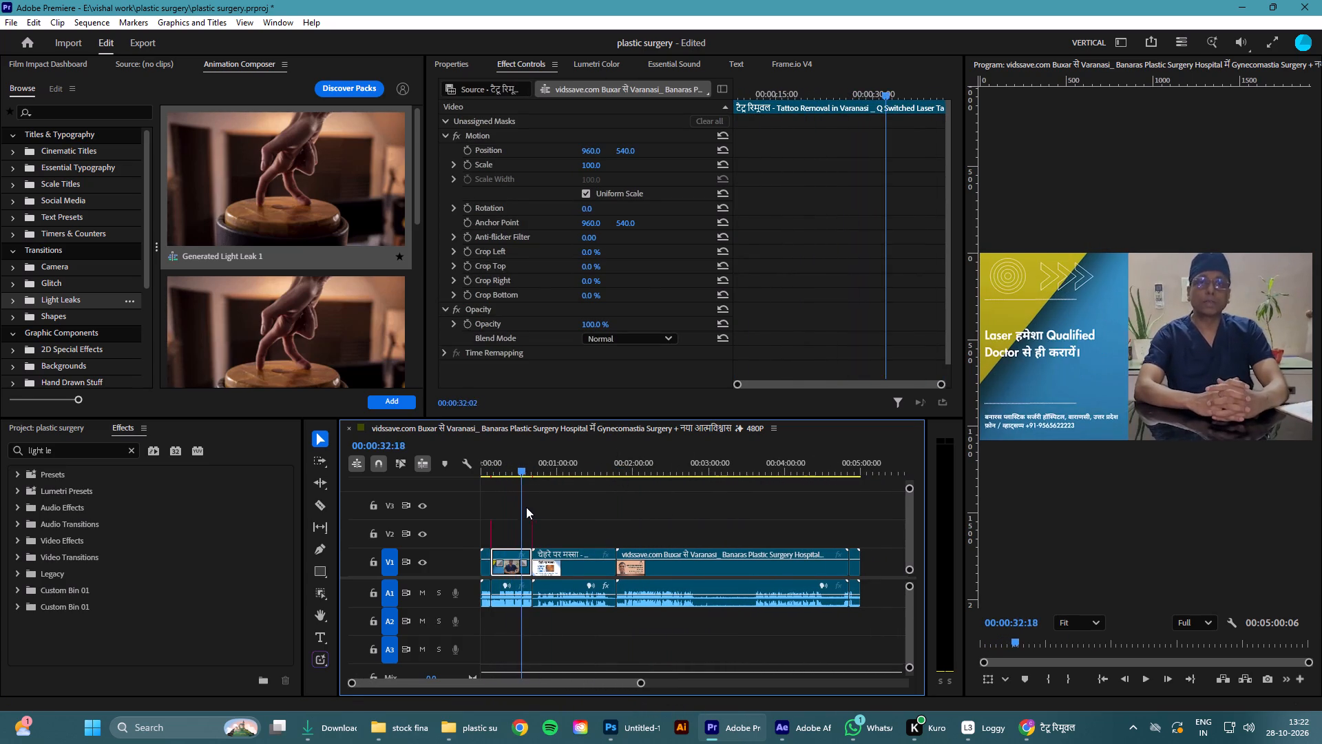
{"action": "left_click_drag", "start_coordinate": [526, 507], "coordinate": [535, 510]}
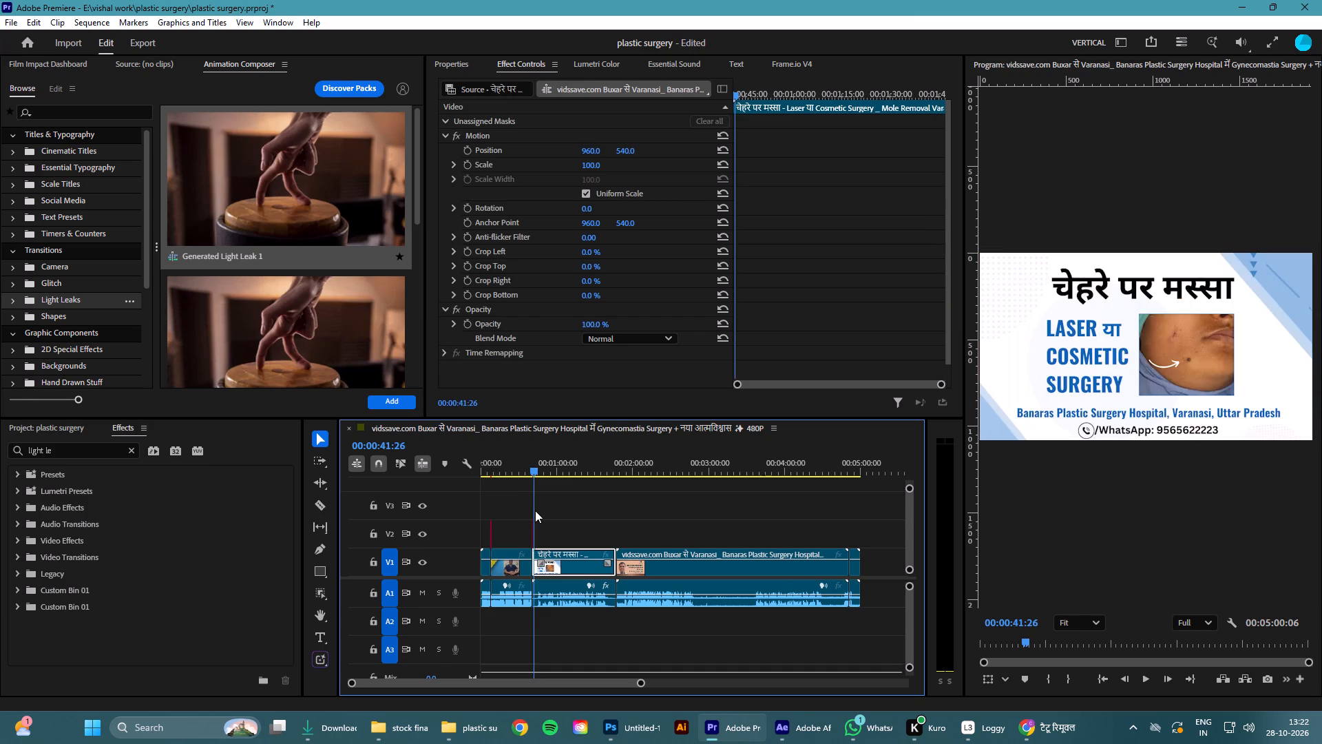
{"action": "left_click_drag", "start_coordinate": [535, 510], "coordinate": [585, 517]}
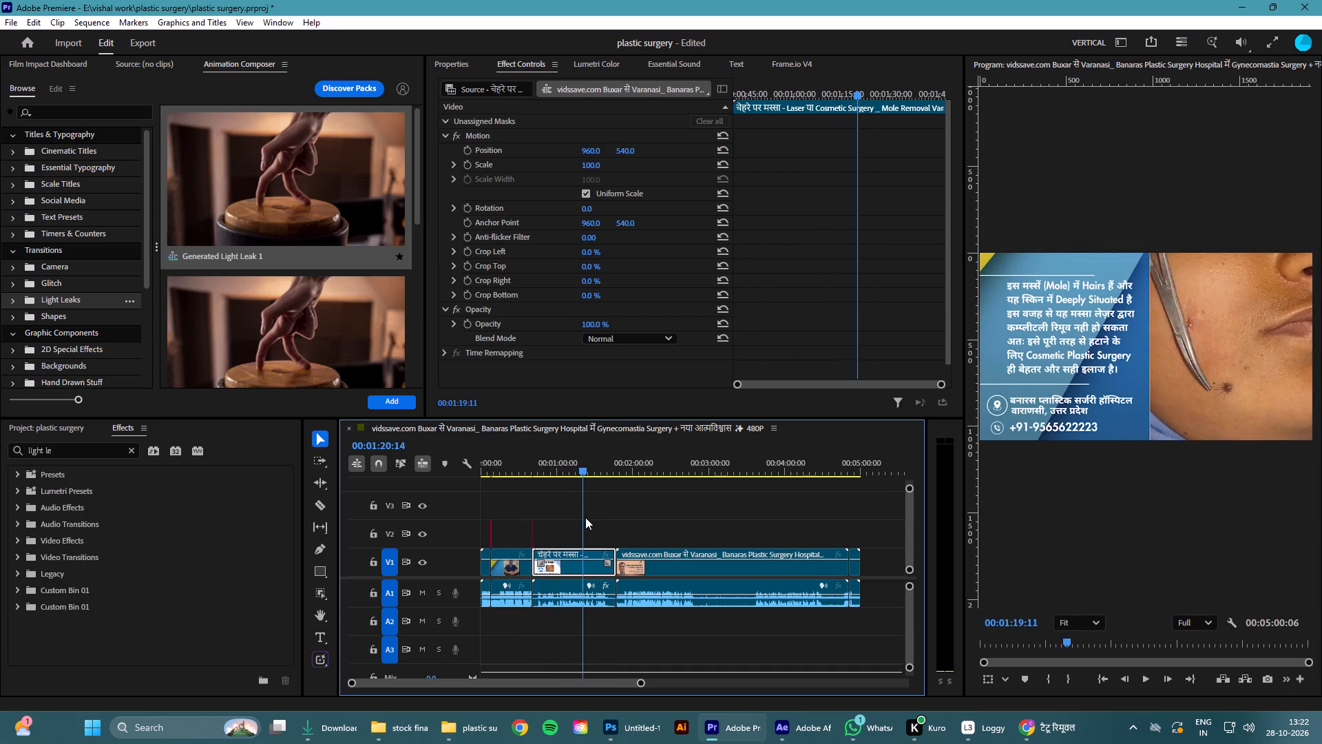
{"action": "left_click_drag", "start_coordinate": [585, 517], "coordinate": [613, 524]}
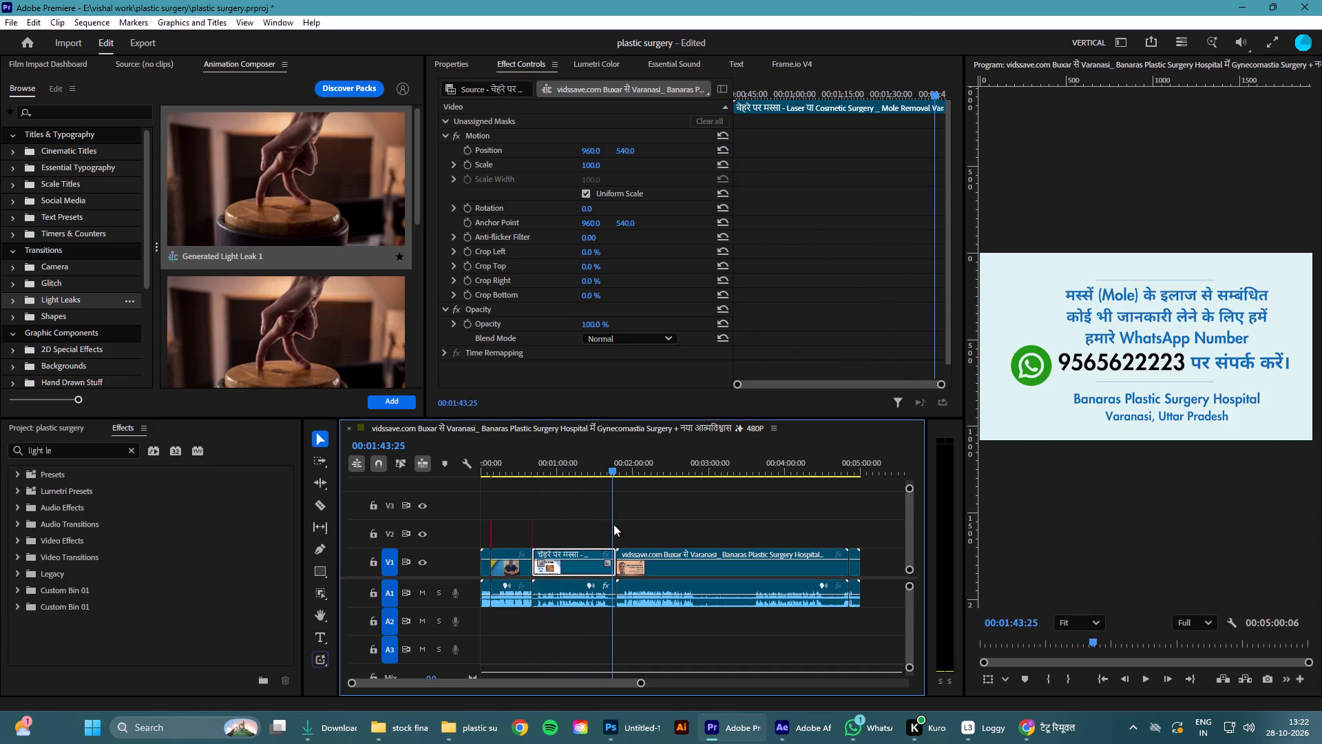
{"action": "left_click_drag", "start_coordinate": [613, 524], "coordinate": [618, 528]}
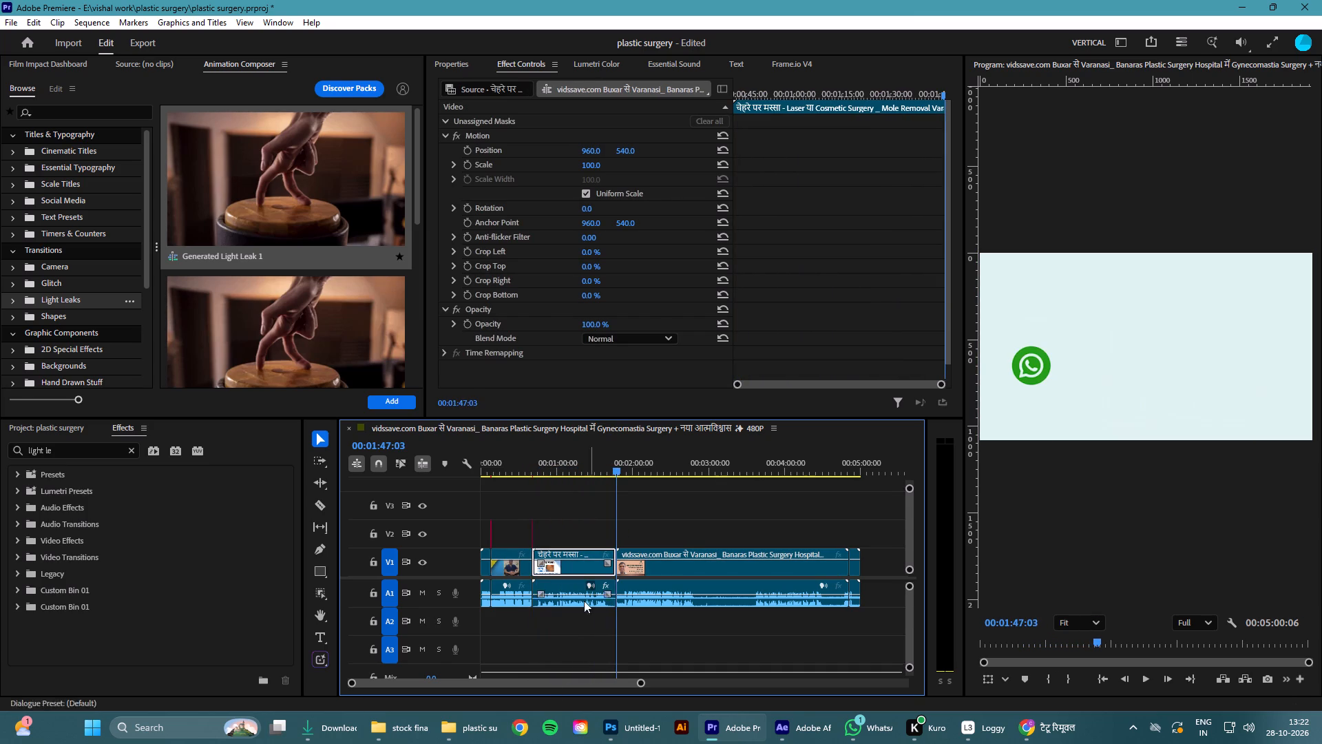
Add the Generated Light Leak 1 transition on V2 over the cut between the mole removal and gynecomastia surgery clips at 00:01:47:04.
{"action": "left_click_drag", "start_coordinate": [644, 685], "coordinate": [579, 678]}
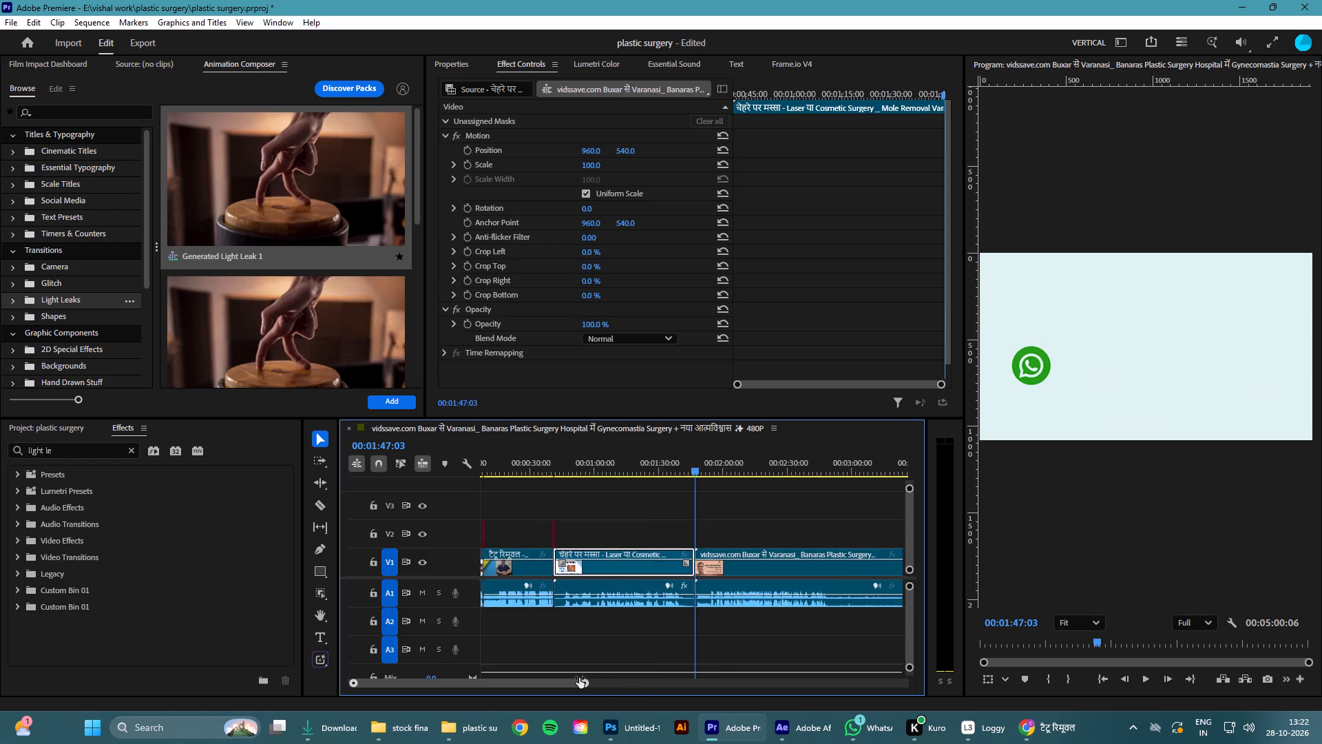
{"action": "left_click_drag", "start_coordinate": [579, 678], "coordinate": [389, 673]}
{"action": "left_click", "coordinate": [693, 474]}
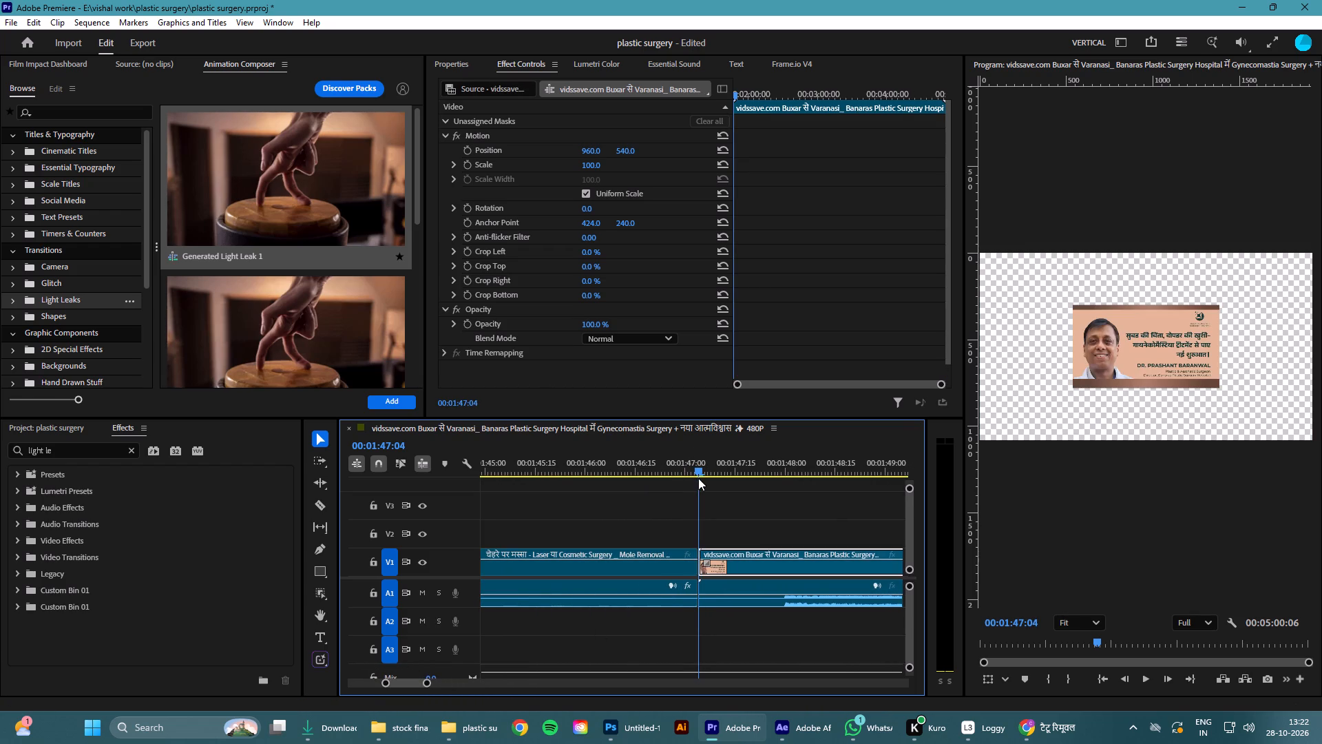
{"action": "left_click", "coordinate": [720, 537]}
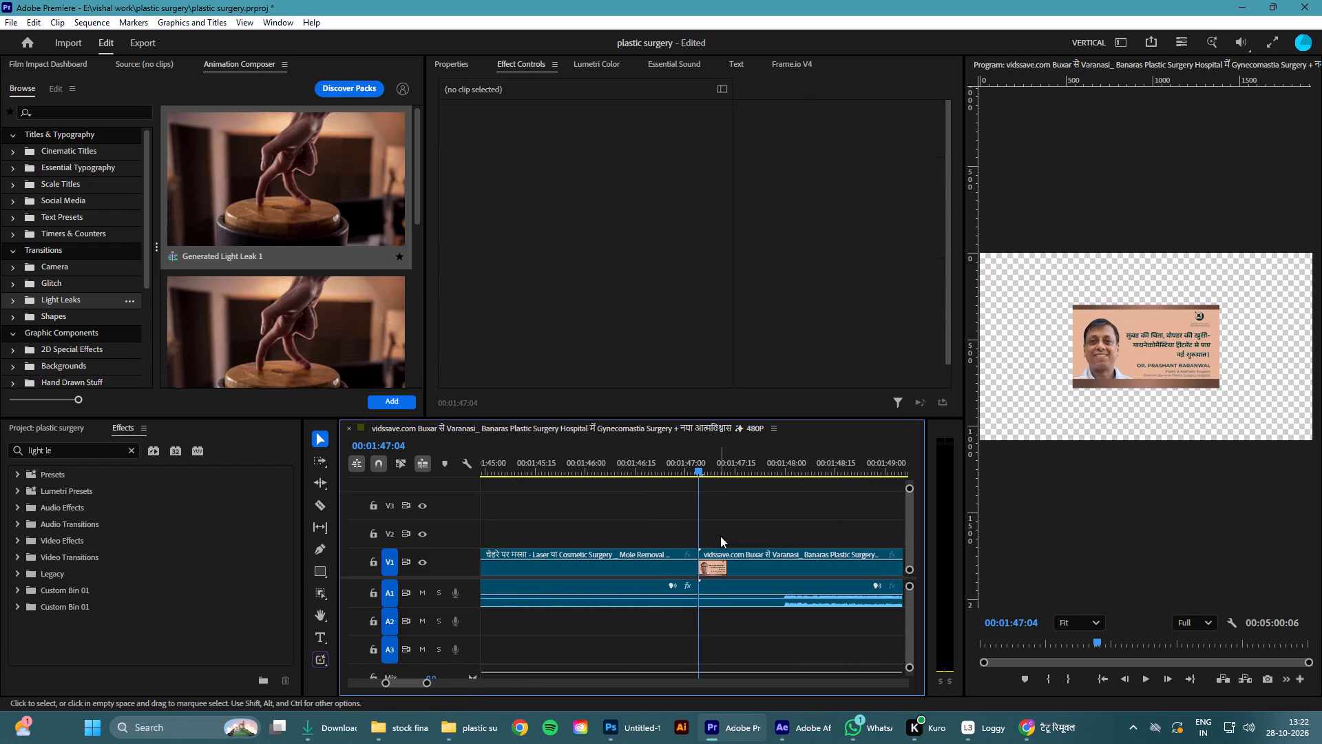
{"action": "left_click", "coordinate": [251, 212]}
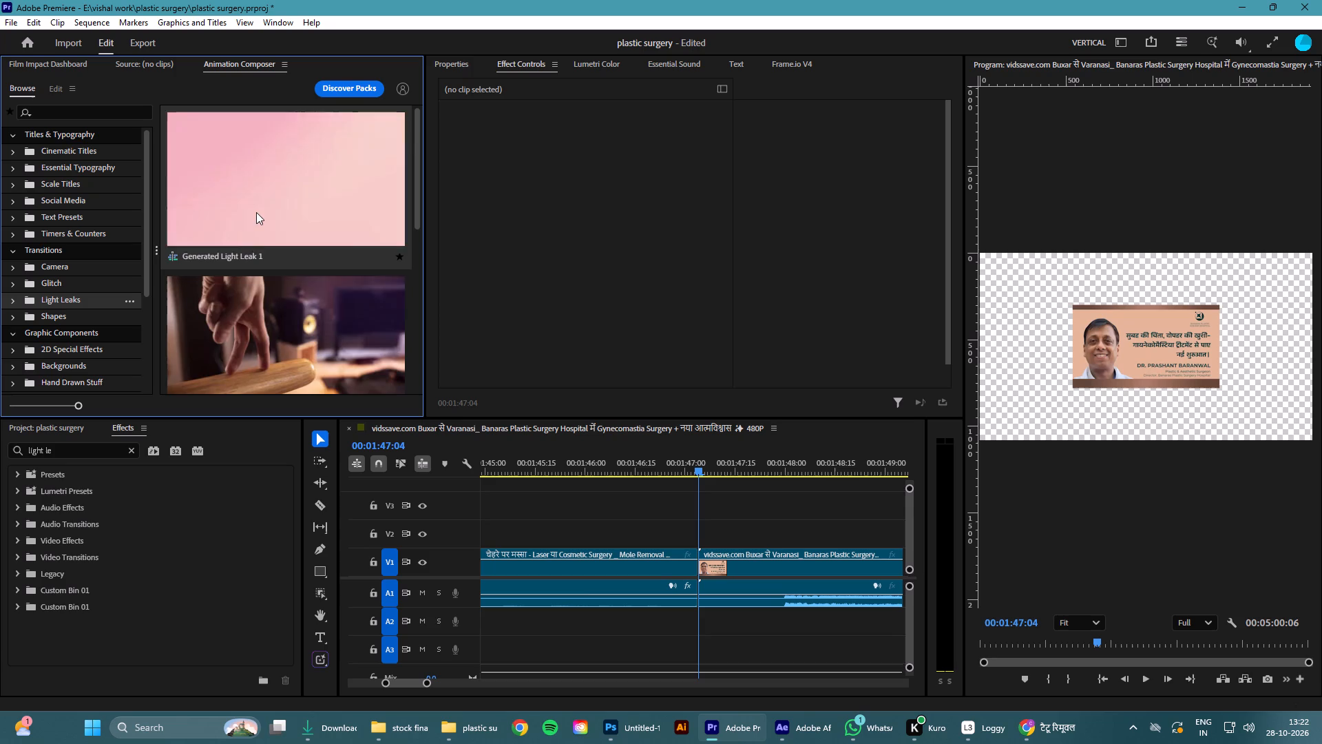
{"action": "left_click", "coordinate": [261, 211]}
{"action": "left_click", "coordinate": [396, 406]}
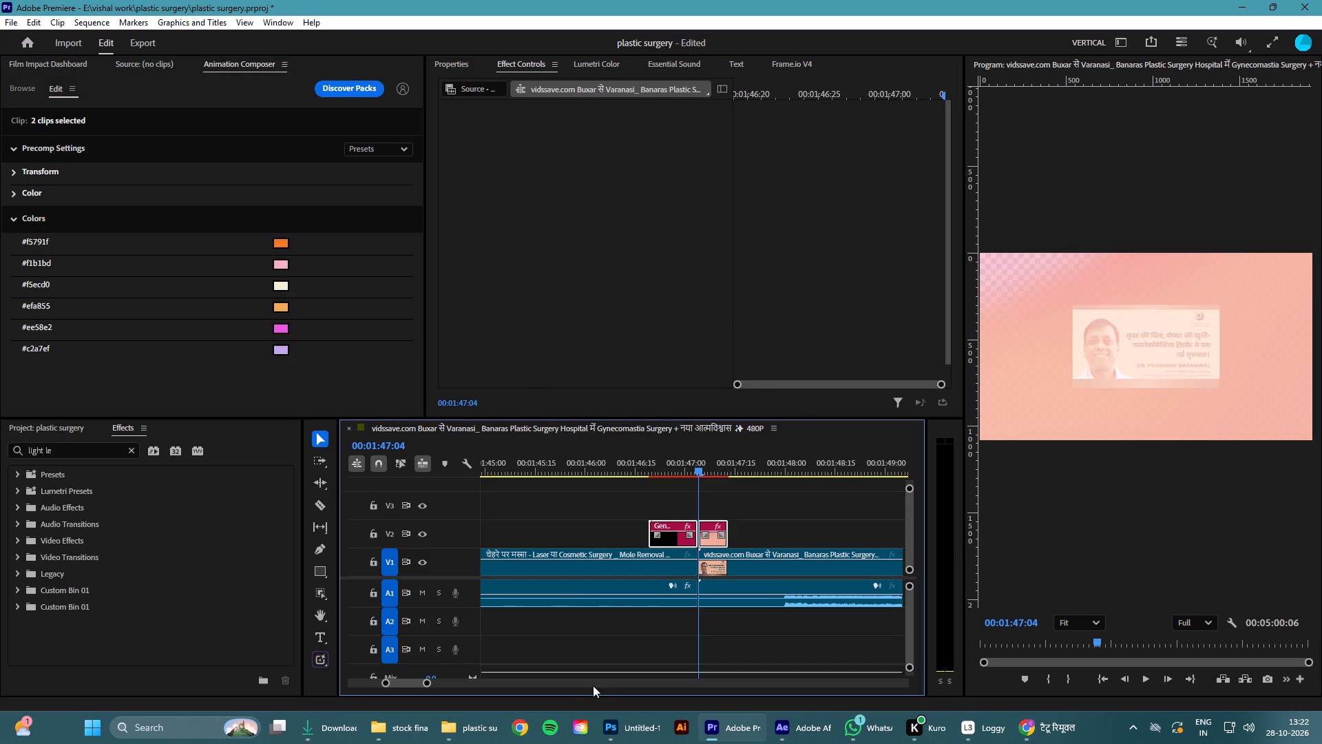
Scale the gynecomastia surgery clip on V1 with Fit to frame and leave it deselected.
{"action": "left_click_drag", "start_coordinate": [426, 684], "coordinate": [532, 697]}
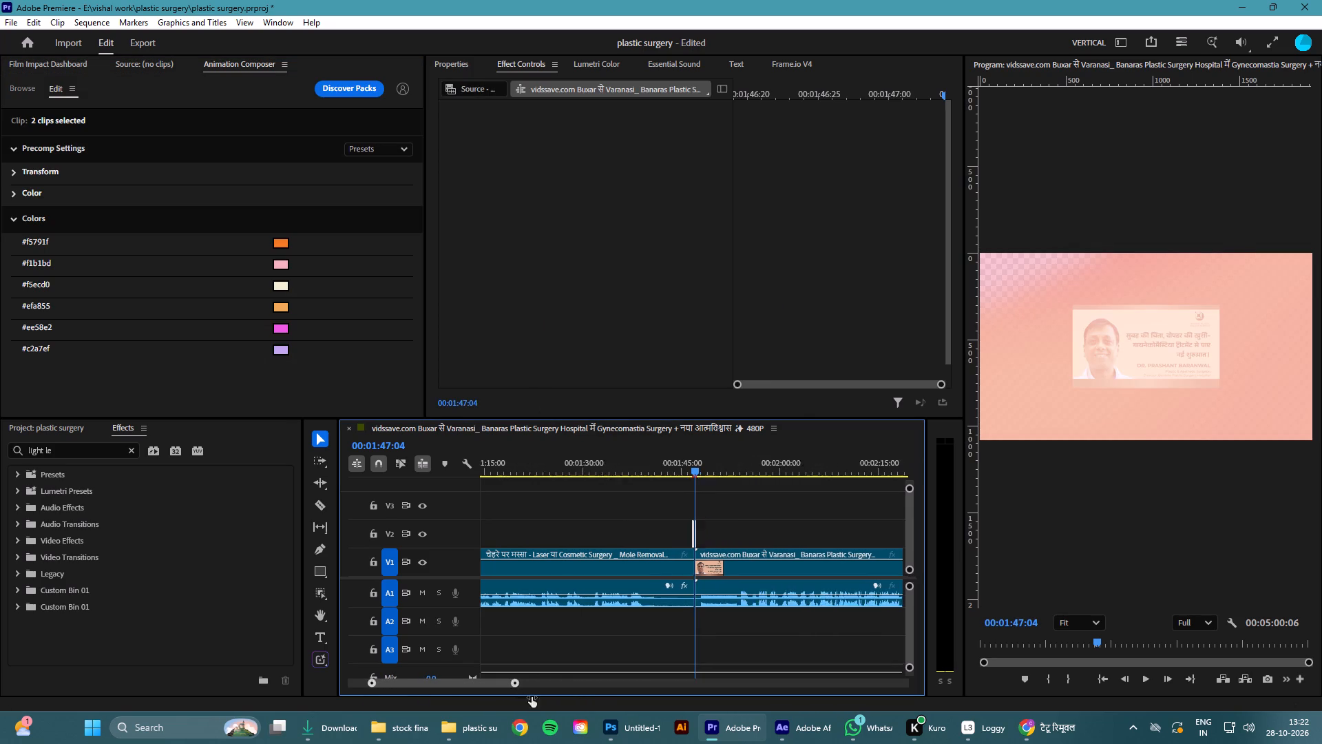
{"action": "left_click_drag", "start_coordinate": [532, 697], "coordinate": [658, 683]}
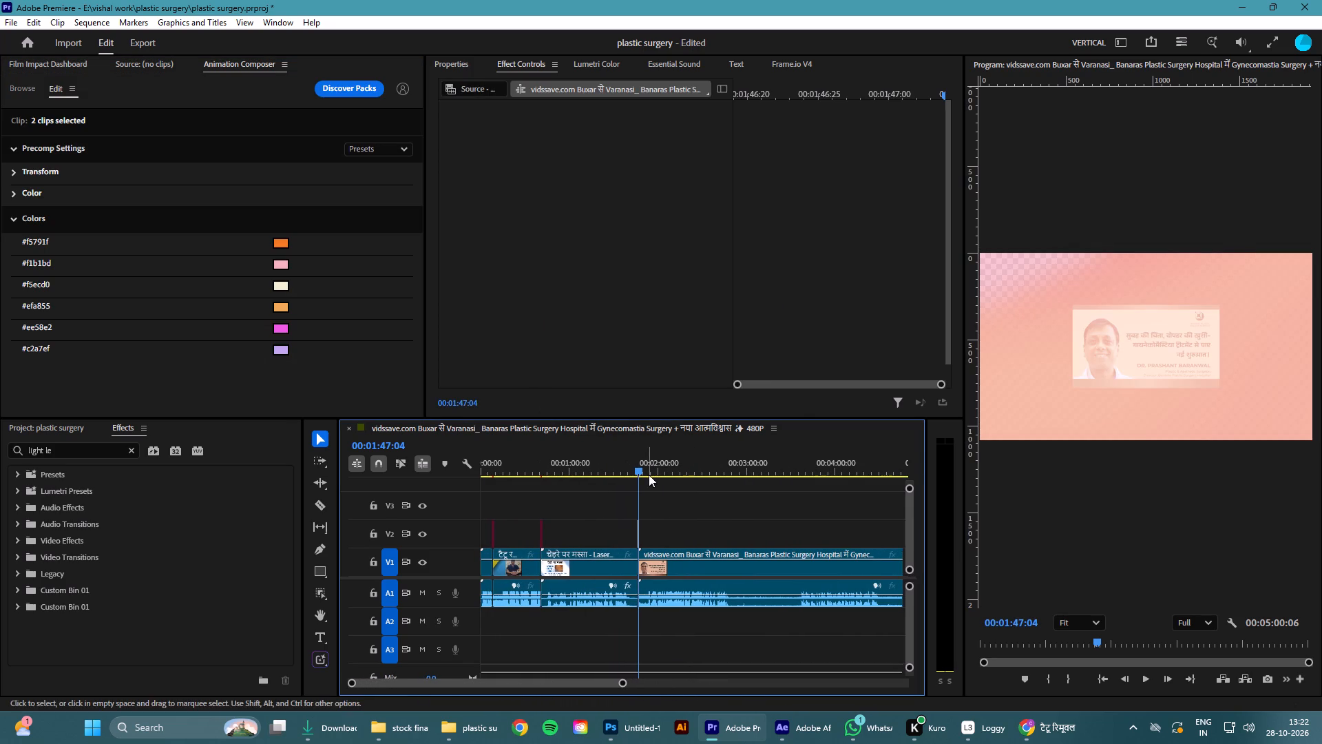
{"action": "left_click_drag", "start_coordinate": [638, 468], "coordinate": [713, 482]}
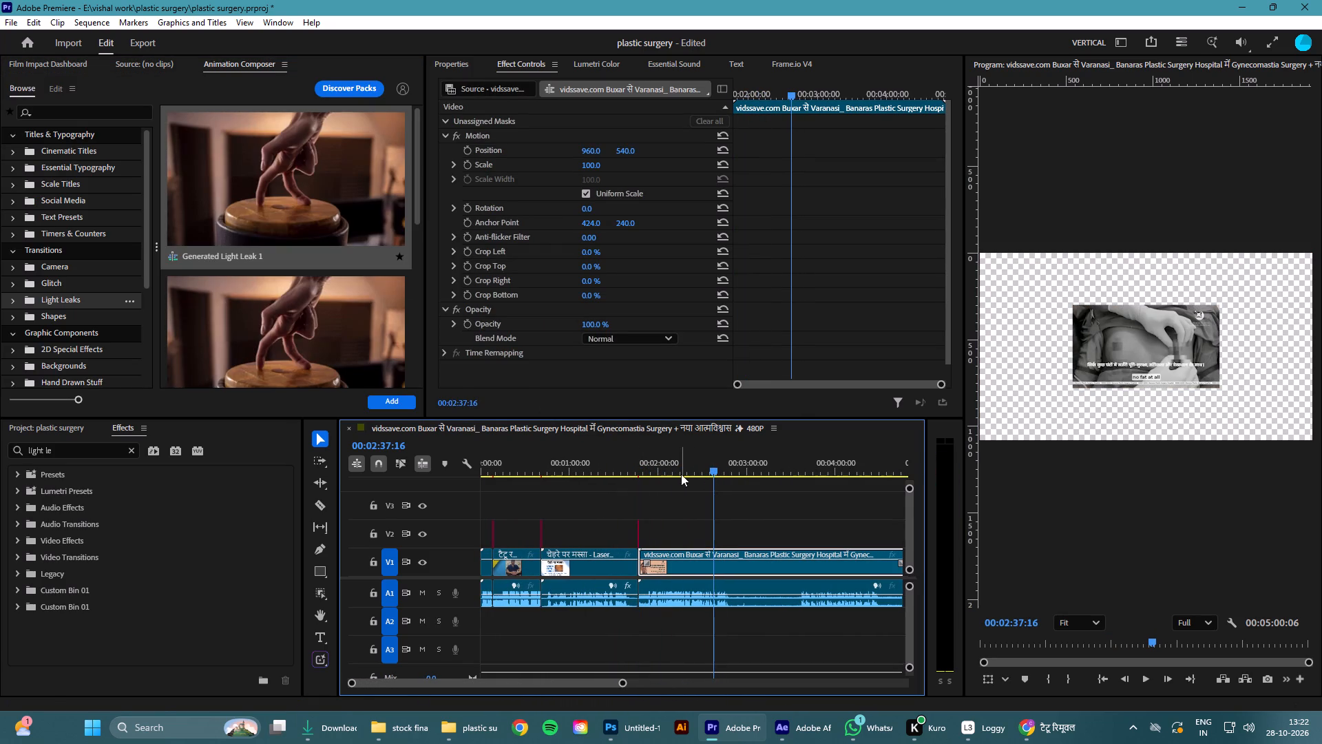
{"action": "left_click", "coordinate": [675, 566]}
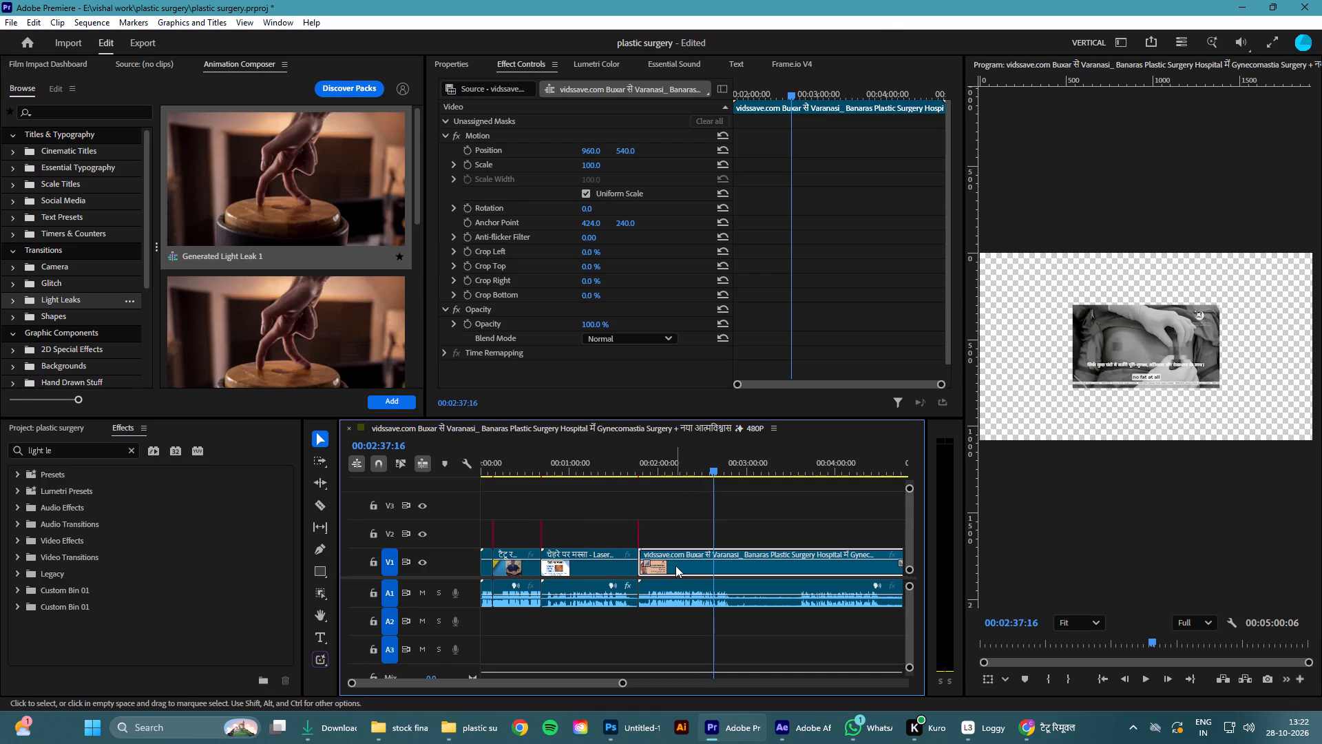
{"action": "right_click", "coordinate": [675, 566]}
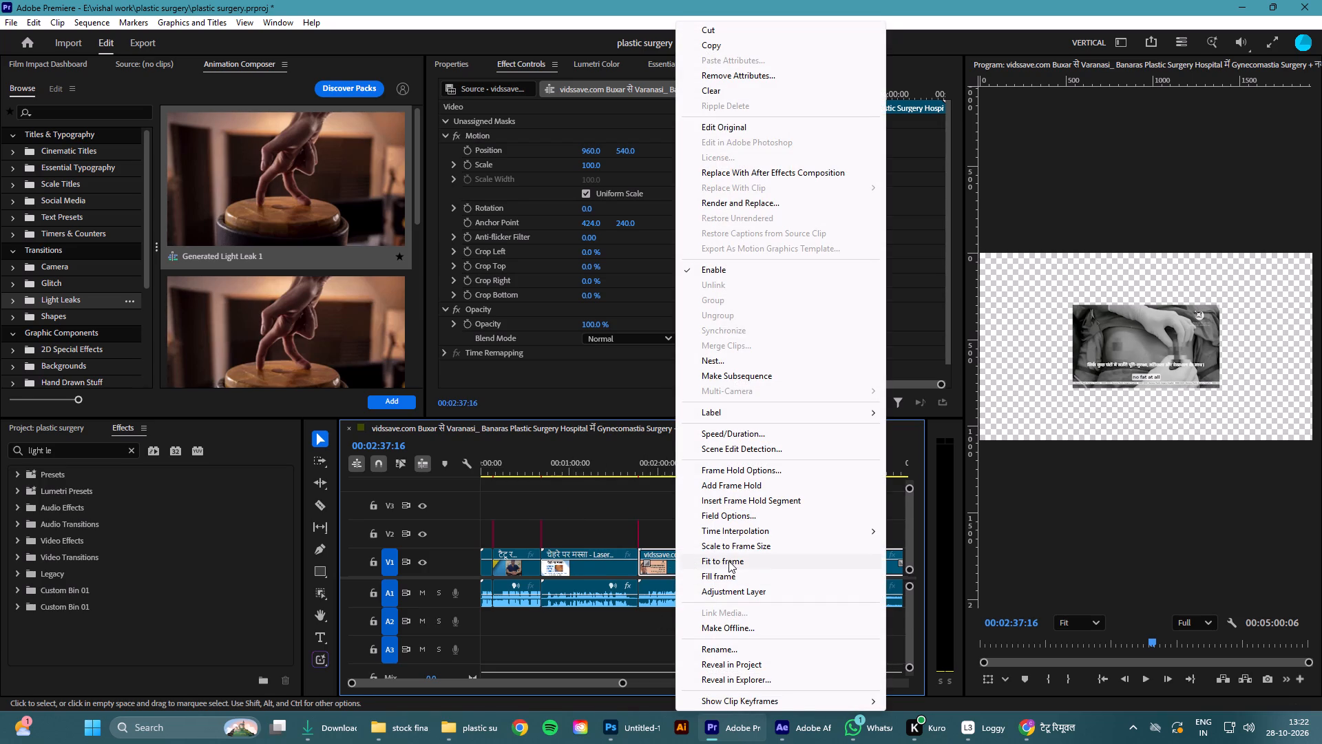
{"action": "left_click", "coordinate": [728, 561]}
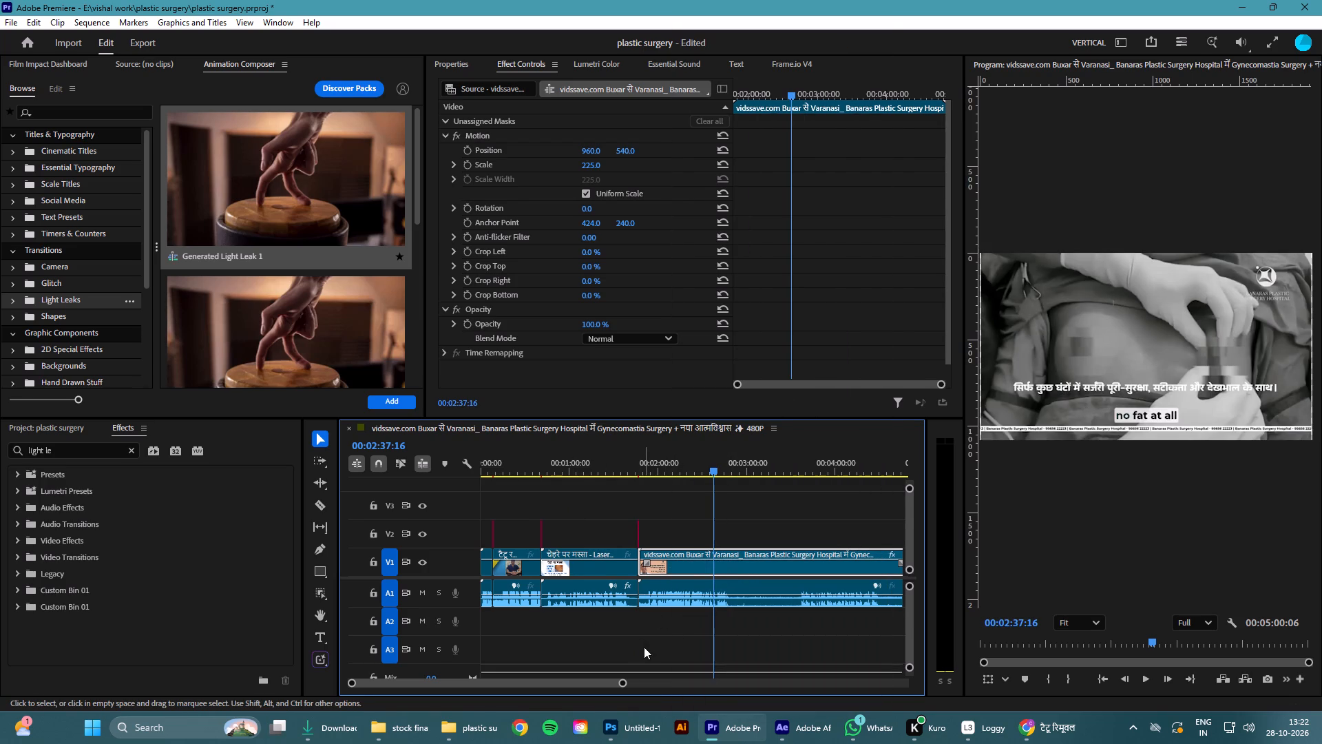
{"action": "left_click", "coordinate": [644, 647]}
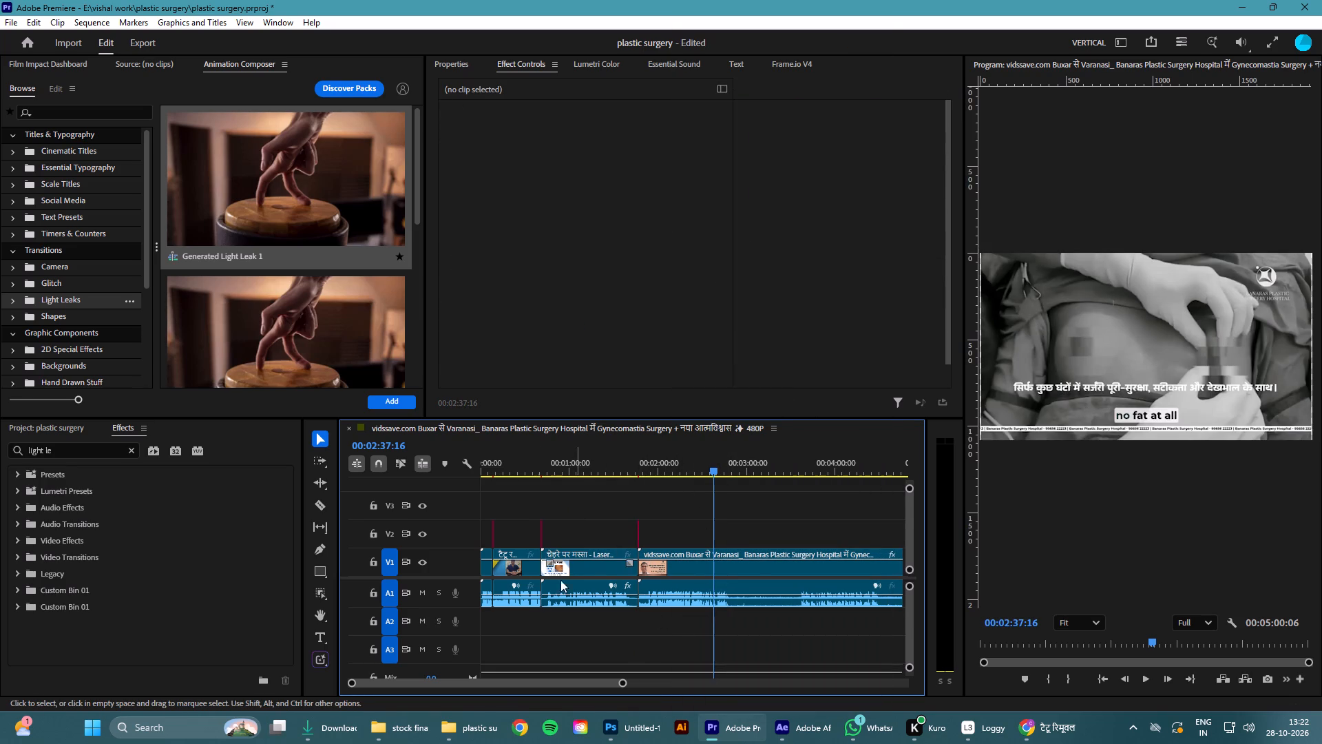
Play sections of the gynecomastia surgery clip from 00:02:37:16 and check its ending into the leftover tattoo removal clip.
{"action": "left_click_drag", "start_coordinate": [626, 681], "coordinate": [653, 687]}
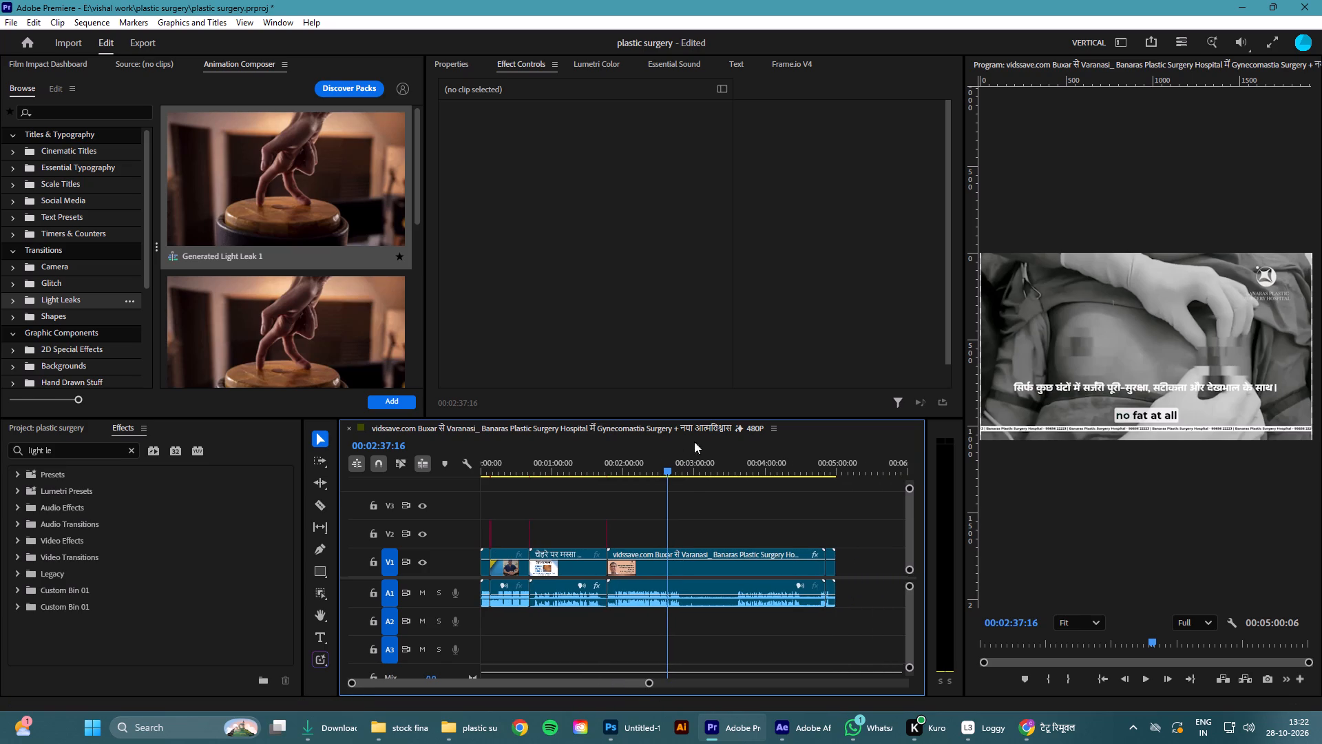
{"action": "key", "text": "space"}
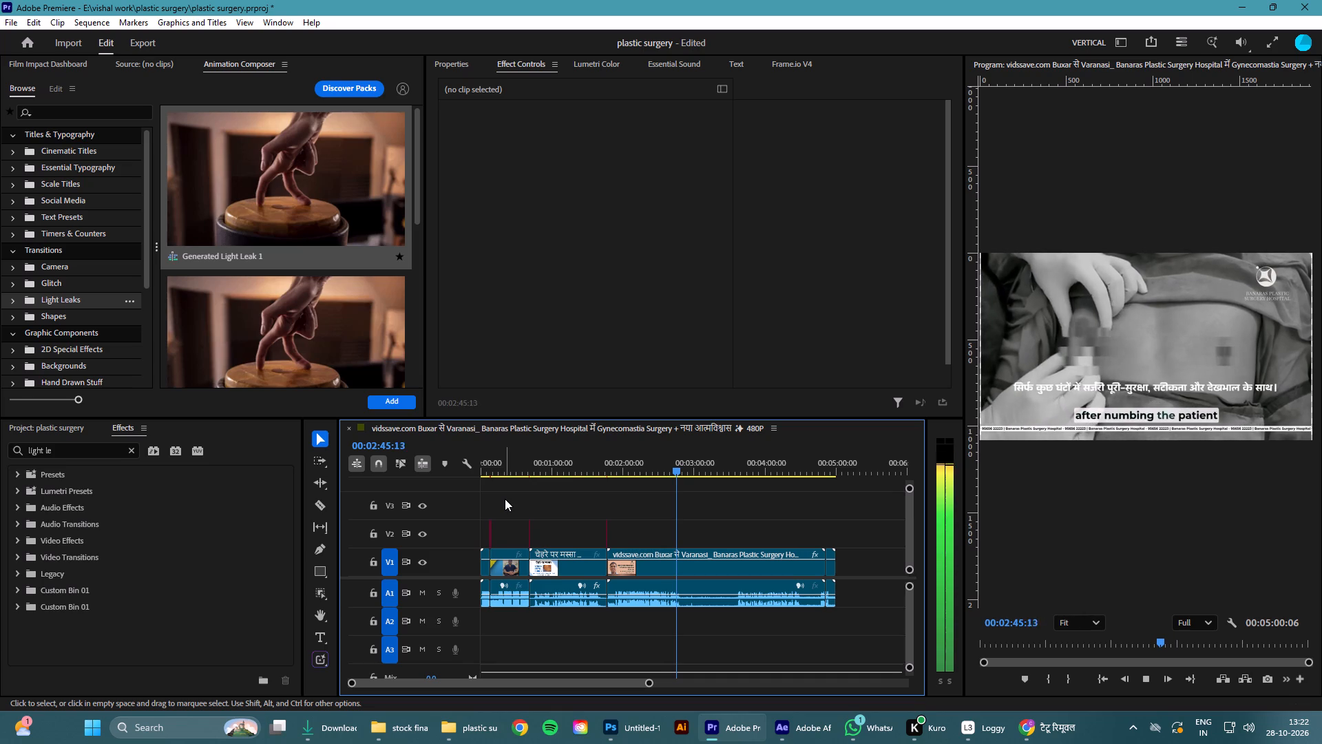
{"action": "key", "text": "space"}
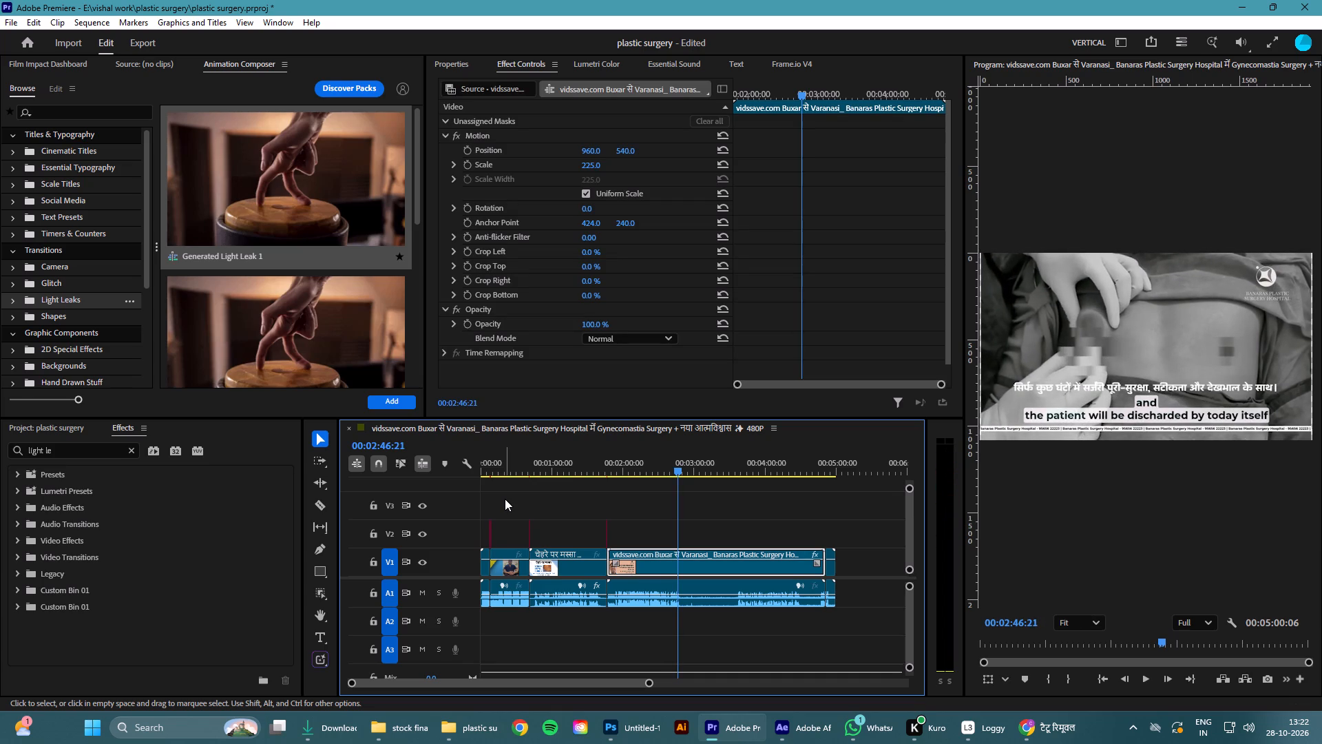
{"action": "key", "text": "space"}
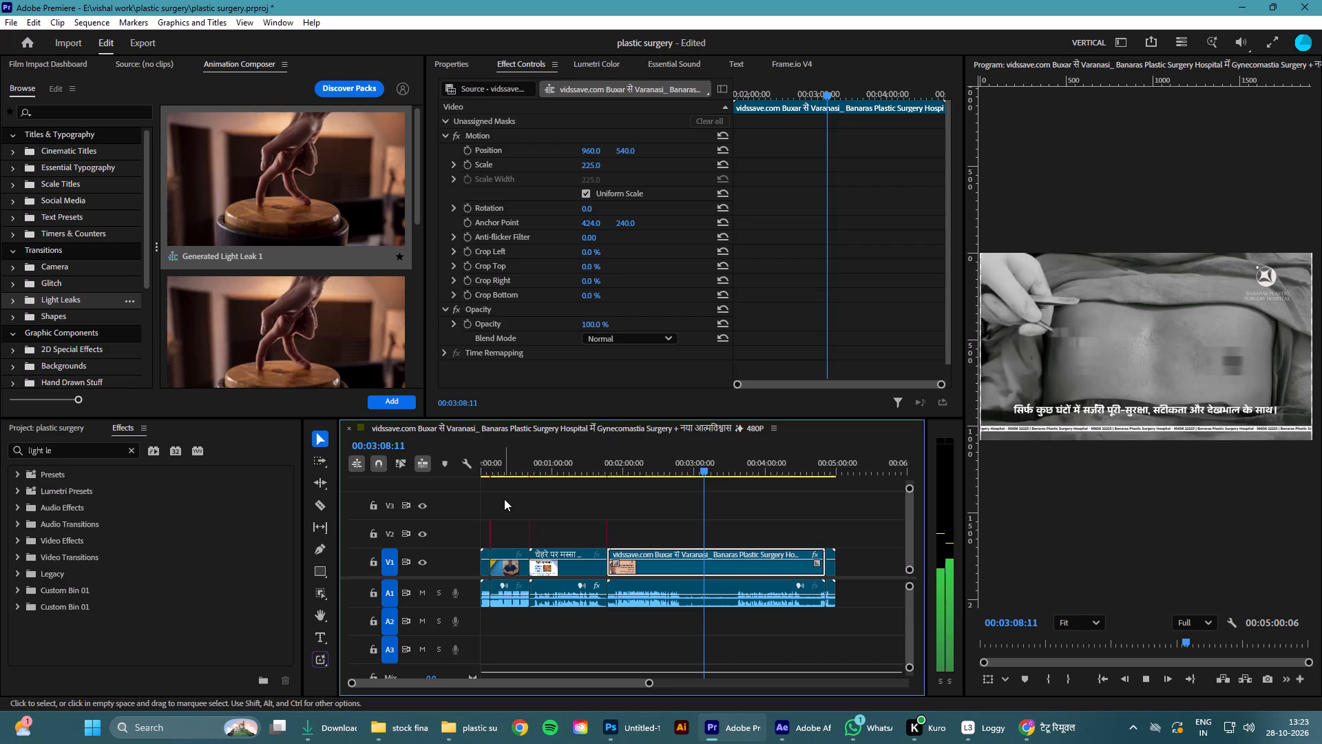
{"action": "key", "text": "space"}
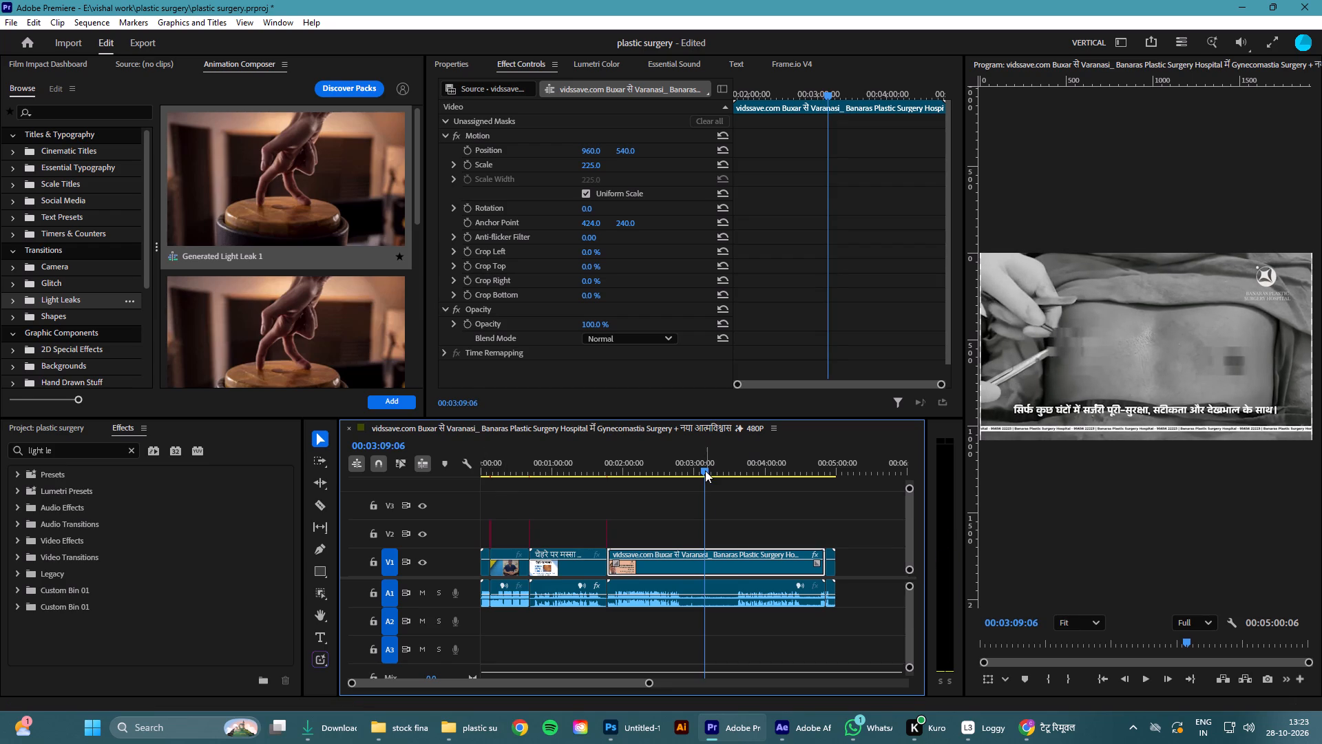
{"action": "left_click_drag", "start_coordinate": [704, 471], "coordinate": [828, 496]}
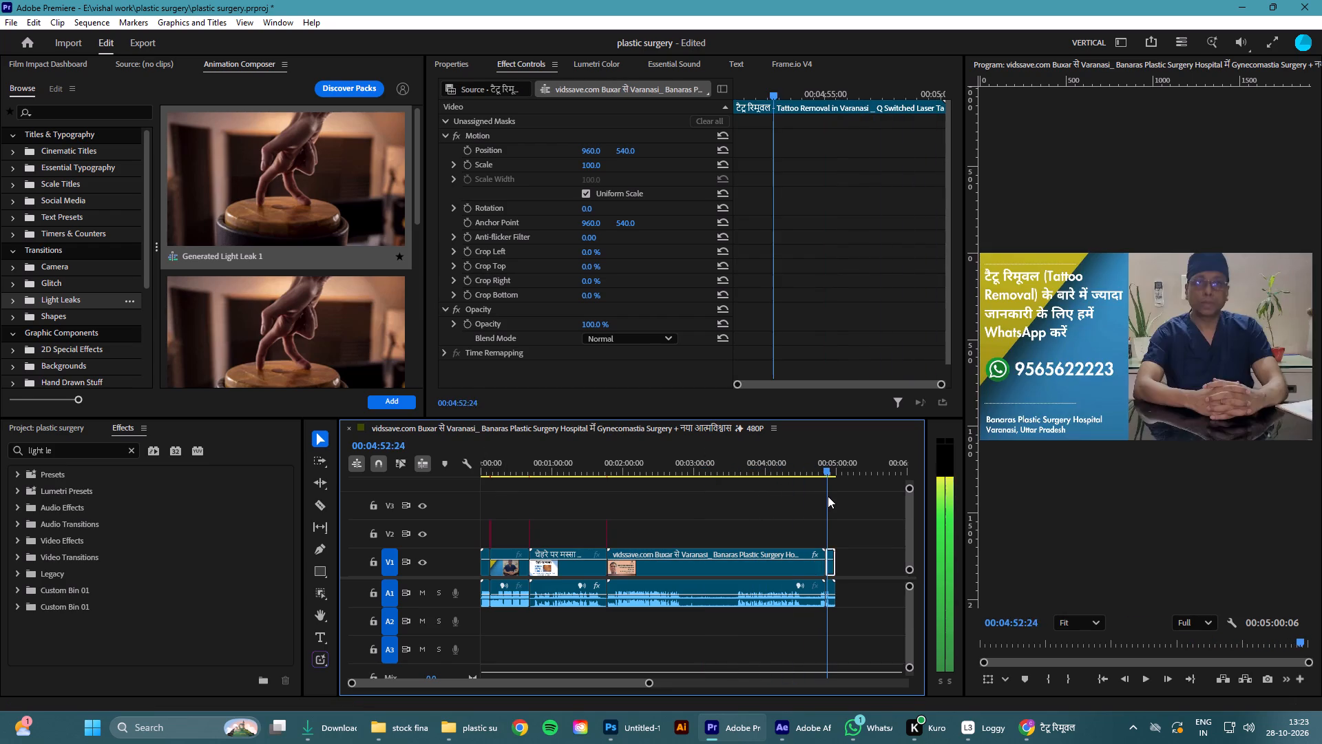
{"action": "left_click_drag", "start_coordinate": [828, 496], "coordinate": [815, 503]}
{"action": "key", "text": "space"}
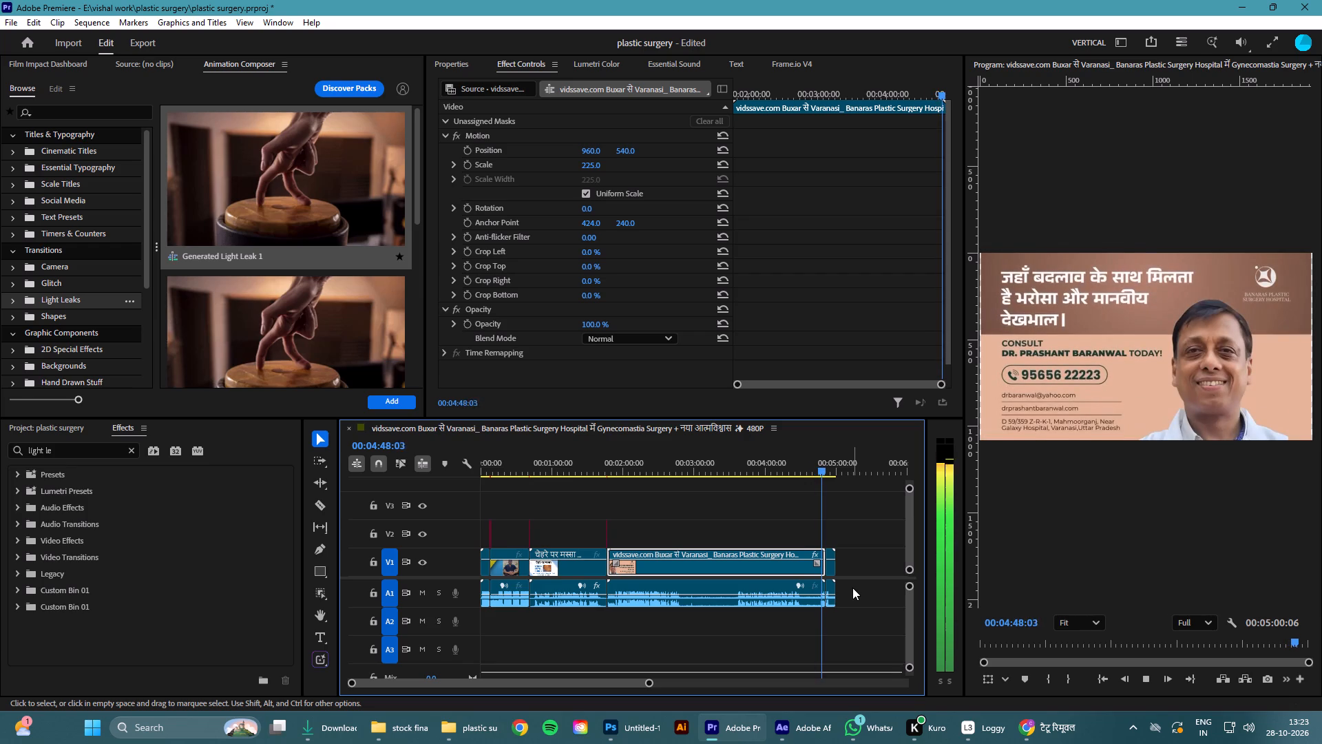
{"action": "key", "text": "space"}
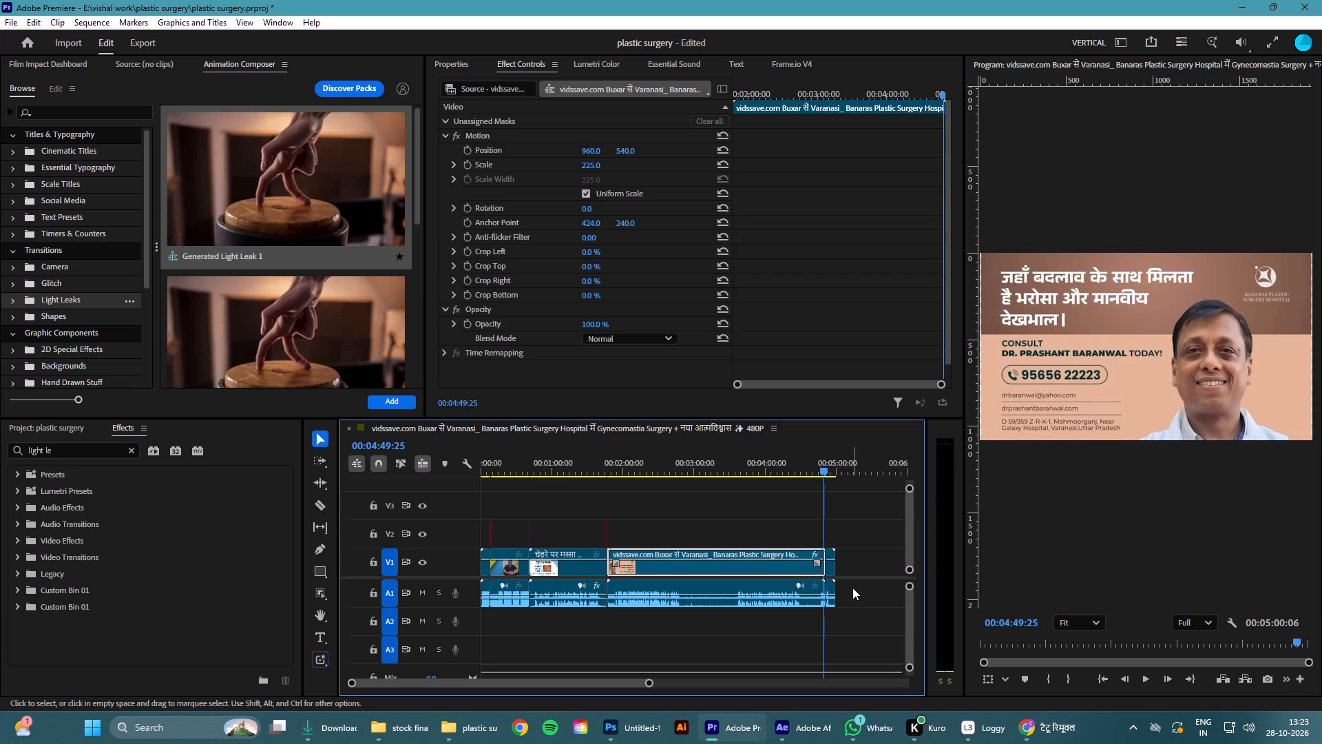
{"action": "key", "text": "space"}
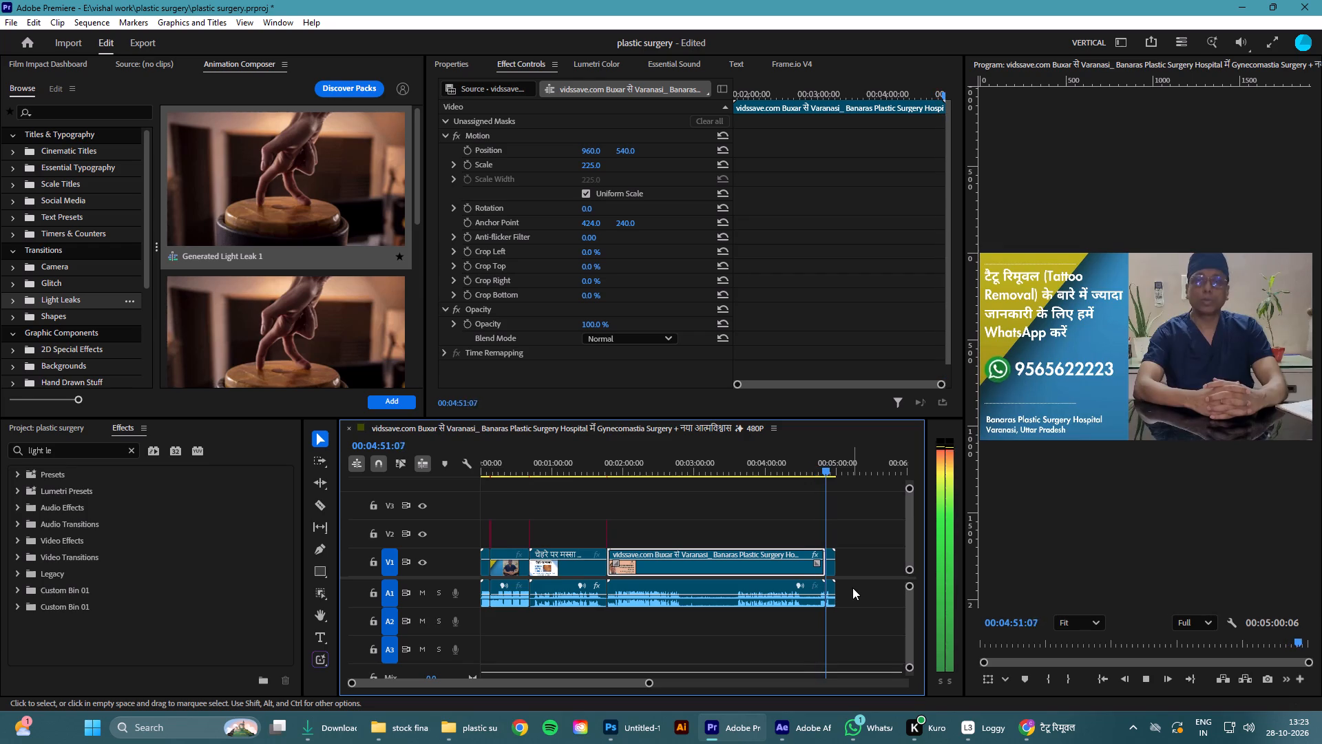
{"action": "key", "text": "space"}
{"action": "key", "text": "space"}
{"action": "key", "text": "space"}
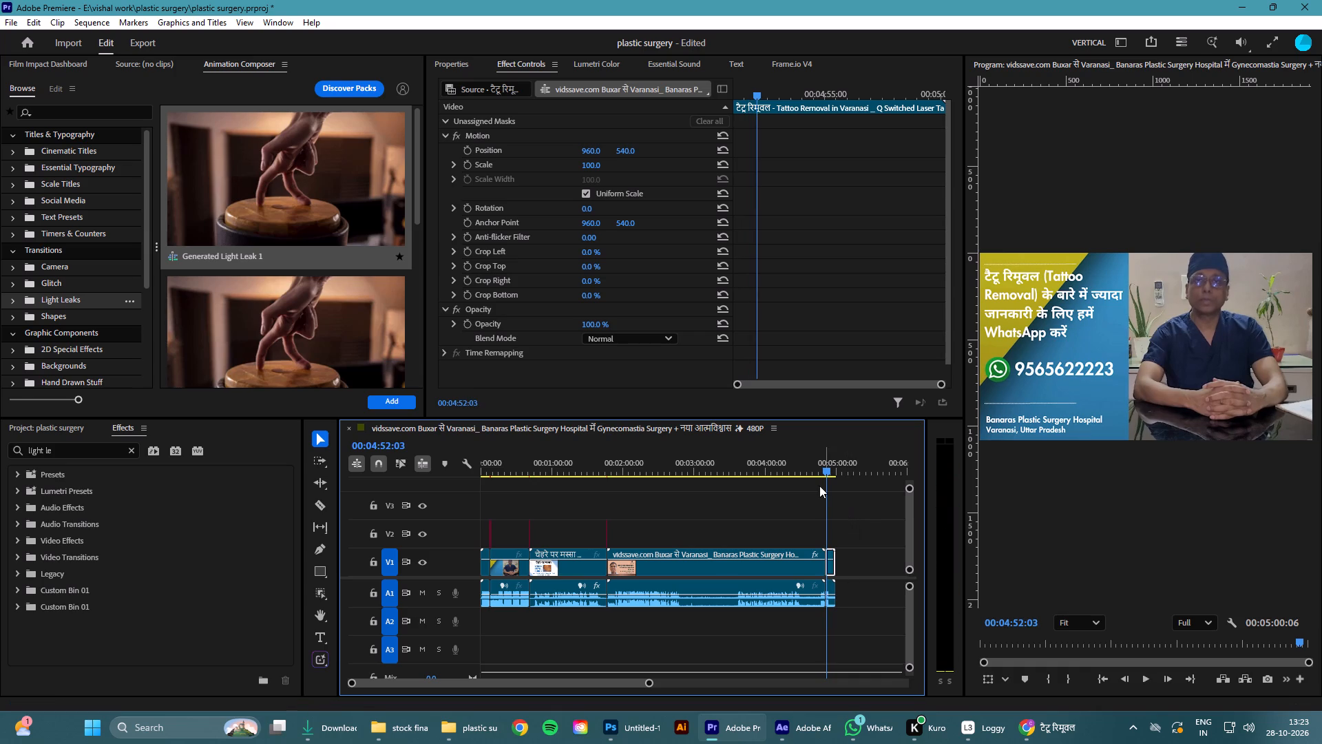
Examine the cut between the gynecomastia surgery clip and the leftover tattoo removal clip, playing on into the leftover clip.
{"action": "left_click_drag", "start_coordinate": [647, 681], "coordinate": [621, 694]}
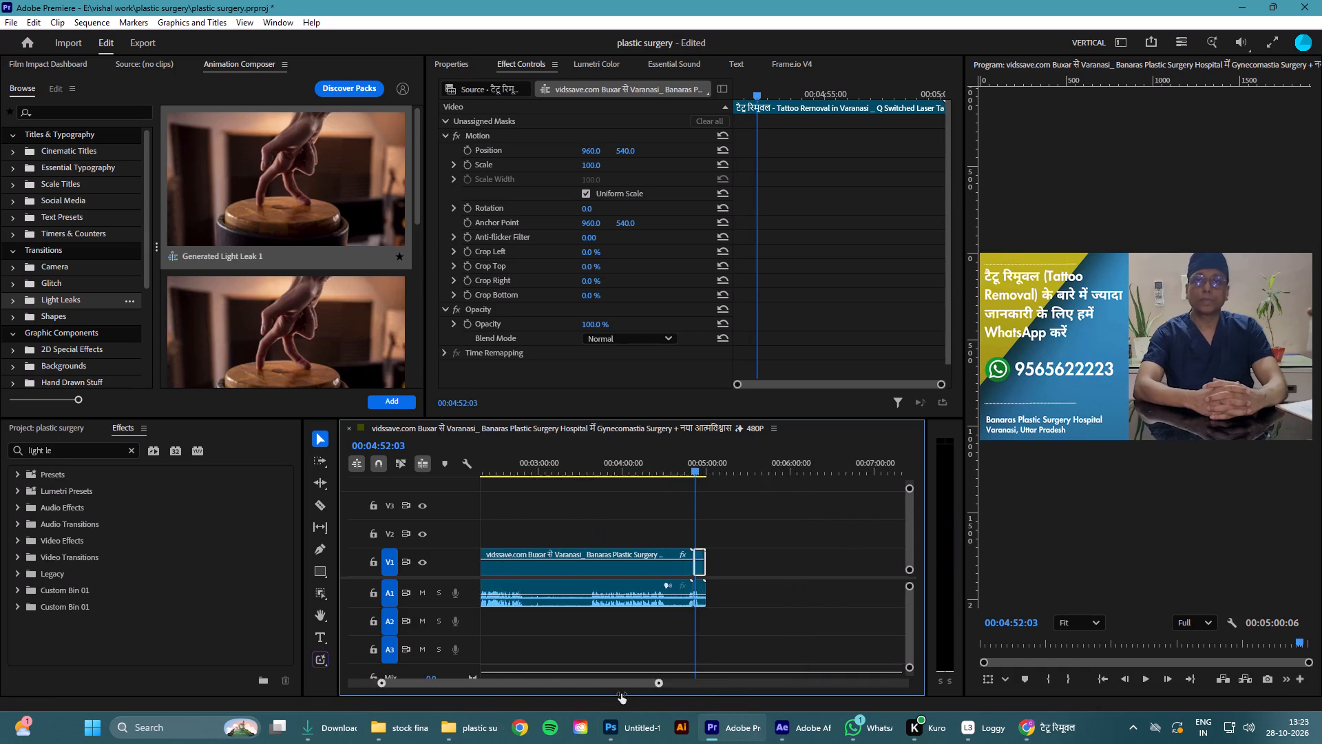
{"action": "left_click_drag", "start_coordinate": [621, 694], "coordinate": [421, 674]}
{"action": "left_click_drag", "start_coordinate": [691, 476], "coordinate": [688, 477]}
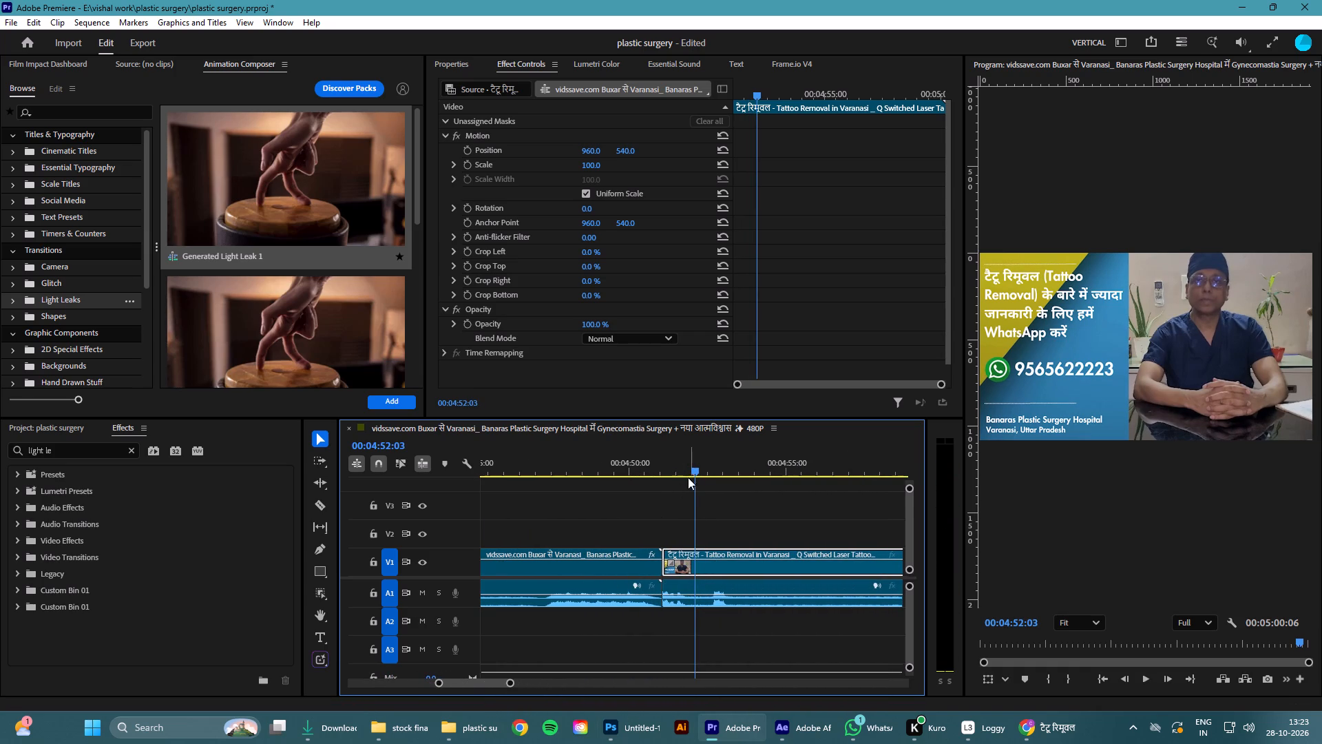
{"action": "left_click_drag", "start_coordinate": [688, 477], "coordinate": [663, 484]}
{"action": "left_click_drag", "start_coordinate": [694, 470], "coordinate": [660, 481]}
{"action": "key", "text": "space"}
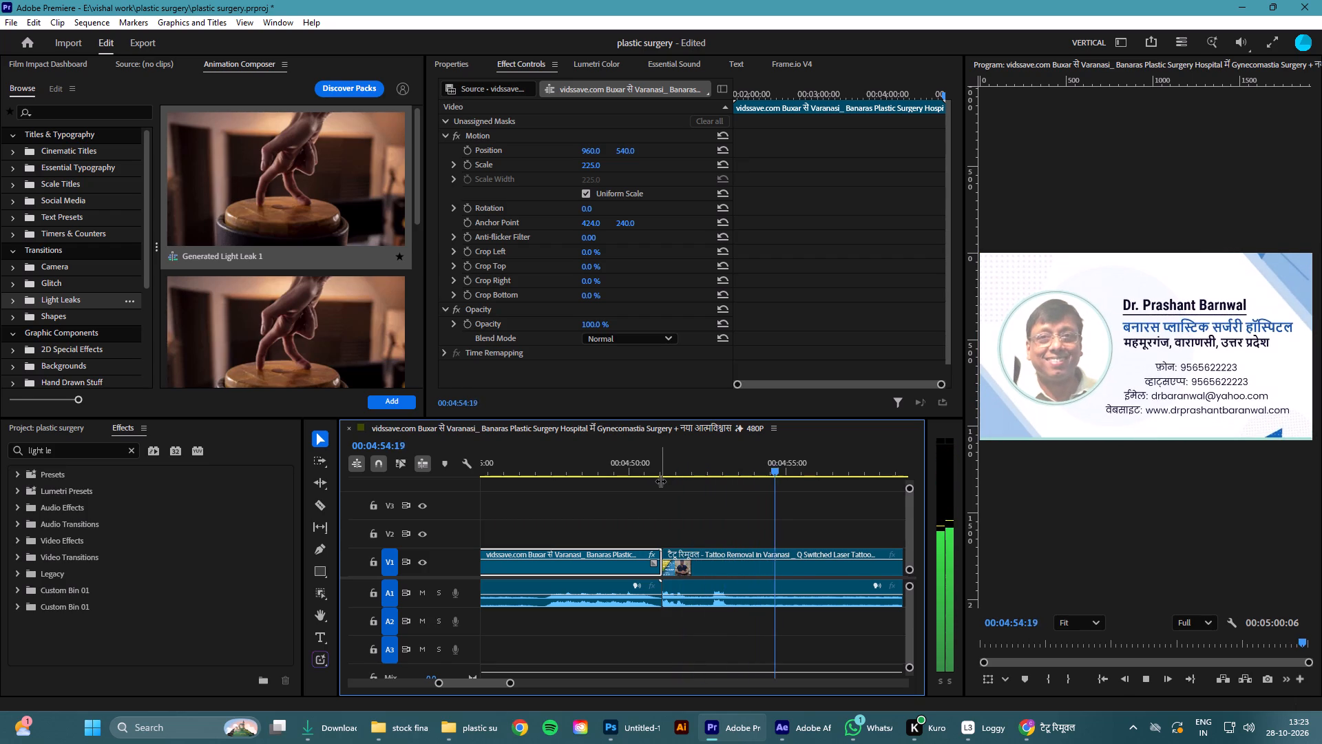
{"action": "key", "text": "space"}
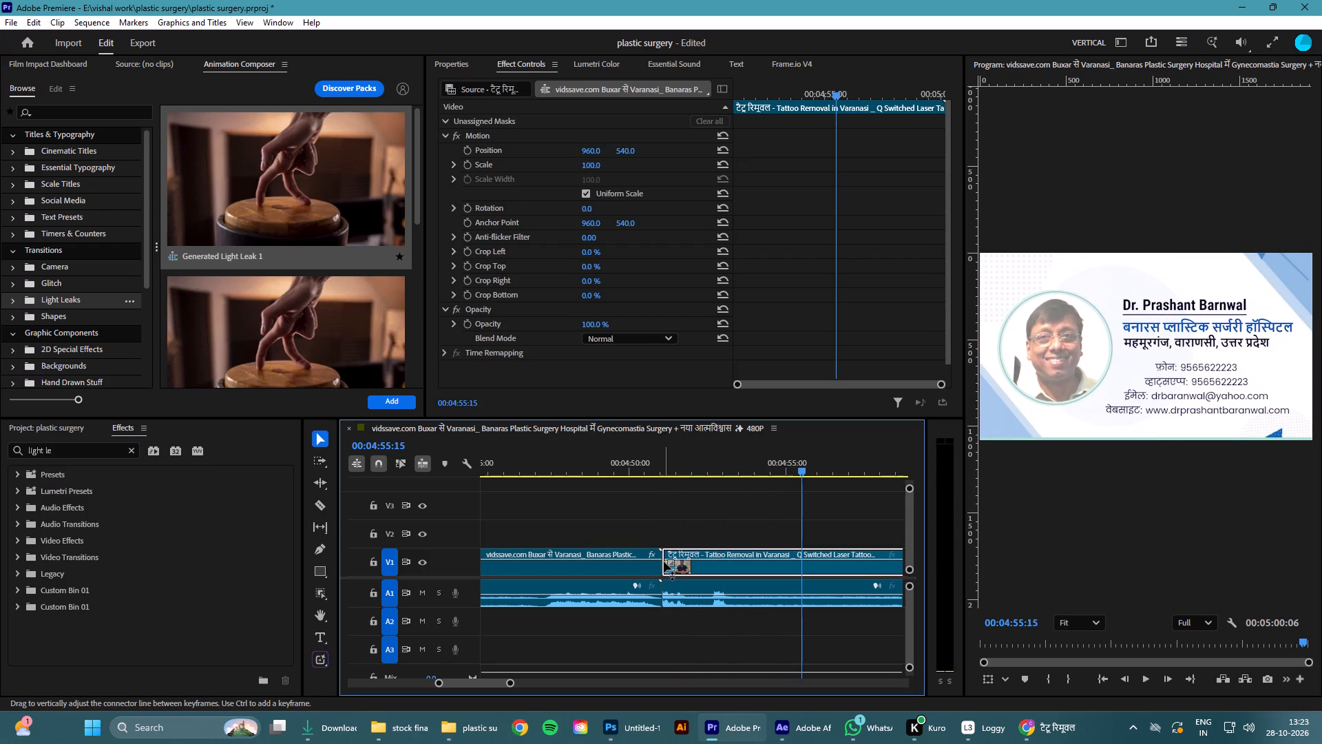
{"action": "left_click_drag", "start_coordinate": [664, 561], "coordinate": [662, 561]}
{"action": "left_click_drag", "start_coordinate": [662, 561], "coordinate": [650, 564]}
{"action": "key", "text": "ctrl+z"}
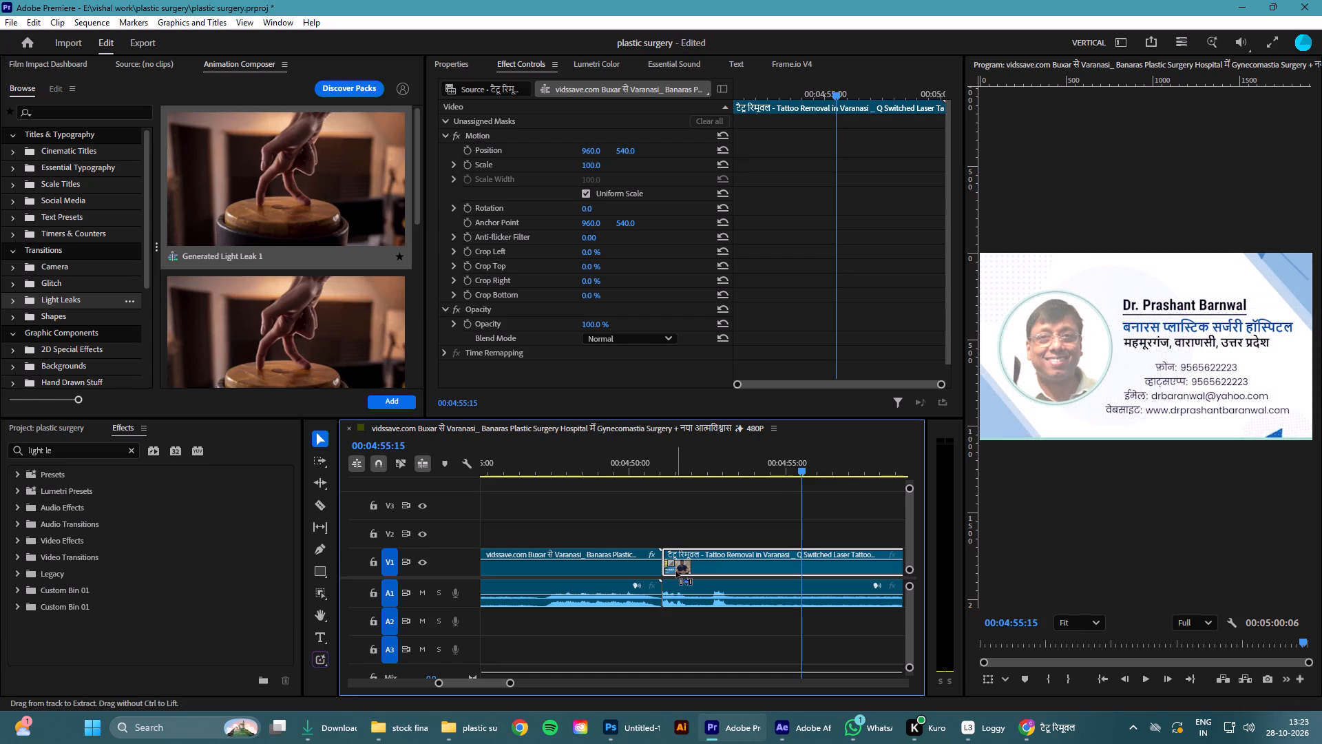
Delete the audio and video of the leftover tattoo removal clip after the gynecomastia surgery clip on A1 and V1.
{"action": "left_click", "coordinate": [695, 591]}
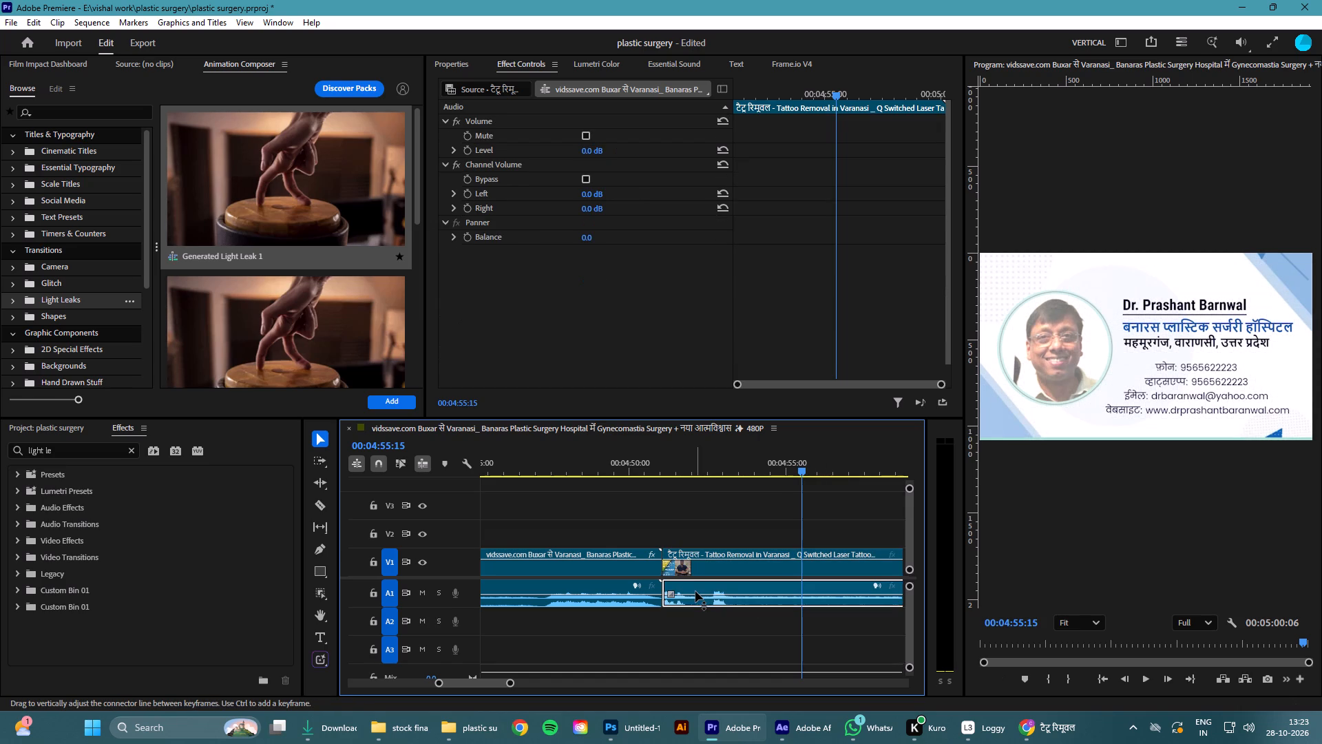
{"action": "left_click", "coordinate": [735, 568], "text": "ctrl"}
{"action": "left_click", "coordinate": [731, 597]}
{"action": "key", "text": "Delete"}
{"action": "left_click", "coordinate": [729, 575]}
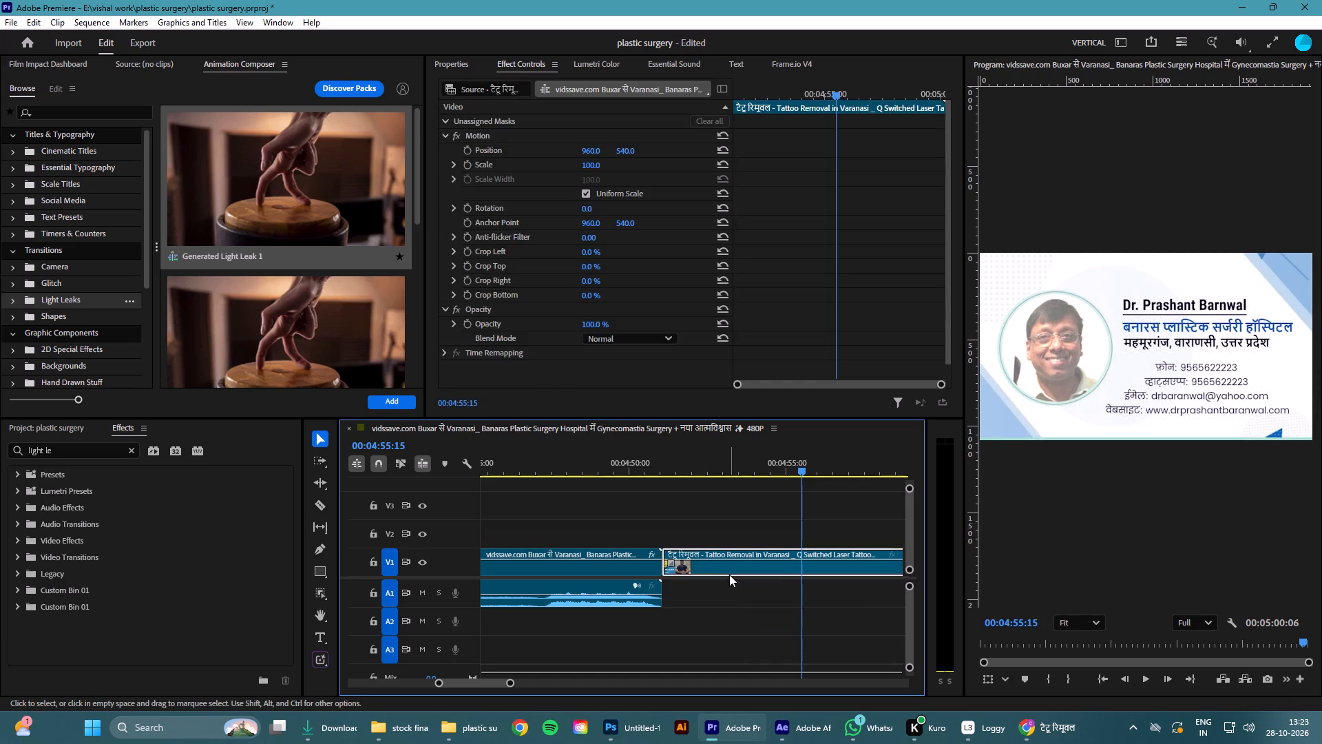
{"action": "key", "text": "Delete"}
Review the change from the mole removal clip into the gynecomastia surgery clip, and play a part near the latter's end.
{"action": "left_click_drag", "start_coordinate": [514, 685], "coordinate": [505, 687]}
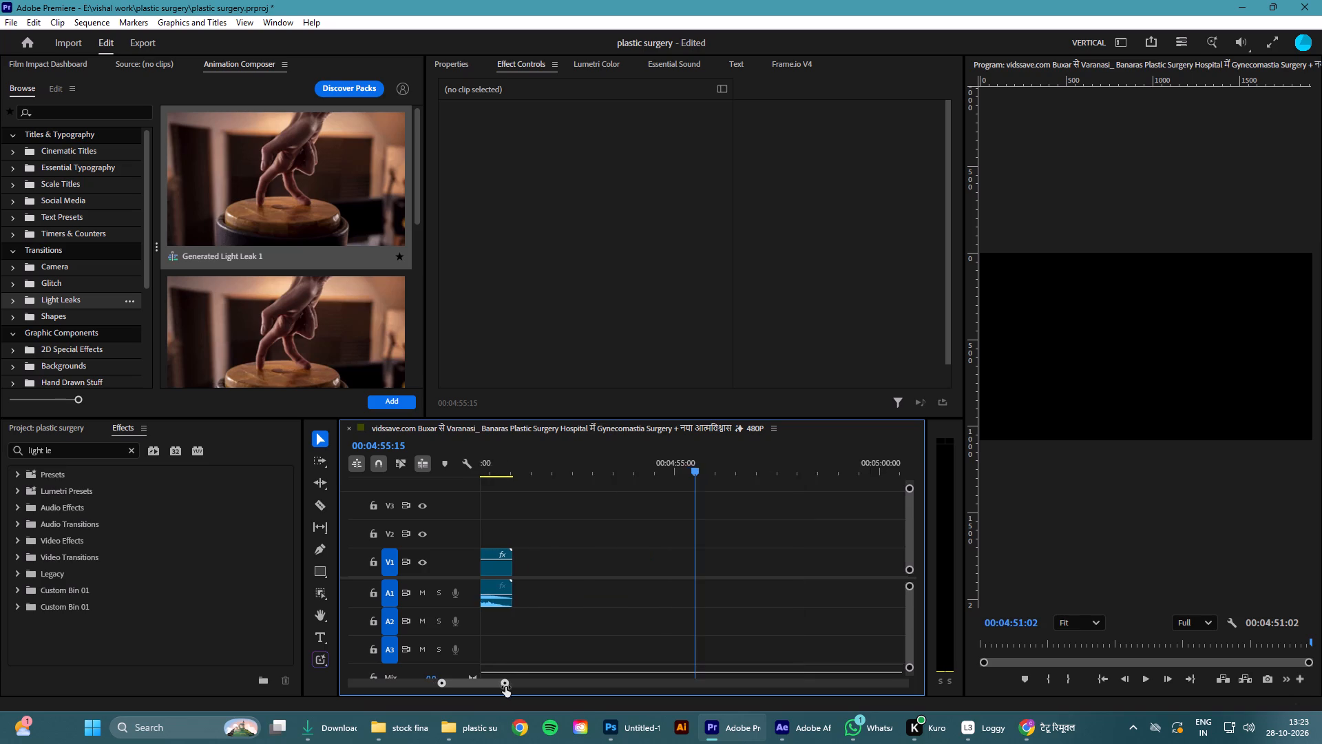
{"action": "left_click_drag", "start_coordinate": [505, 687], "coordinate": [812, 710]}
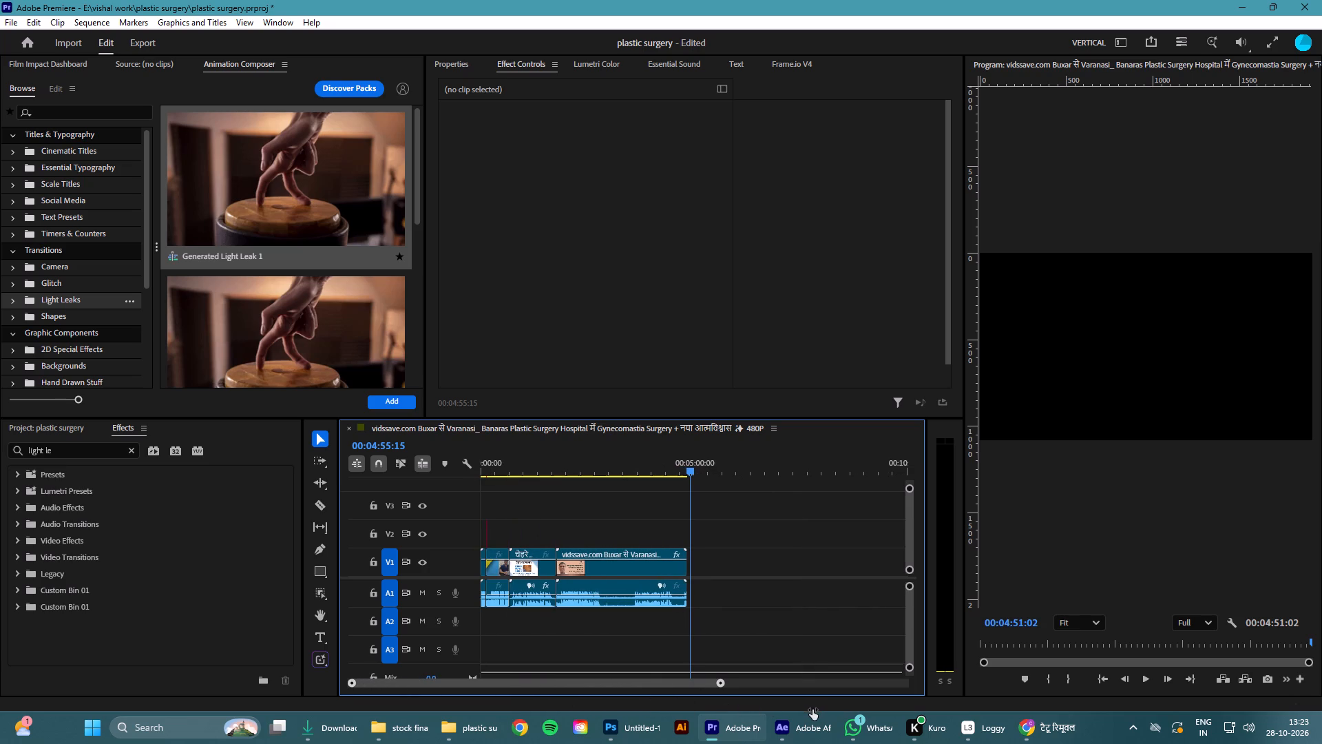
{"action": "left_click_drag", "start_coordinate": [812, 710], "coordinate": [856, 720]}
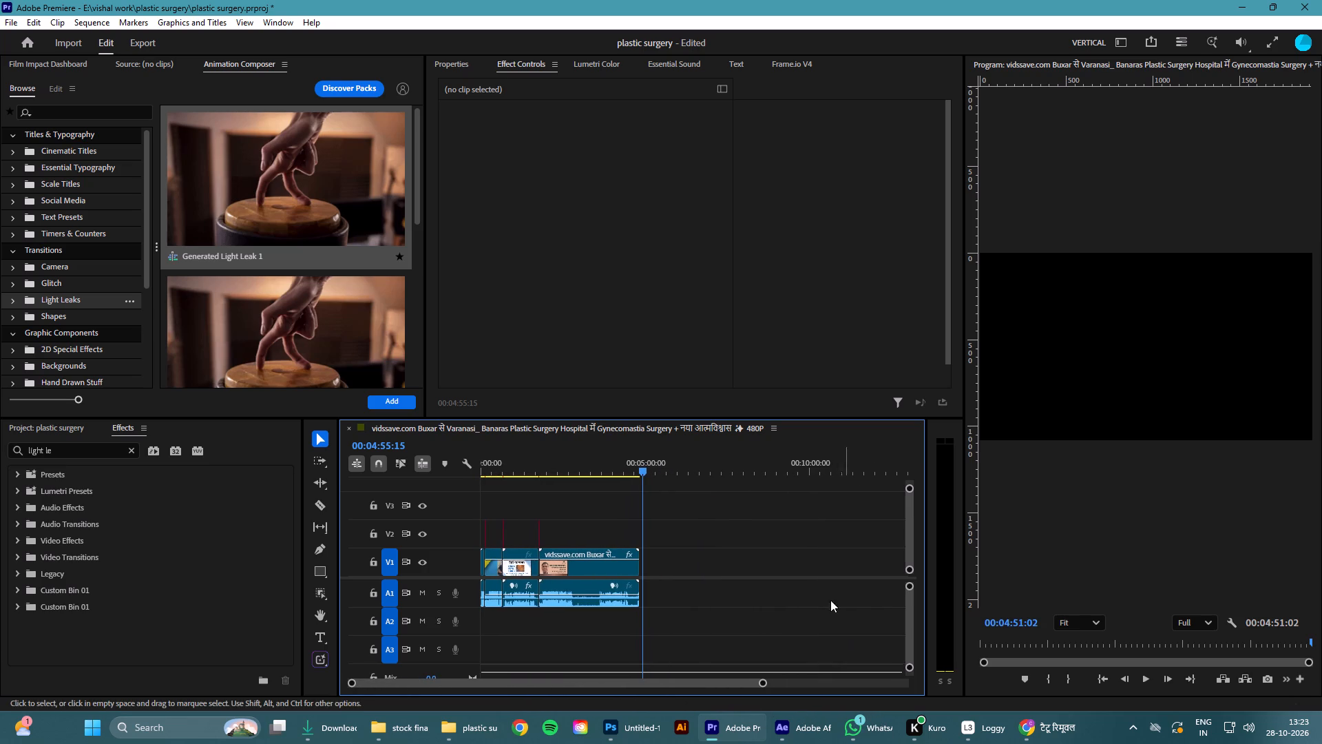
{"action": "left_click_drag", "start_coordinate": [644, 468], "coordinate": [531, 494]}
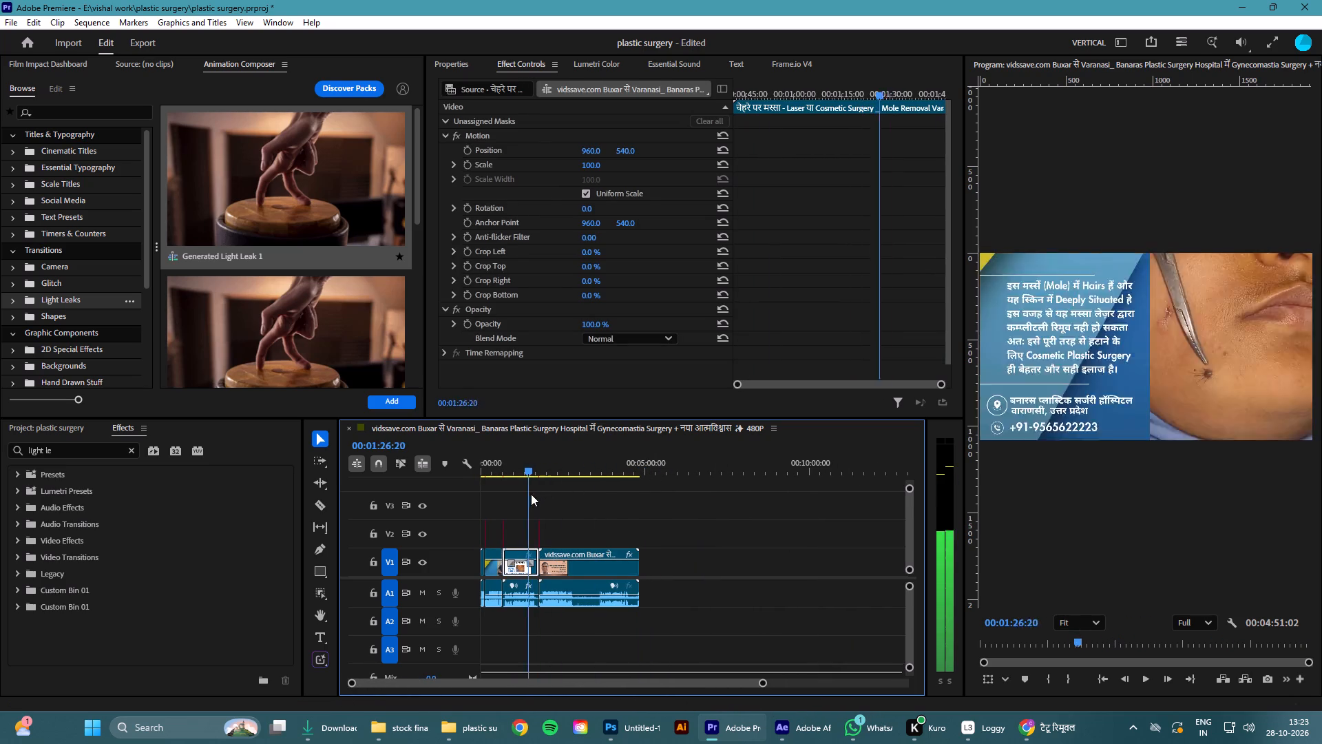
{"action": "left_click_drag", "start_coordinate": [531, 494], "coordinate": [544, 493]}
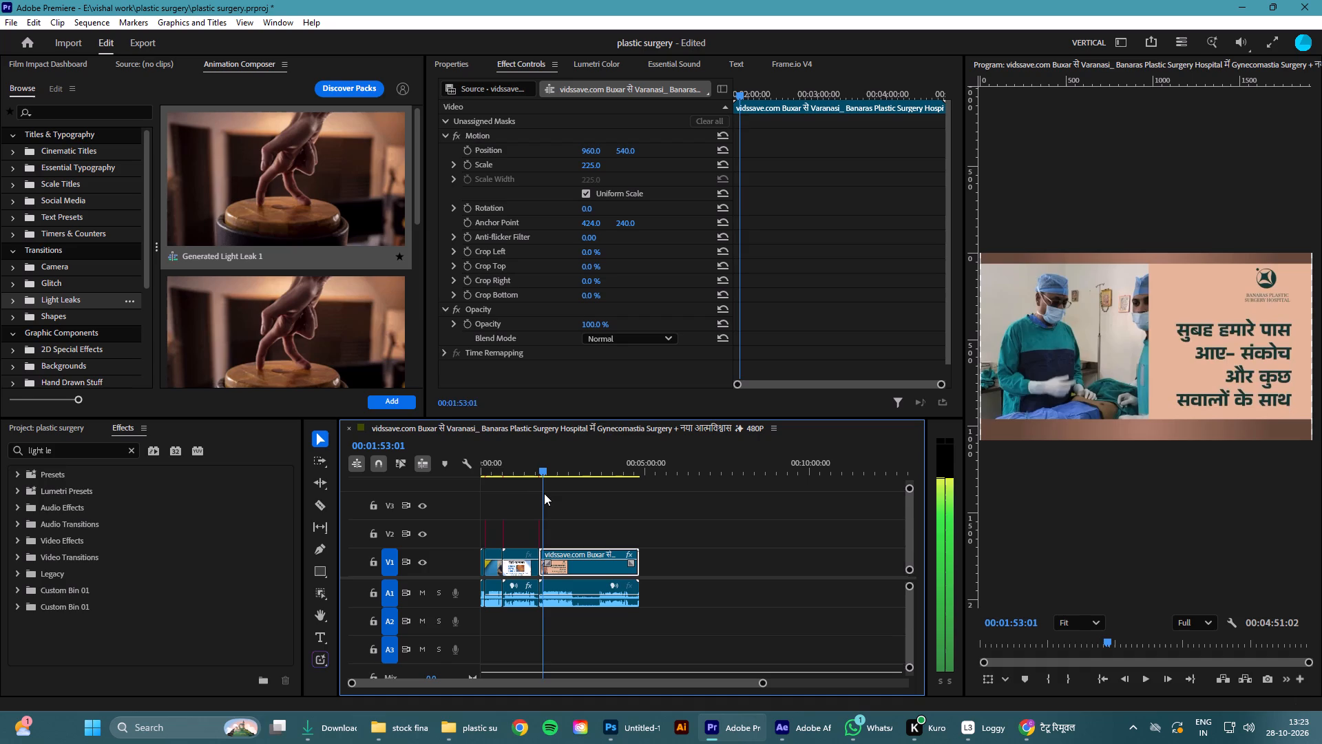
{"action": "left_click_drag", "start_coordinate": [544, 493], "coordinate": [538, 498]}
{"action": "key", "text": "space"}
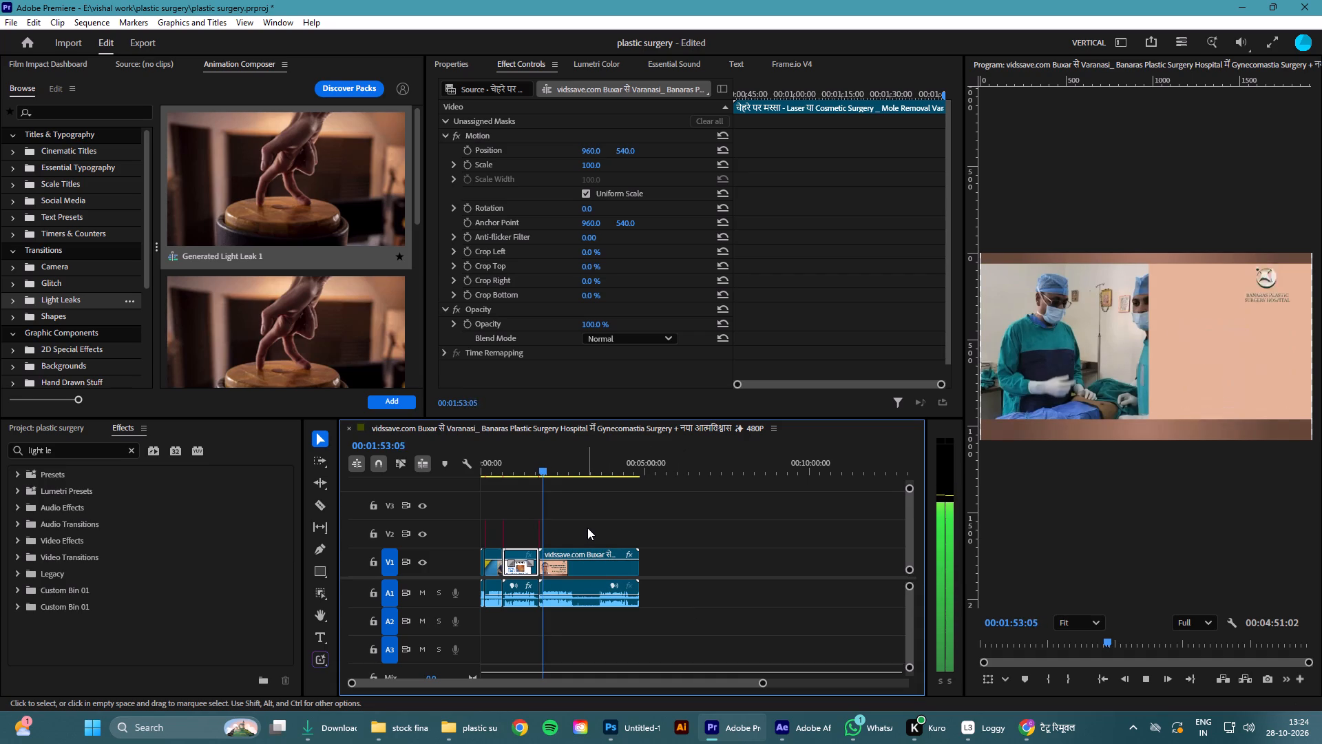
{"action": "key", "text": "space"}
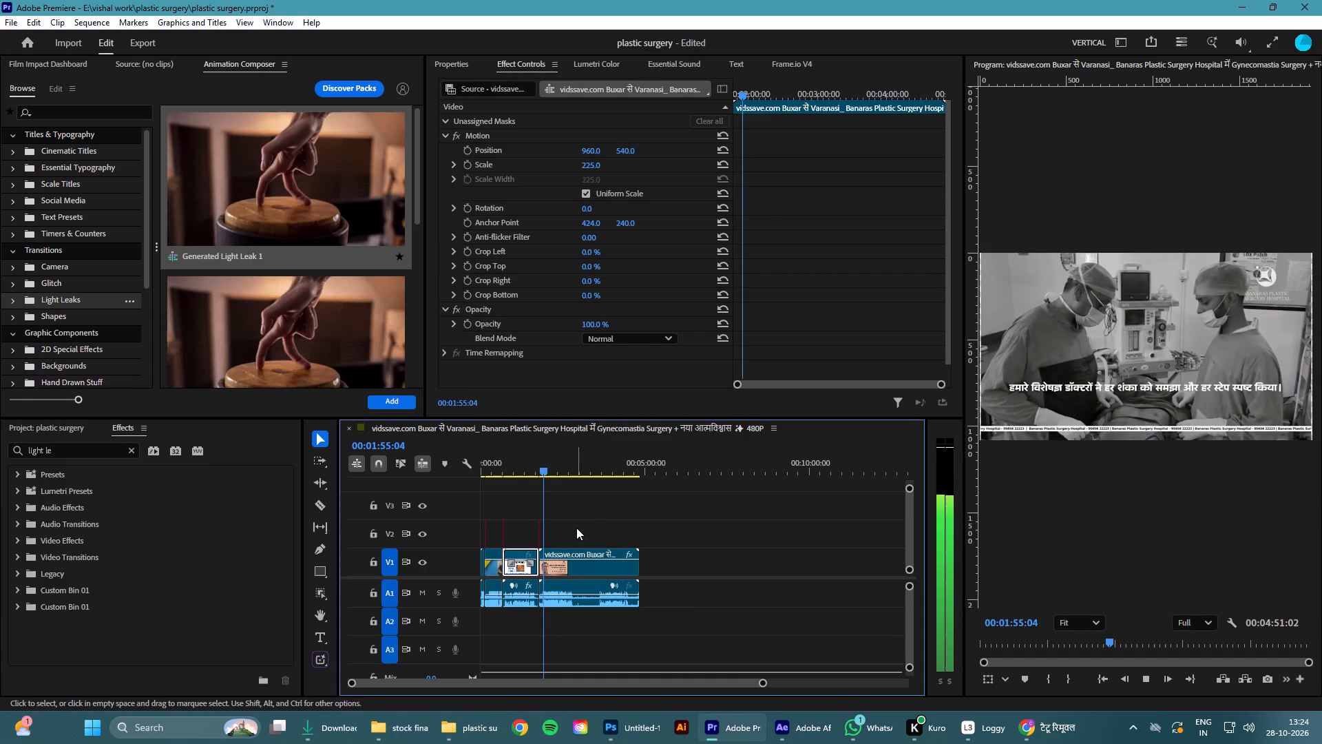
{"action": "left_click_drag", "start_coordinate": [543, 473], "coordinate": [608, 484]}
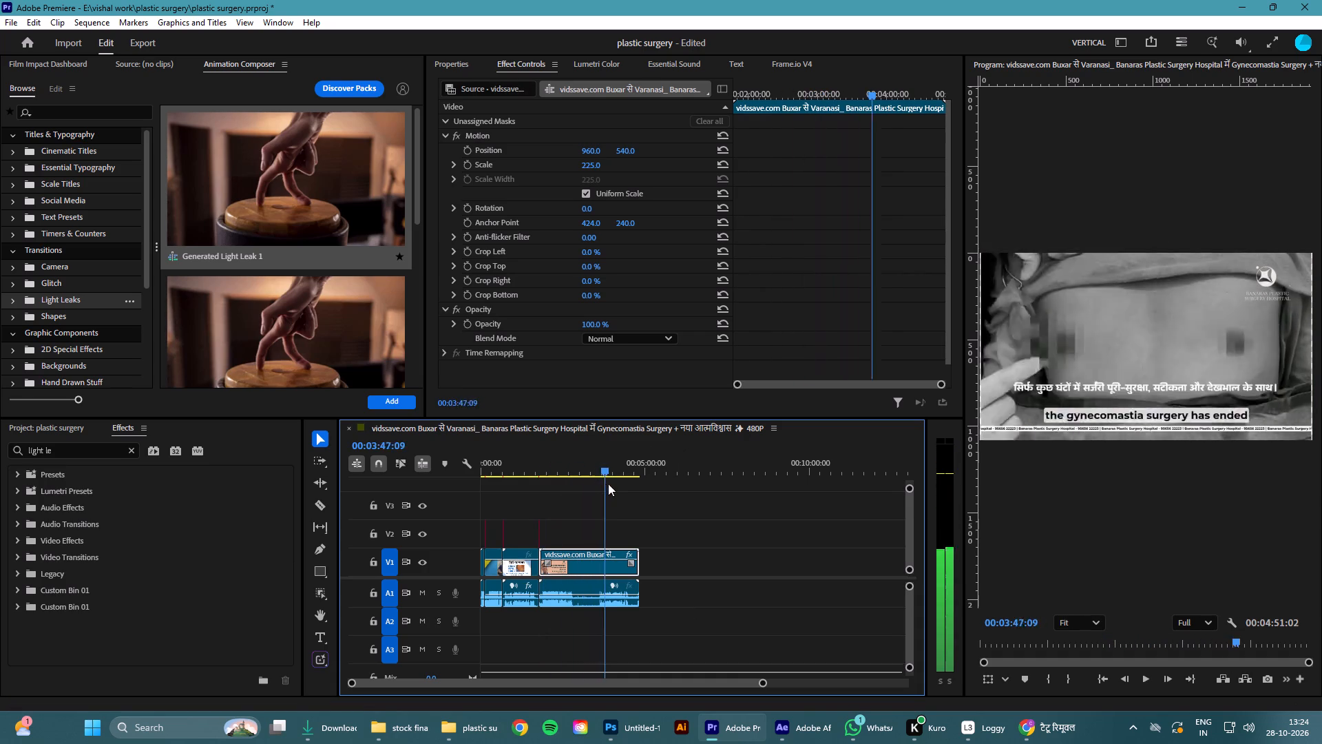
{"action": "left_click_drag", "start_coordinate": [608, 484], "coordinate": [635, 491]}
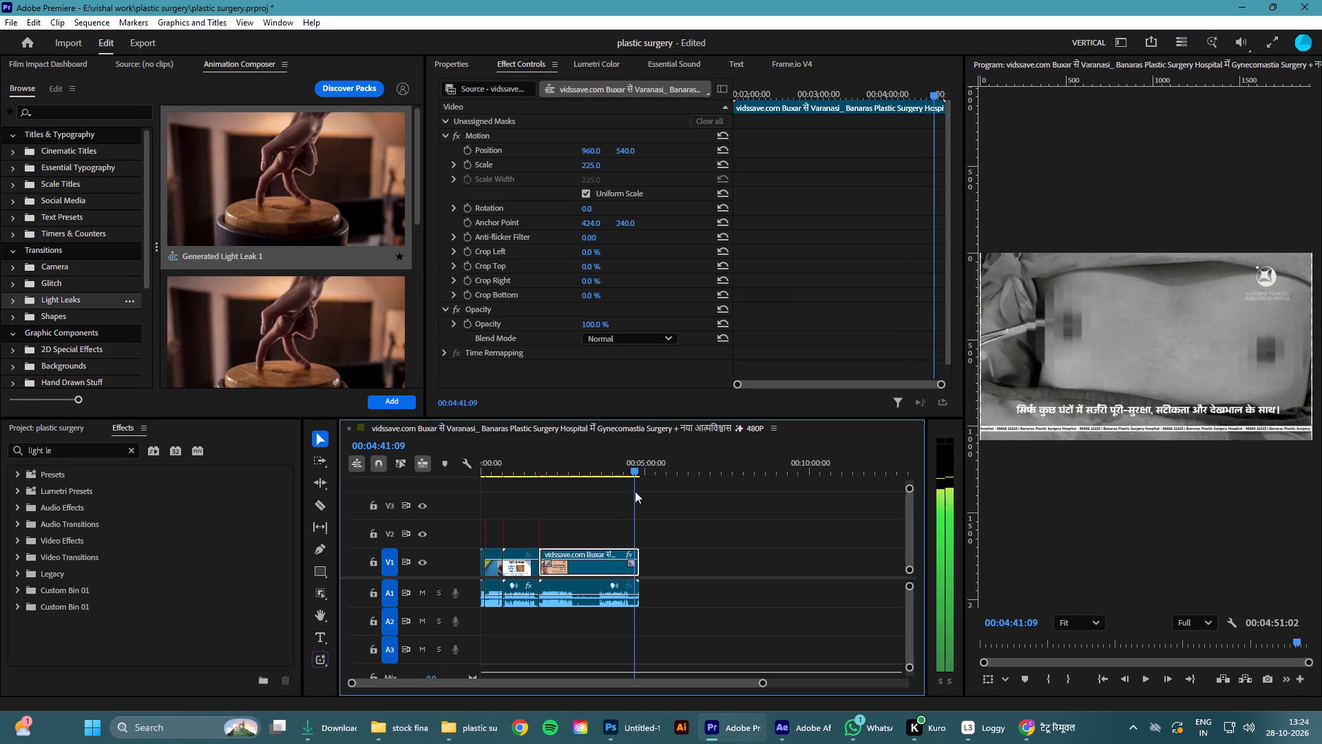
{"action": "left_click_drag", "start_coordinate": [635, 491], "coordinate": [631, 492]}
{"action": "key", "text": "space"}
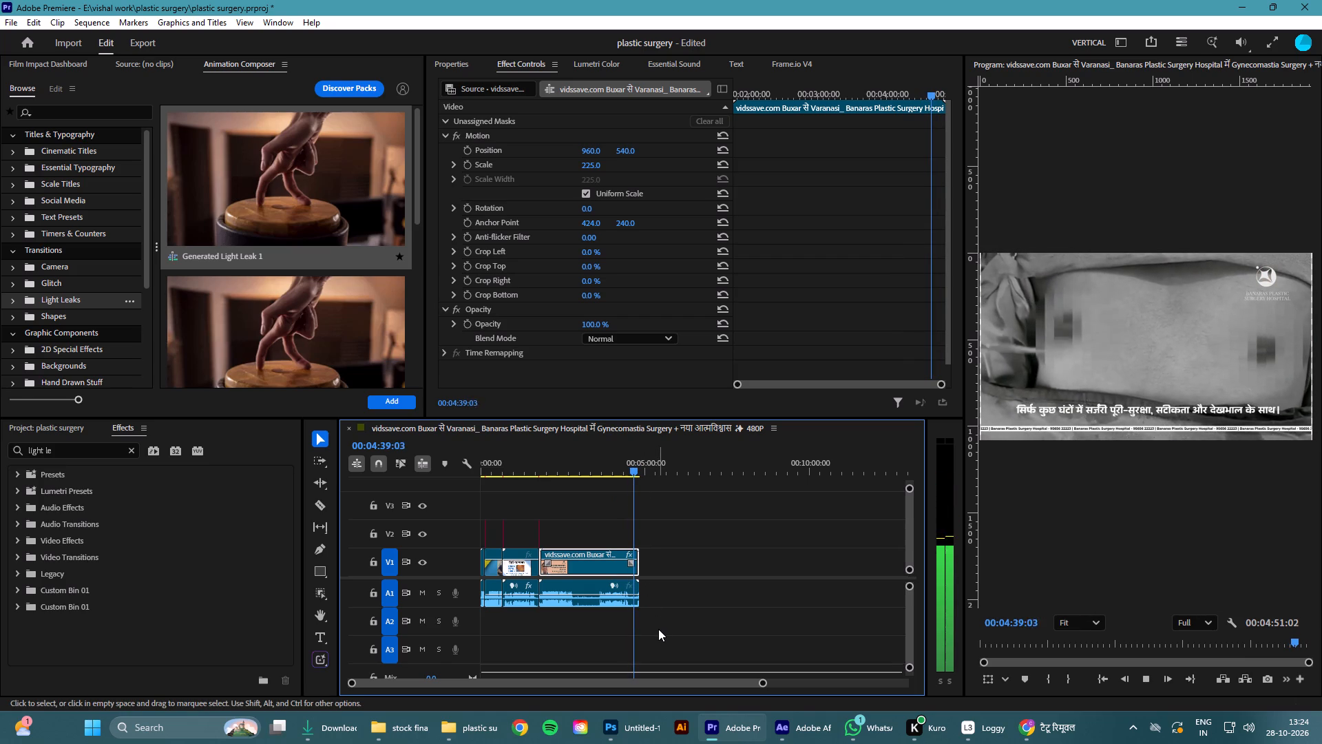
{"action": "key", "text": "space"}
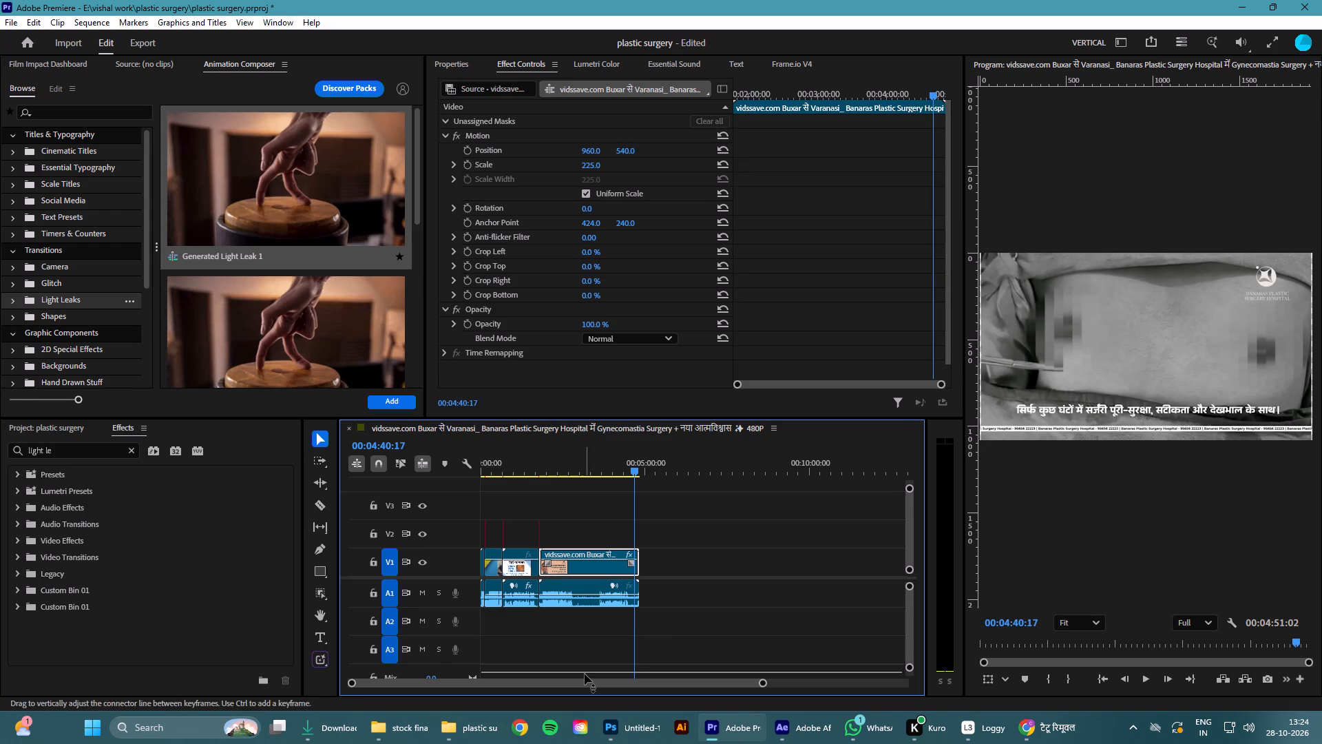
Skim the whole sequence from 00:00:00:00 to near the end of the gynecomastia surgery clip.
{"action": "left_click_drag", "start_coordinate": [761, 681], "coordinate": [883, 691]}
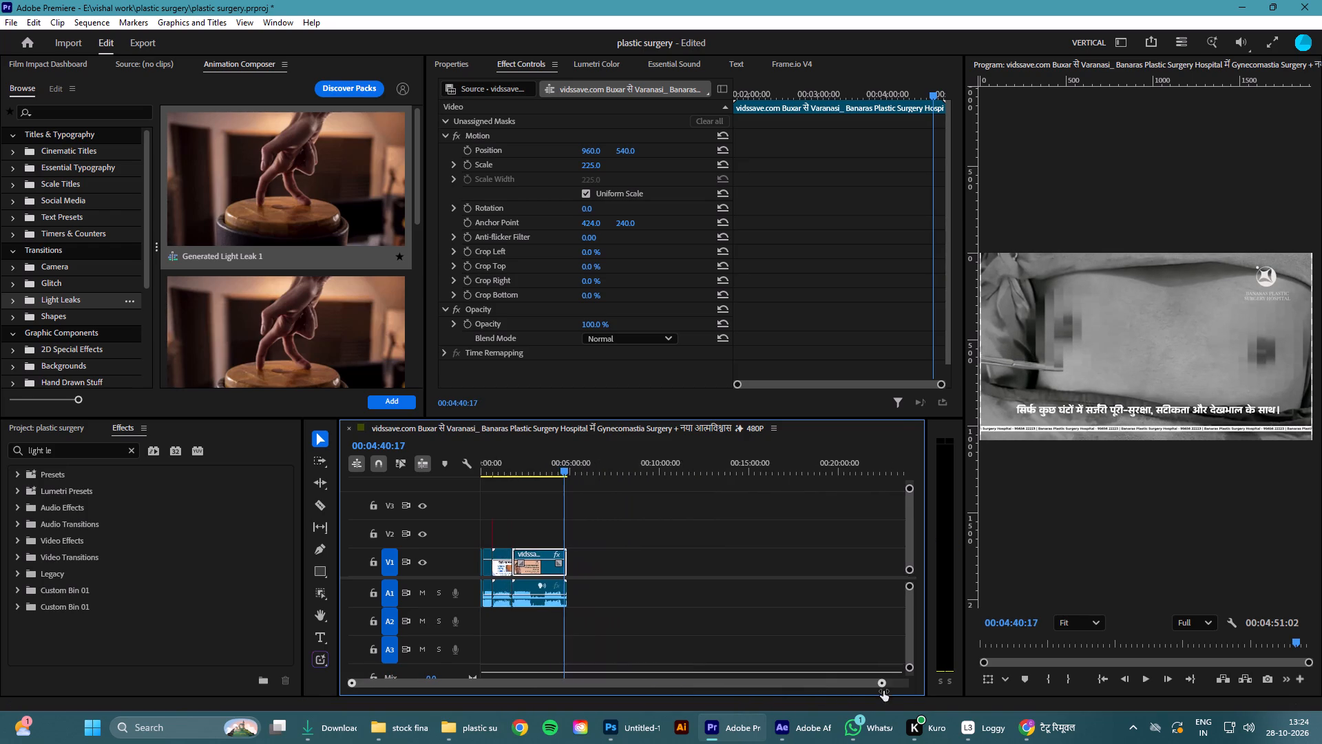
{"action": "left_click_drag", "start_coordinate": [883, 691], "coordinate": [813, 699]}
{"action": "left_click_drag", "start_coordinate": [599, 472], "coordinate": [472, 482]}
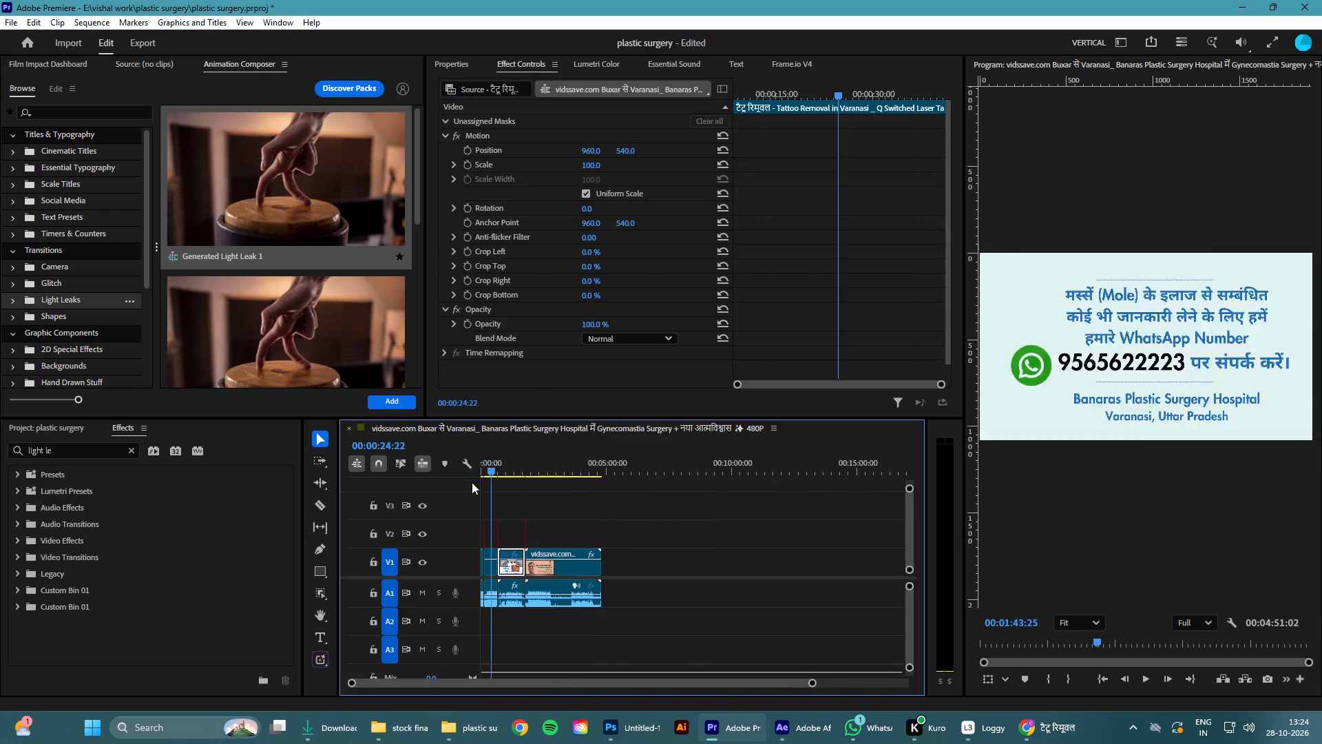
{"action": "left_click_drag", "start_coordinate": [472, 482], "coordinate": [465, 478]}
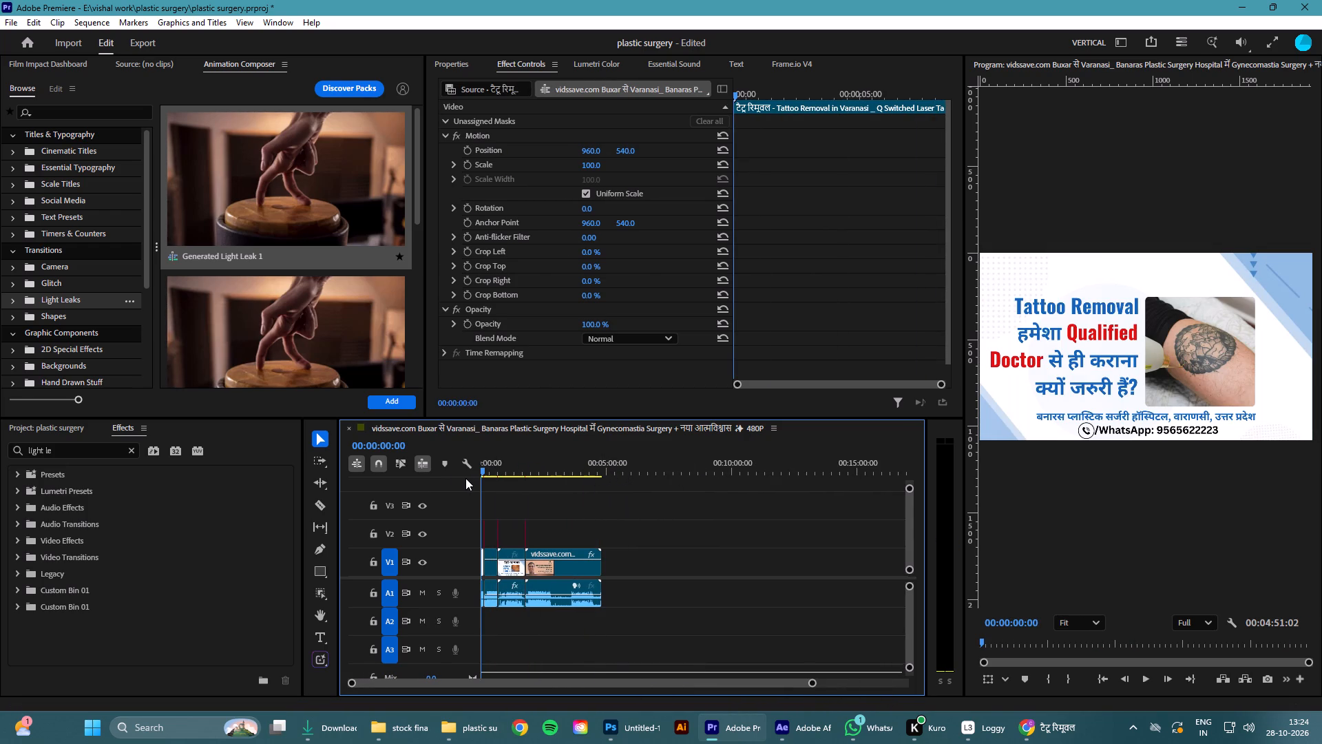
{"action": "left_click_drag", "start_coordinate": [465, 478], "coordinate": [550, 493]}
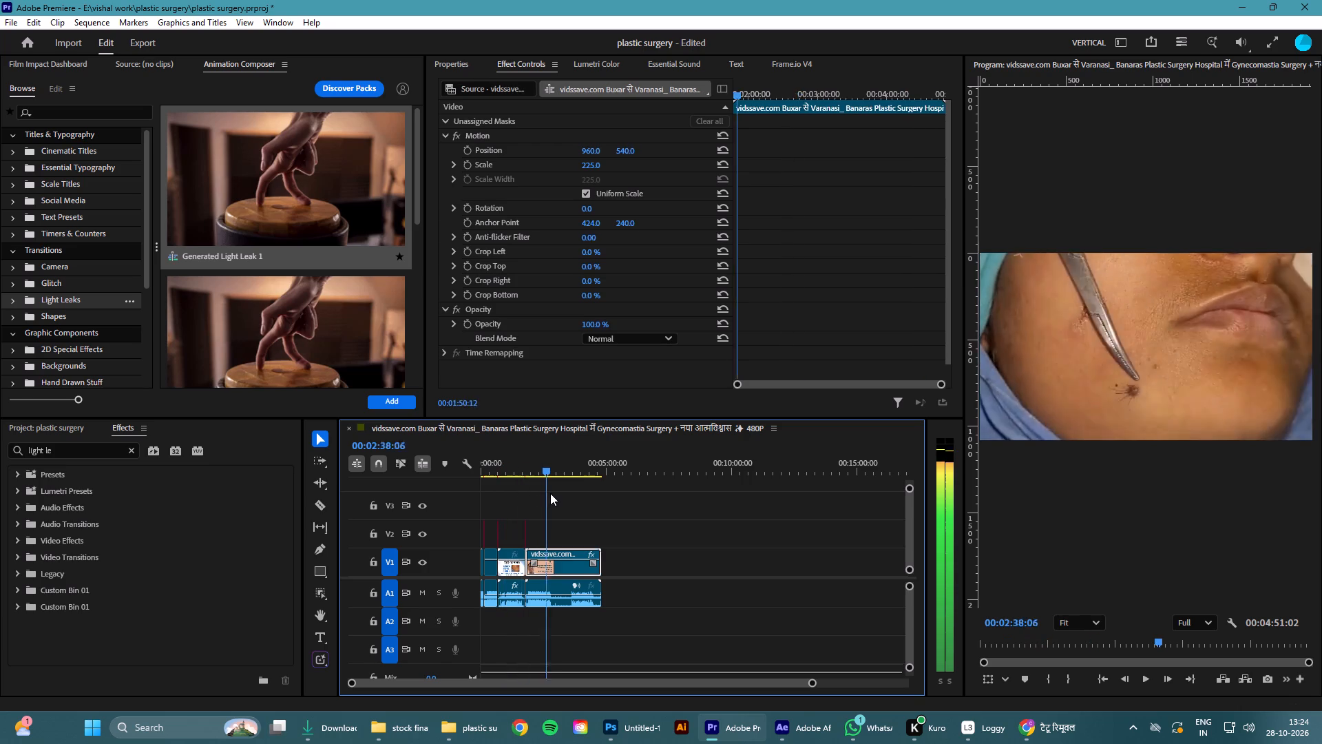
{"action": "left_click_drag", "start_coordinate": [550, 493], "coordinate": [602, 505]}
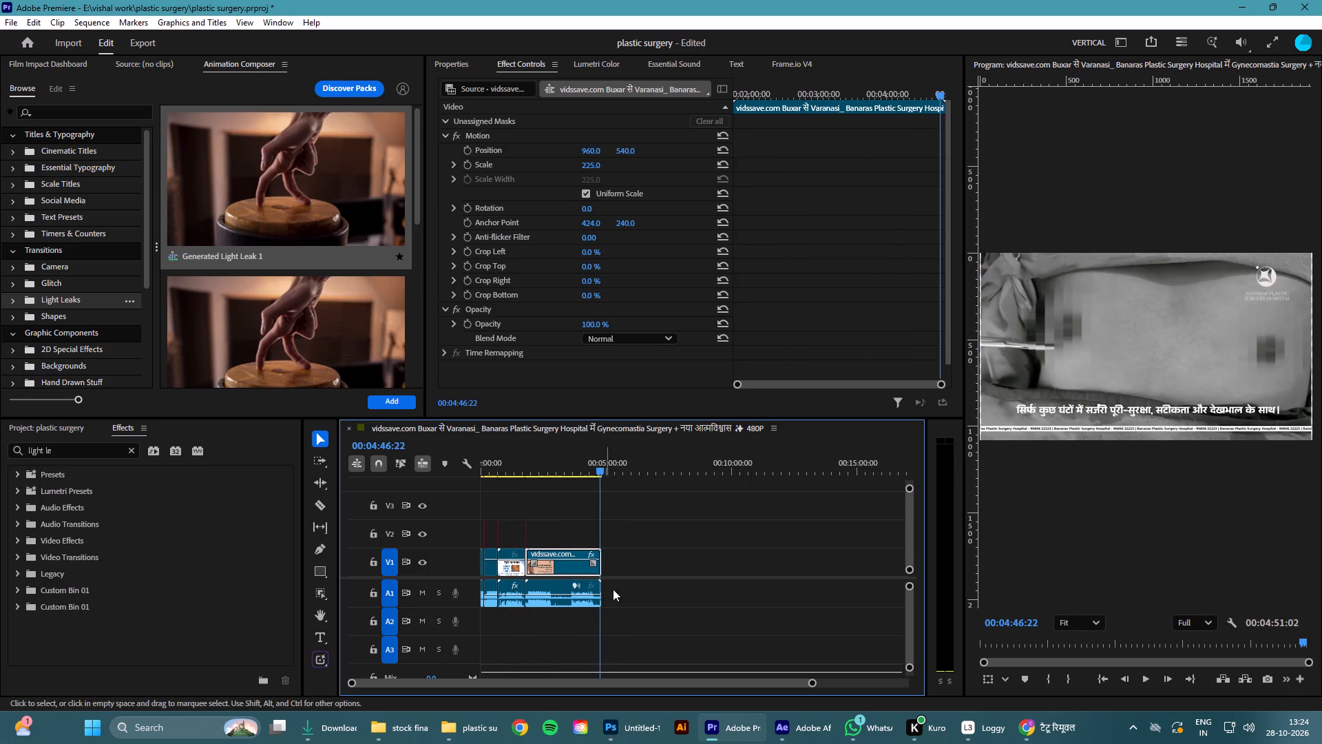
Place the playhead exactly at the end of the gynecomastia clip at 00:04:51:02, with no clip selected.
{"action": "left_click_drag", "start_coordinate": [813, 685], "coordinate": [555, 654]}
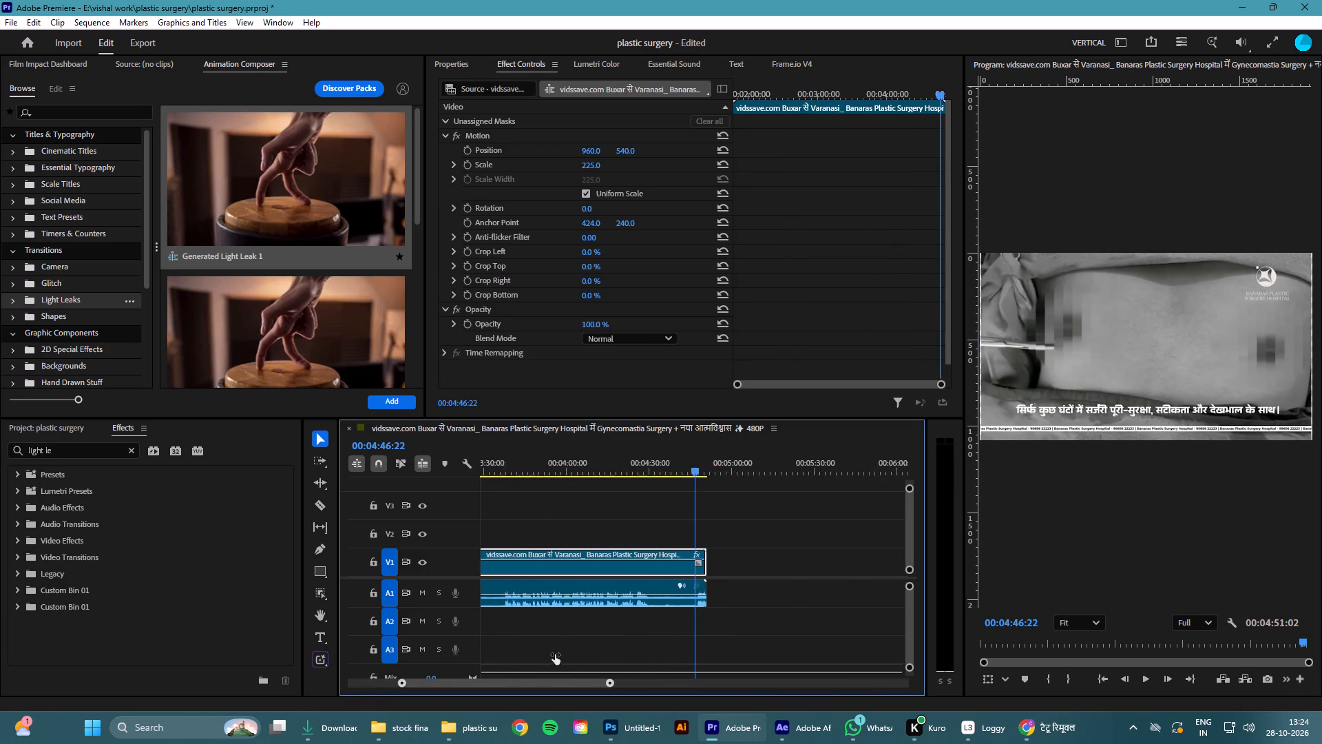
{"action": "left_click_drag", "start_coordinate": [555, 654], "coordinate": [434, 632]}
{"action": "left_click_drag", "start_coordinate": [692, 469], "coordinate": [737, 481]}
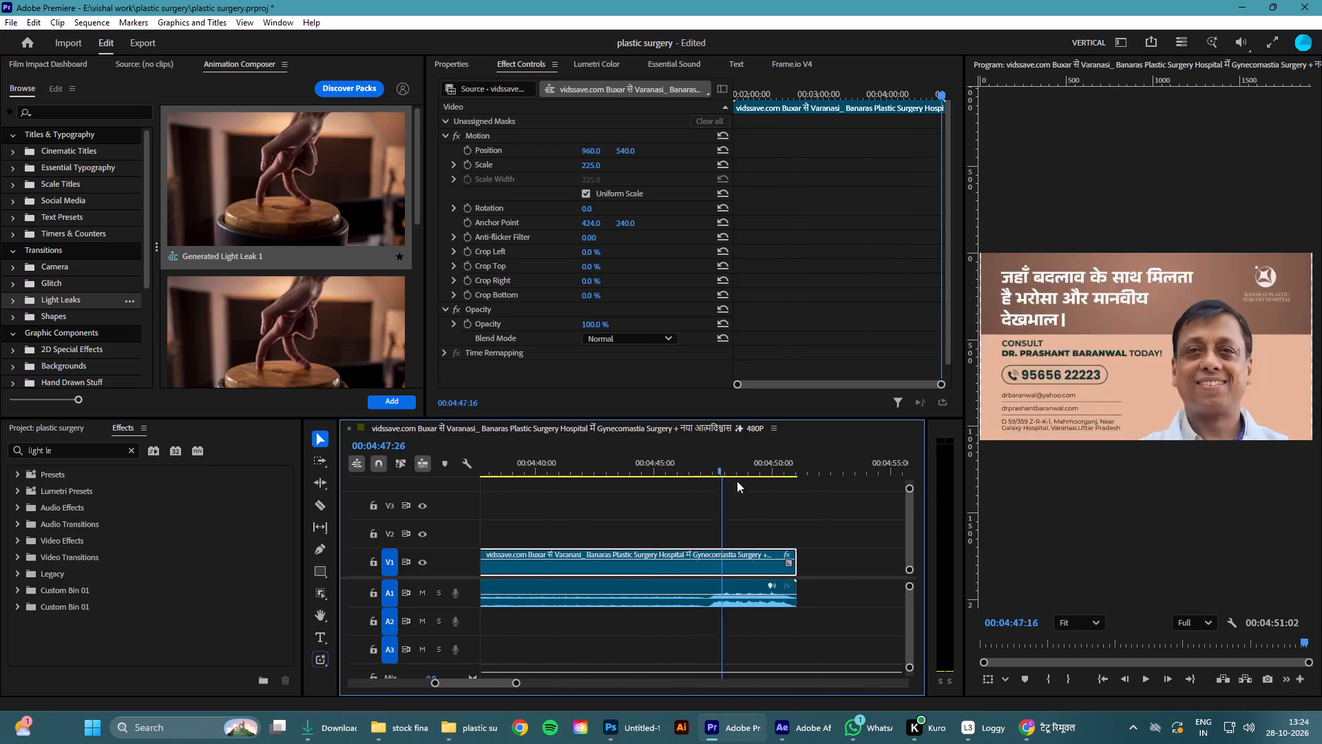
{"action": "left_click_drag", "start_coordinate": [737, 481], "coordinate": [797, 505]}
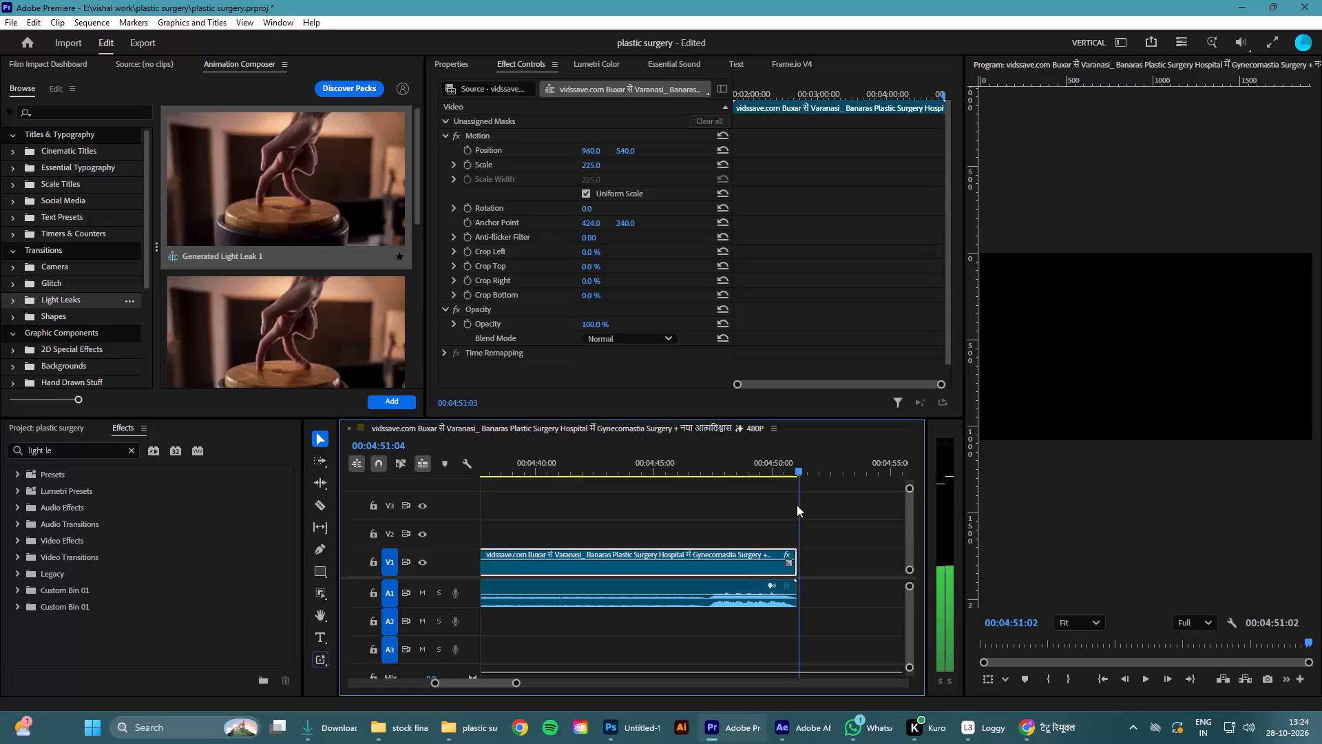
{"action": "left_click_drag", "start_coordinate": [797, 505], "coordinate": [795, 502]}
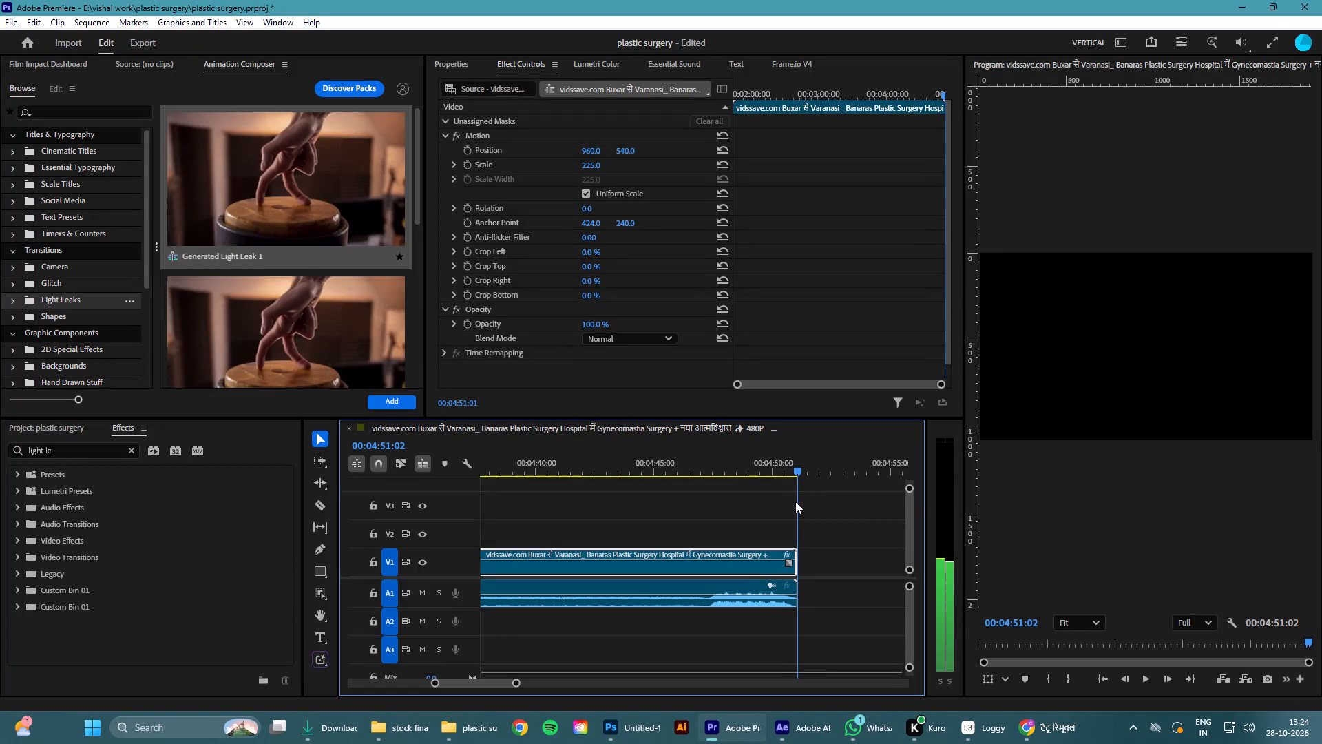
{"action": "left_click_drag", "start_coordinate": [795, 502], "coordinate": [794, 506]}
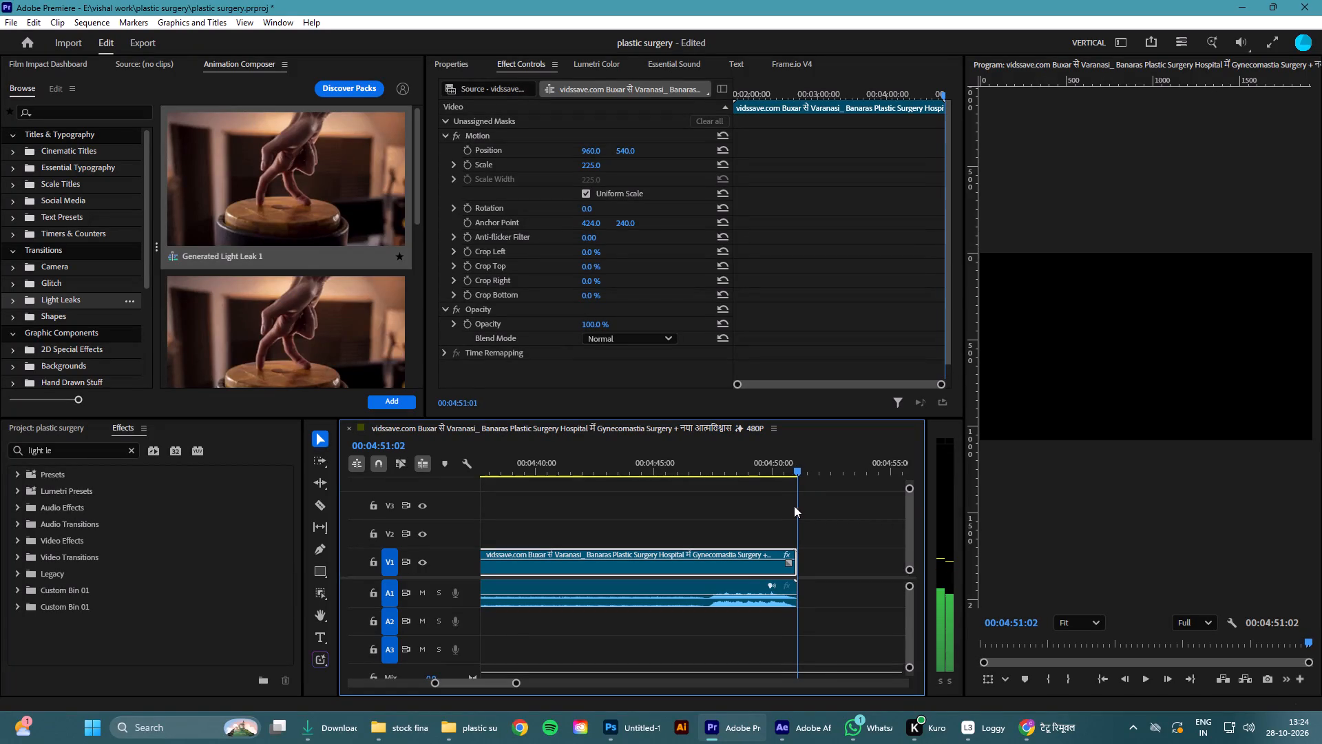
{"action": "left_click_drag", "start_coordinate": [794, 506], "coordinate": [793, 505]}
{"action": "left_click_drag", "start_coordinate": [514, 682], "coordinate": [427, 669]}
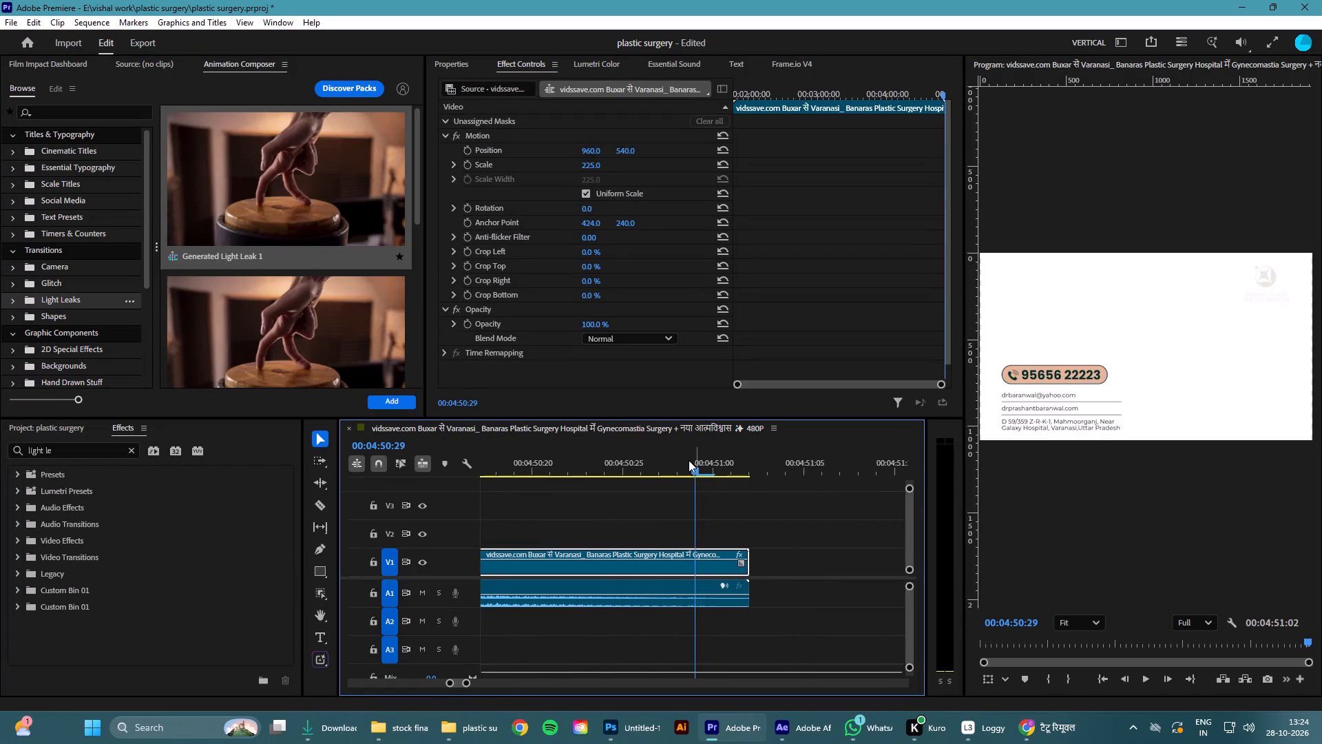
{"action": "left_click_drag", "start_coordinate": [694, 468], "coordinate": [745, 481]}
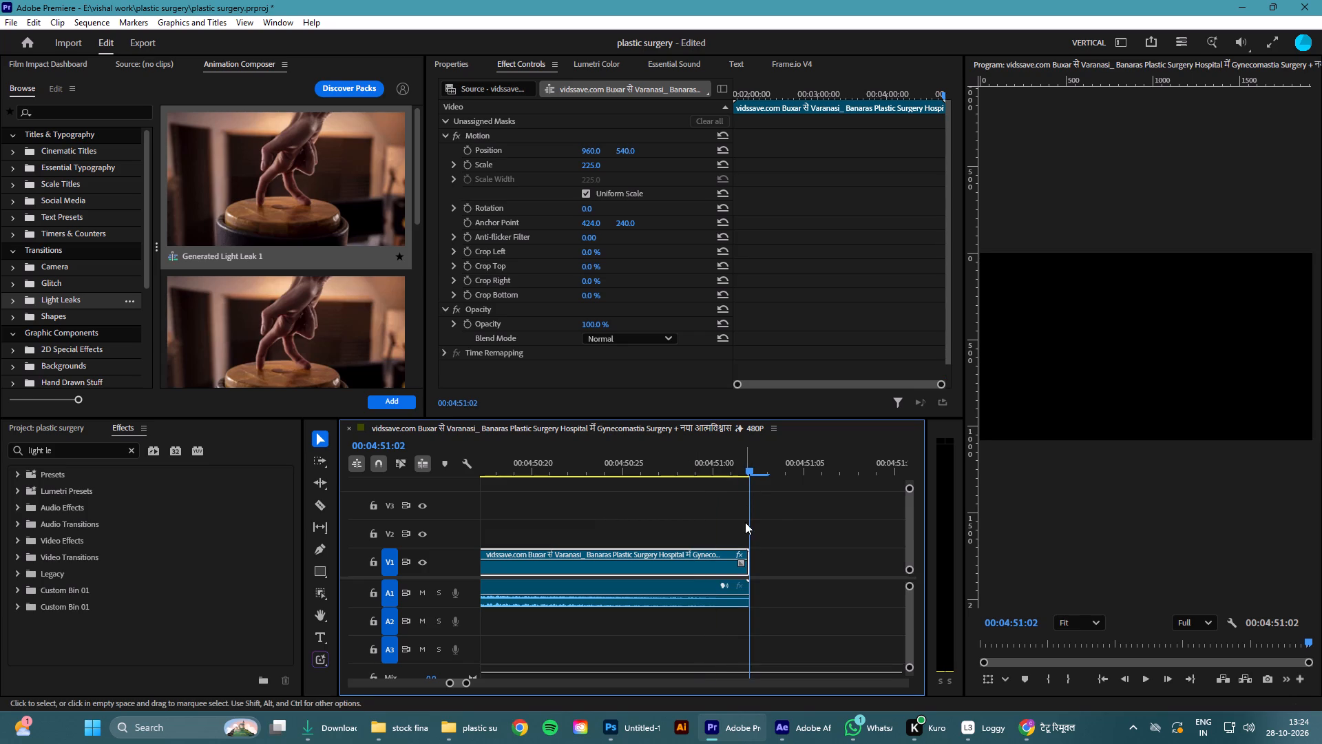
{"action": "left_click", "coordinate": [742, 535]}
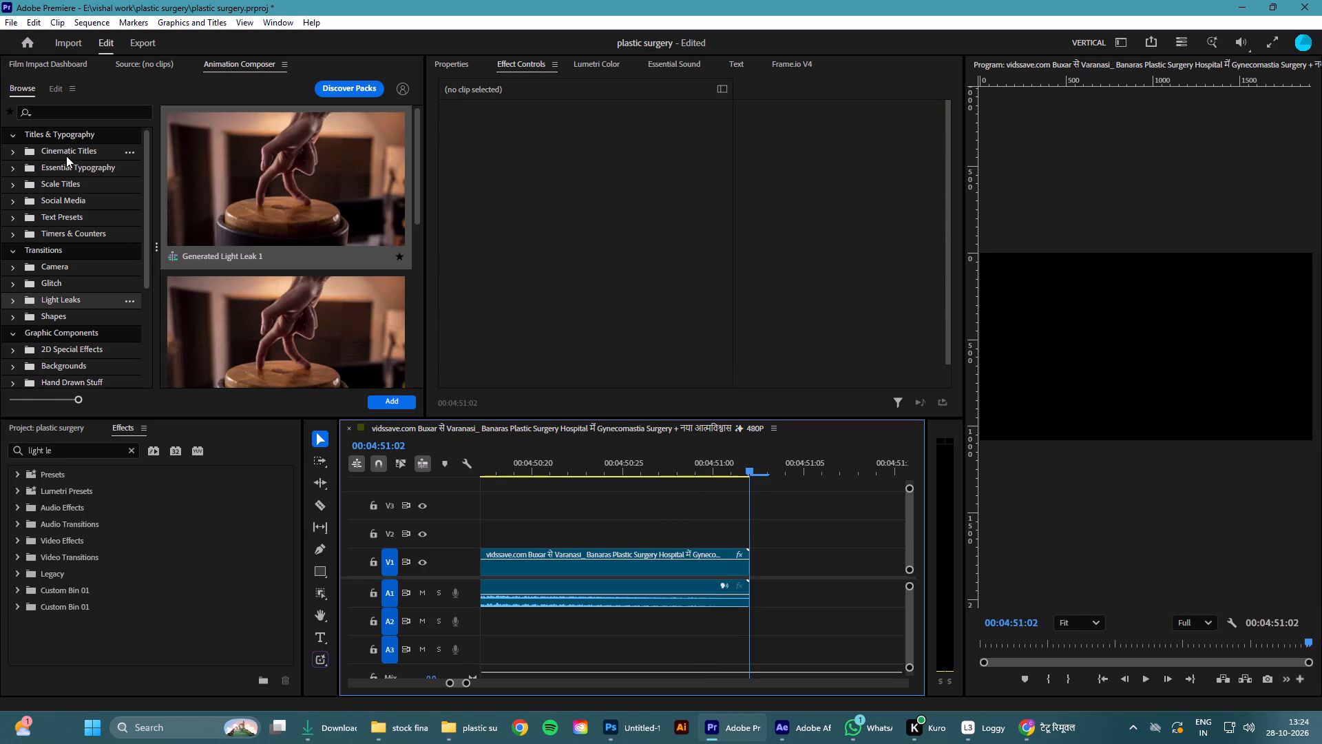
Add the Generated Light Leak 1 transition at the end of the gynecomastia clip at 00:04:51:02.
{"action": "double_click", "coordinate": [260, 190]}
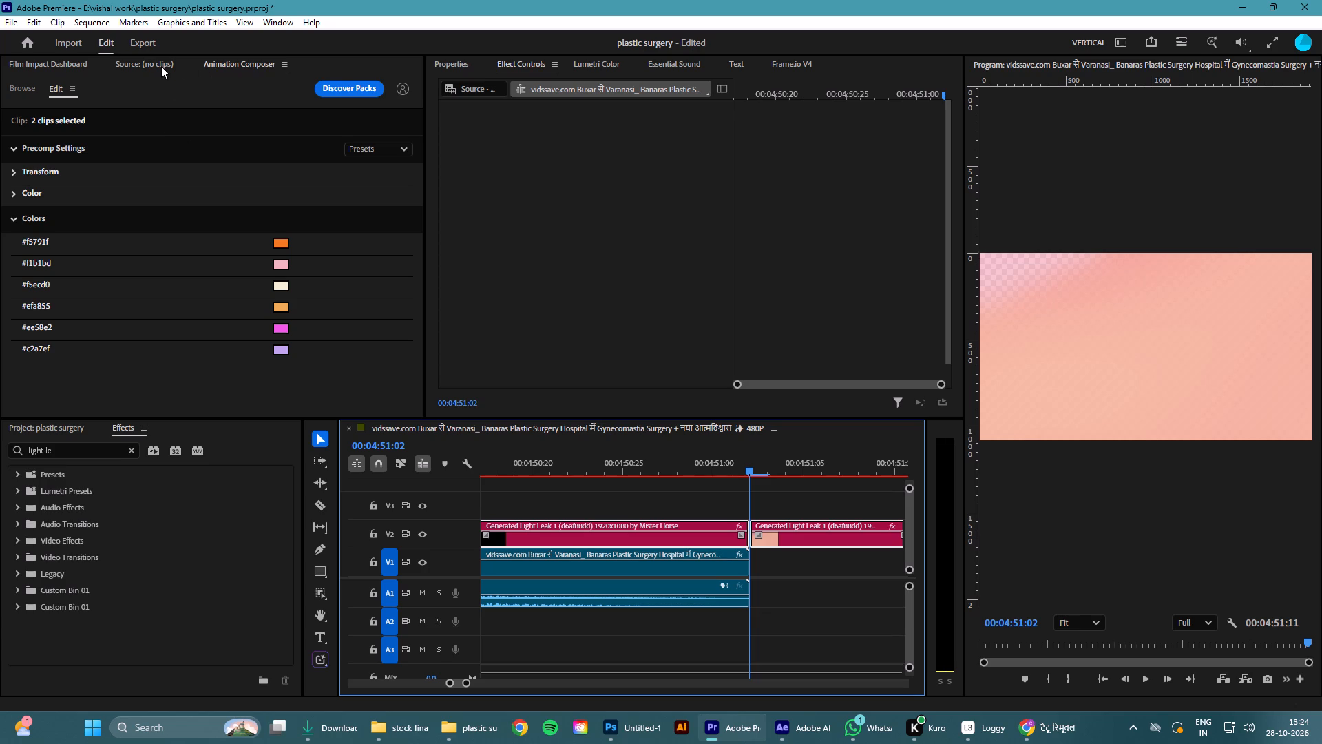
{"action": "left_click", "coordinate": [25, 84]}
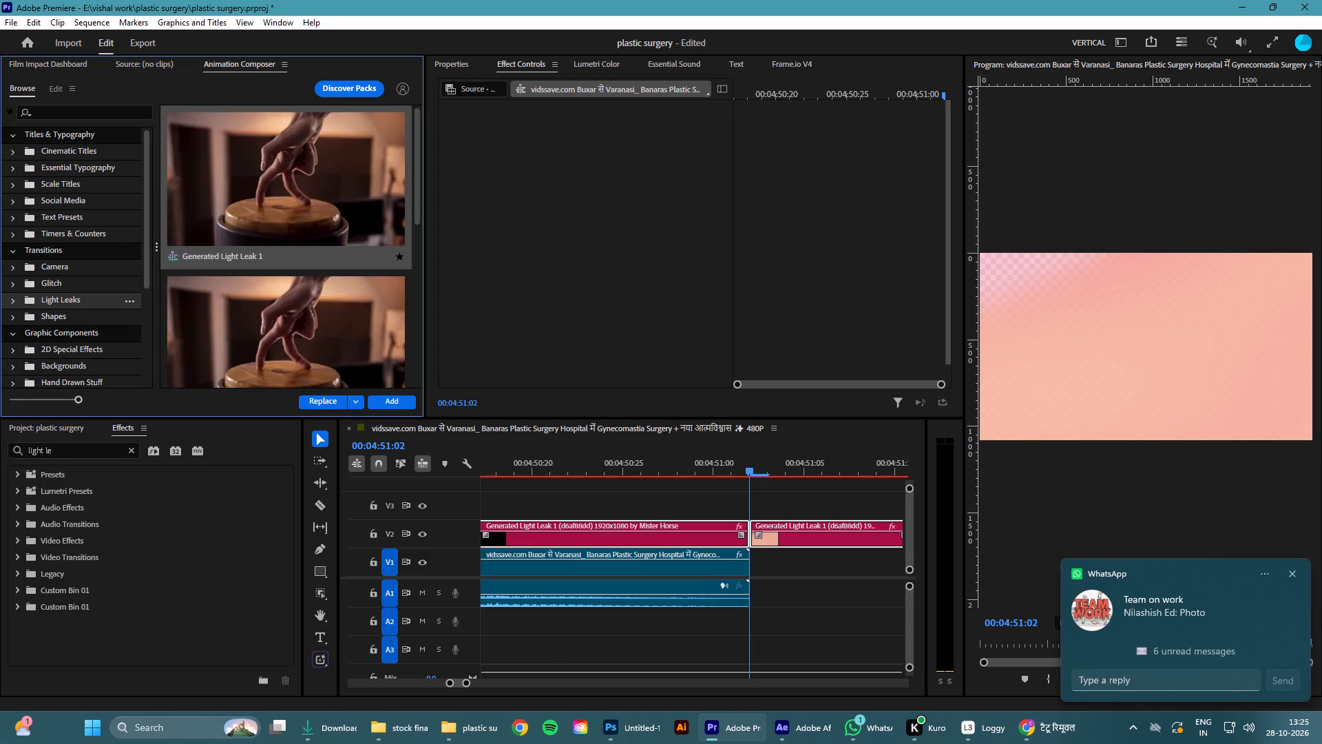
{"action": "left_click", "coordinate": [1292, 571]}
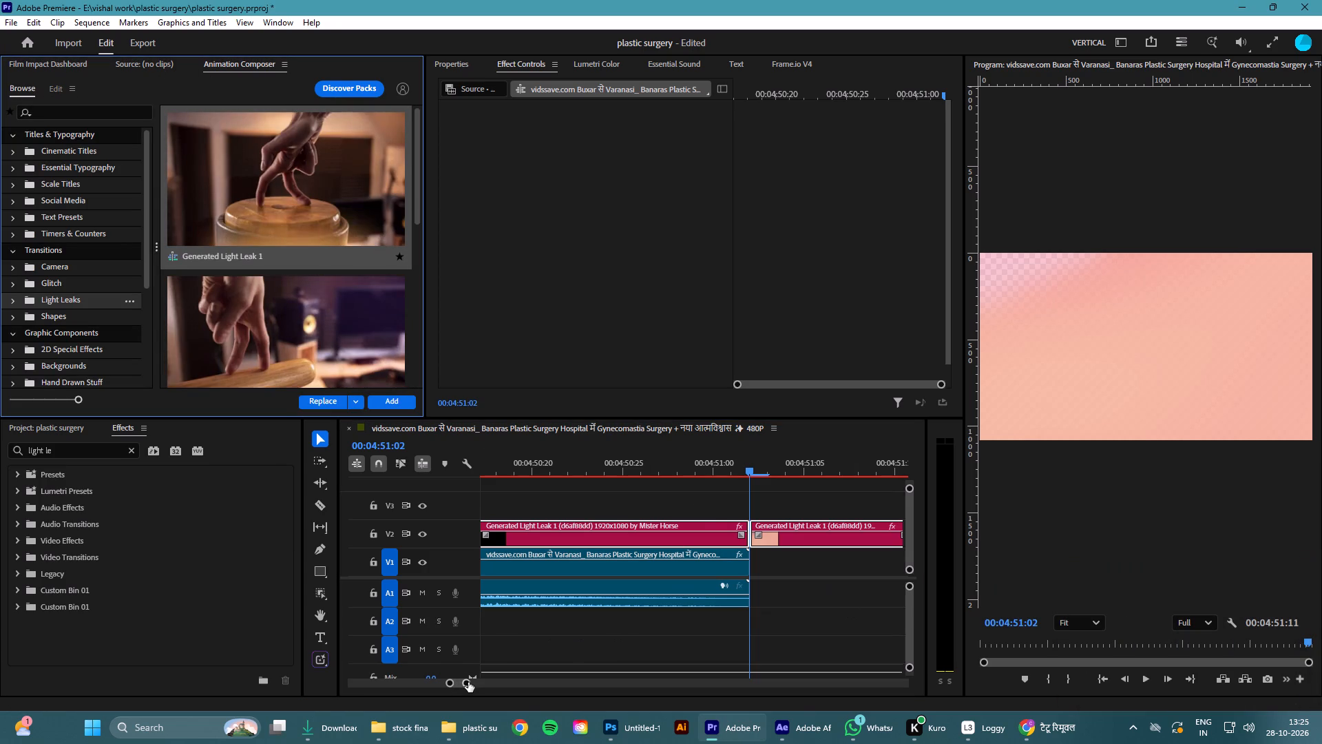
{"action": "left_click_drag", "start_coordinate": [470, 681], "coordinate": [525, 689]}
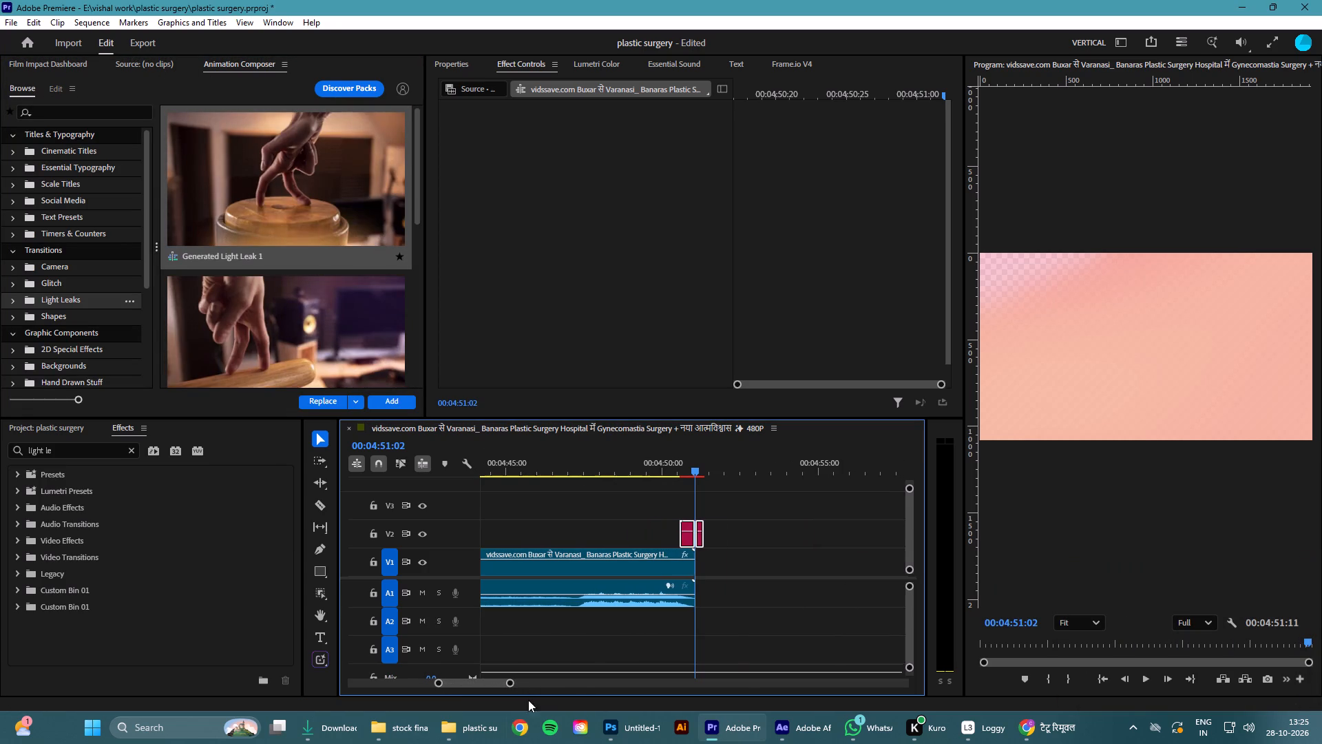
Switch to the Downloads folder in File Explorer and refresh its file list.
{"action": "left_click", "coordinate": [323, 722]}
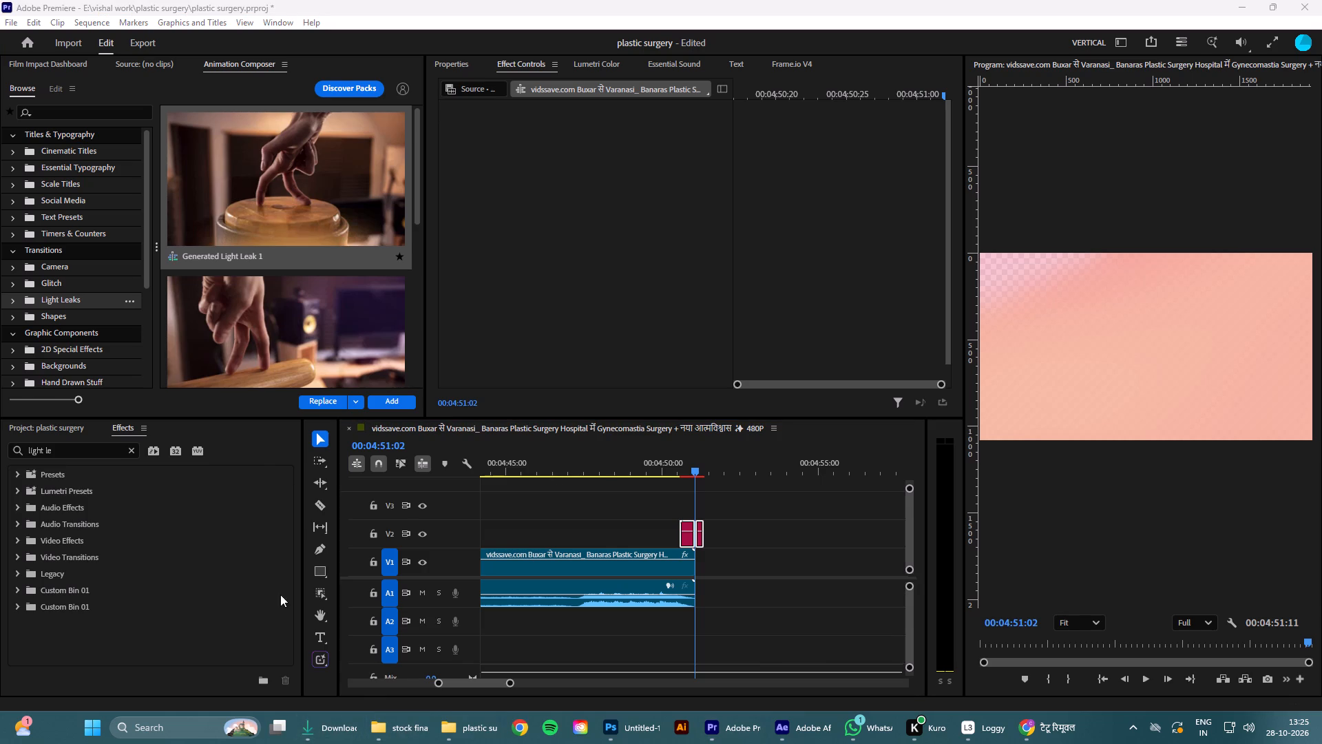
{"action": "left_click", "coordinate": [343, 738]}
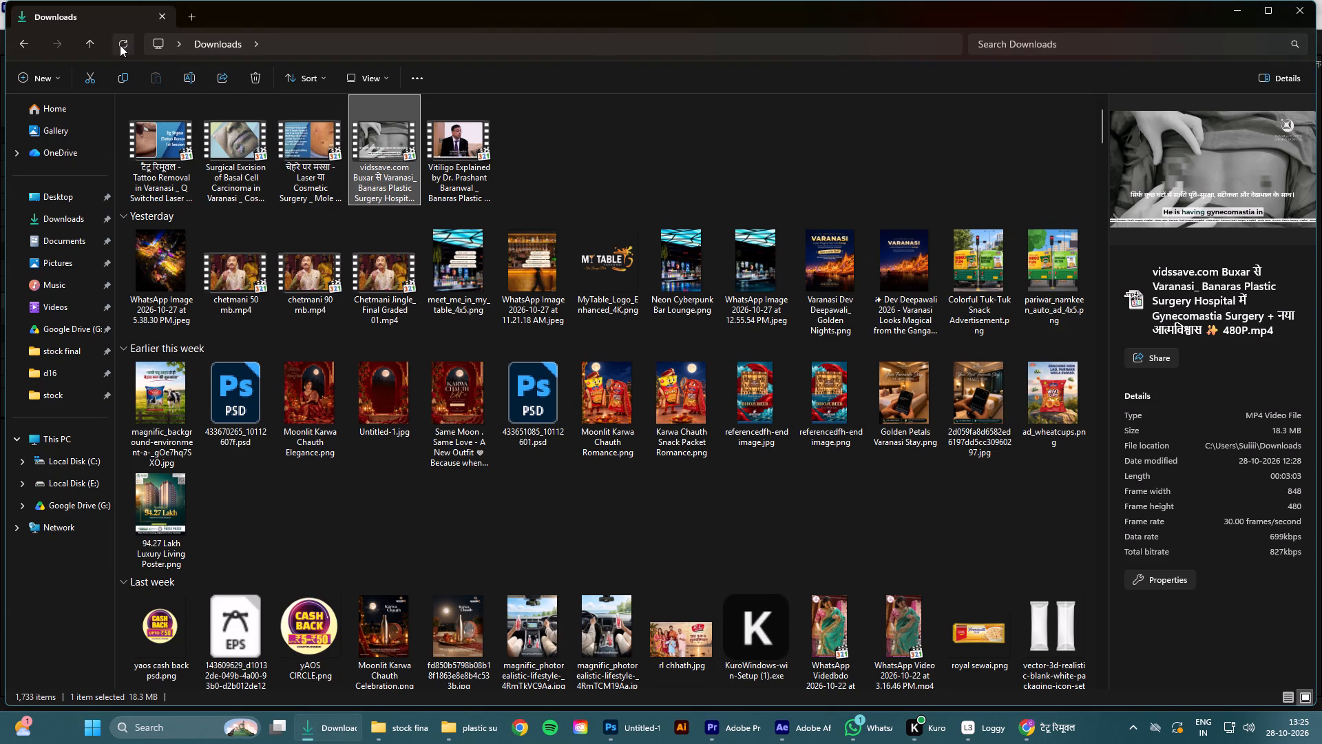
{"action": "left_click", "coordinate": [120, 45]}
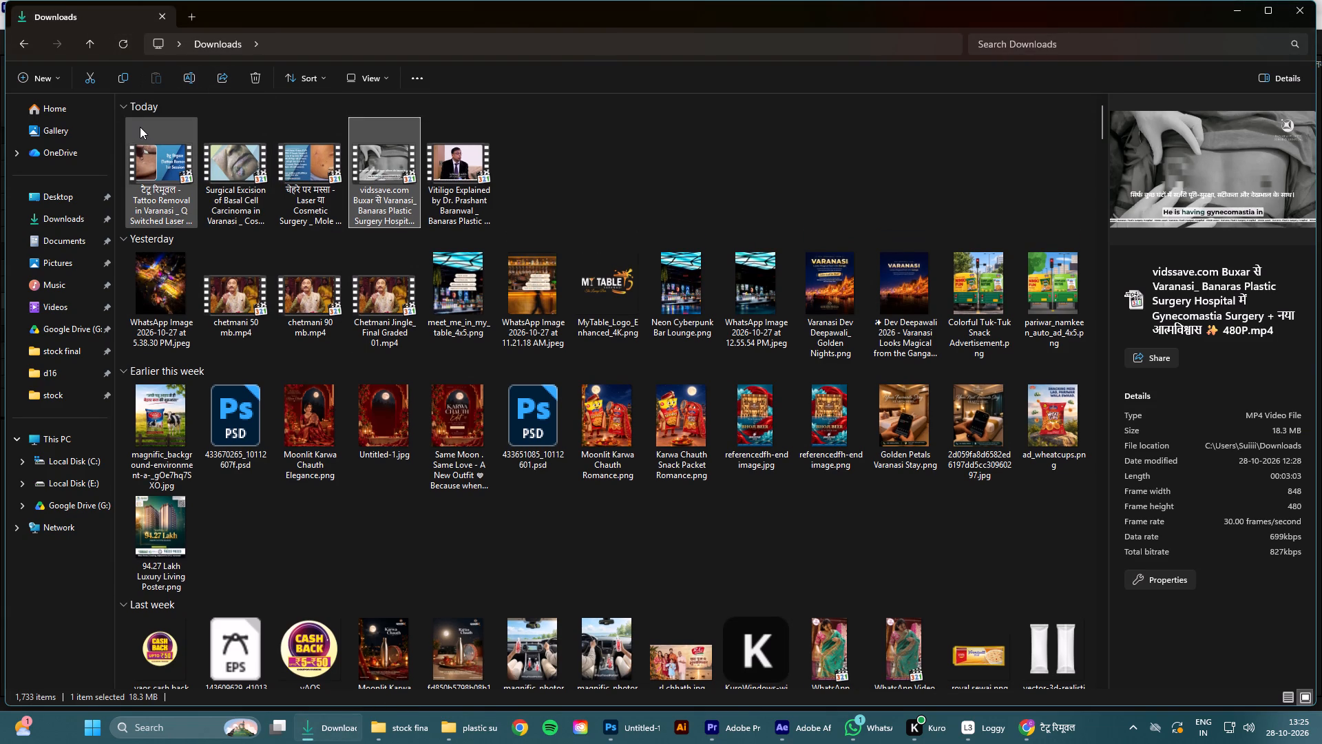
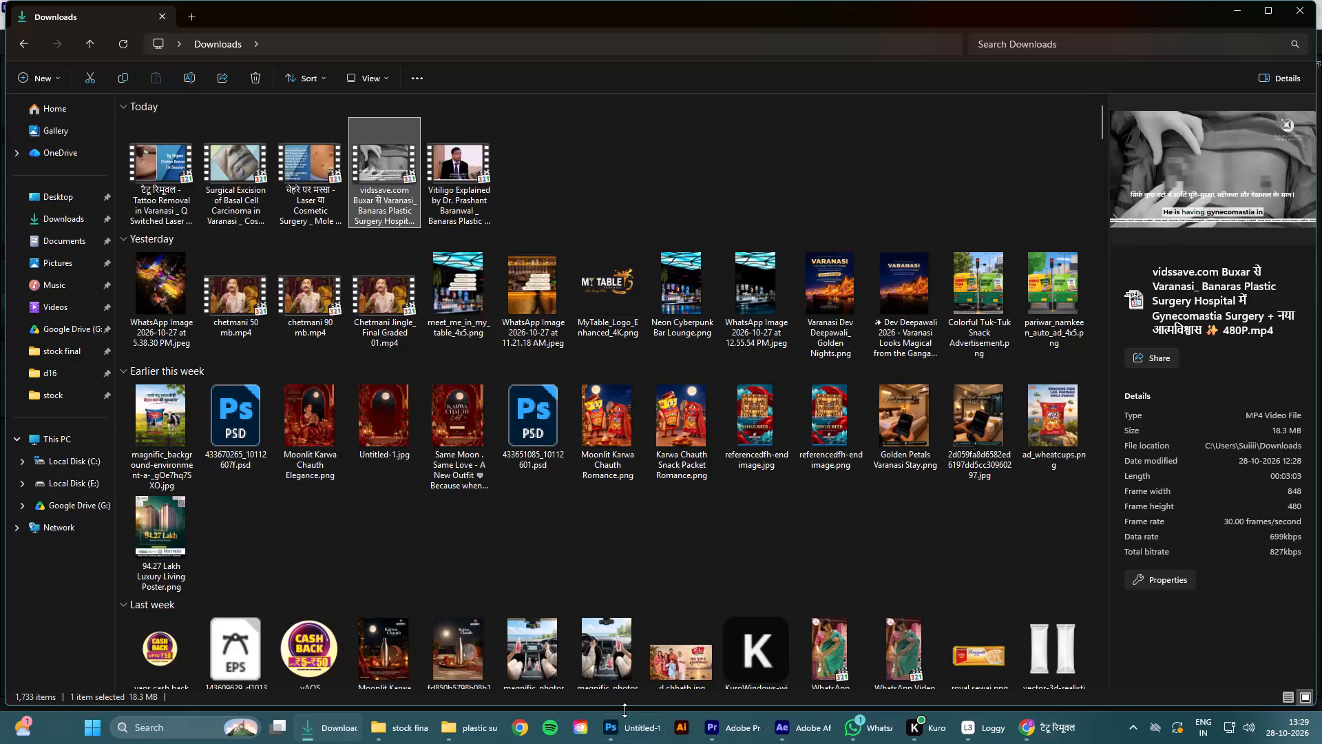
Switch to Adobe Premiere and save the plastic surgery project.
{"action": "left_click", "coordinate": [733, 726]}
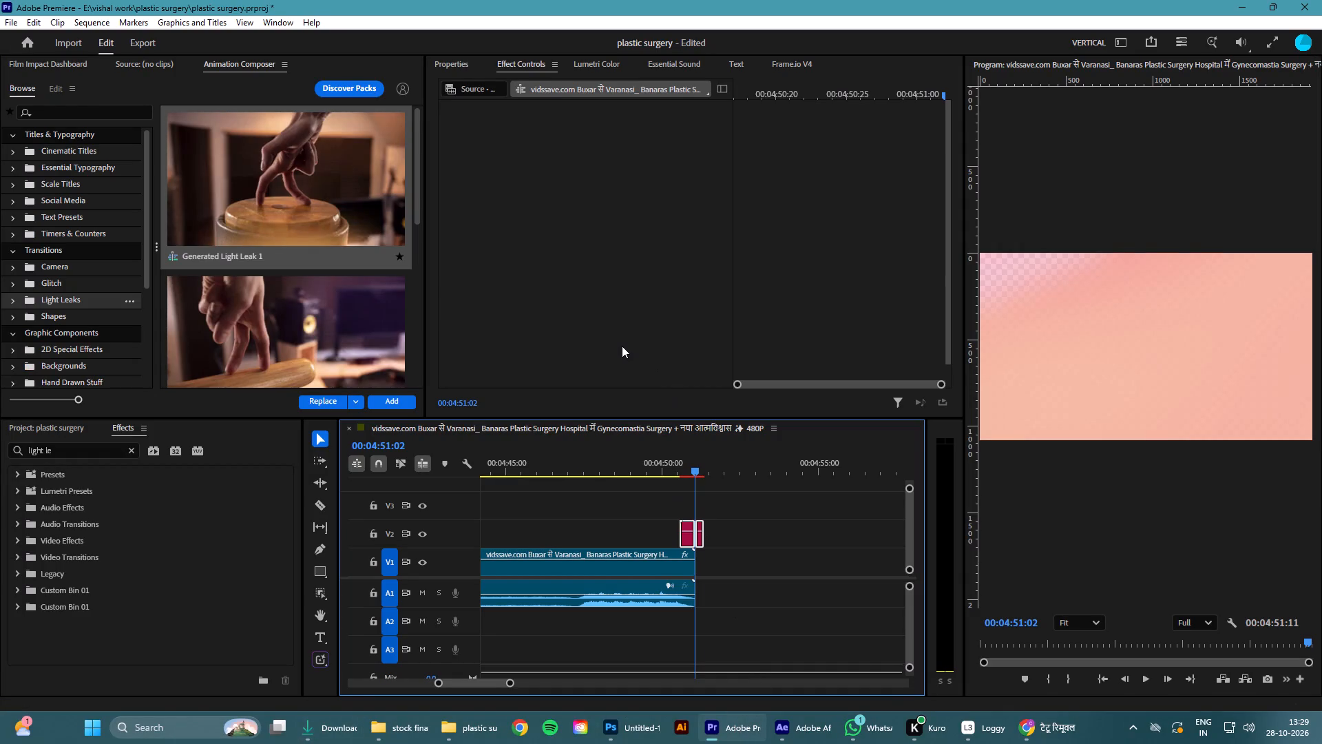
{"action": "left_click", "coordinate": [622, 346]}
{"action": "key", "text": "ctrl+s"}
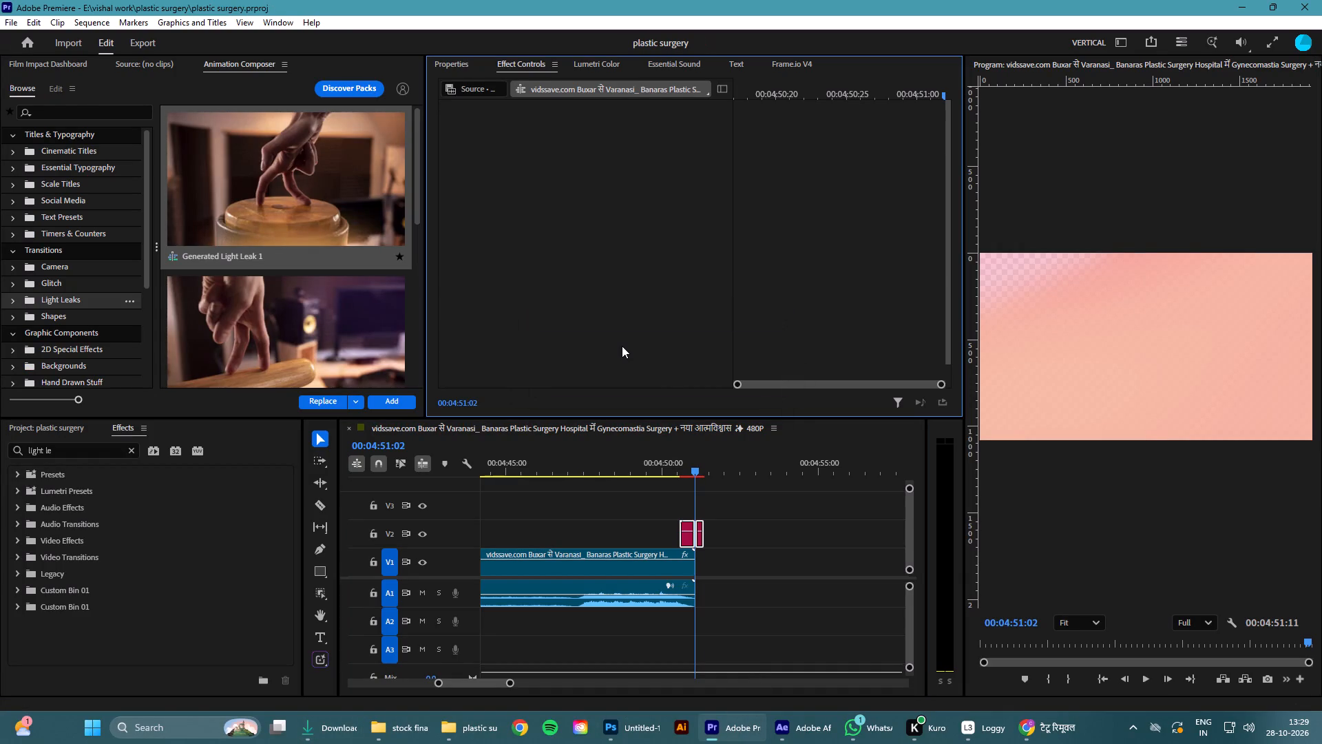
{"action": "key", "text": "ctrl+s"}
Switch to Loggy3, stop the running recording and minimize its window.
{"action": "left_click", "coordinate": [977, 723]}
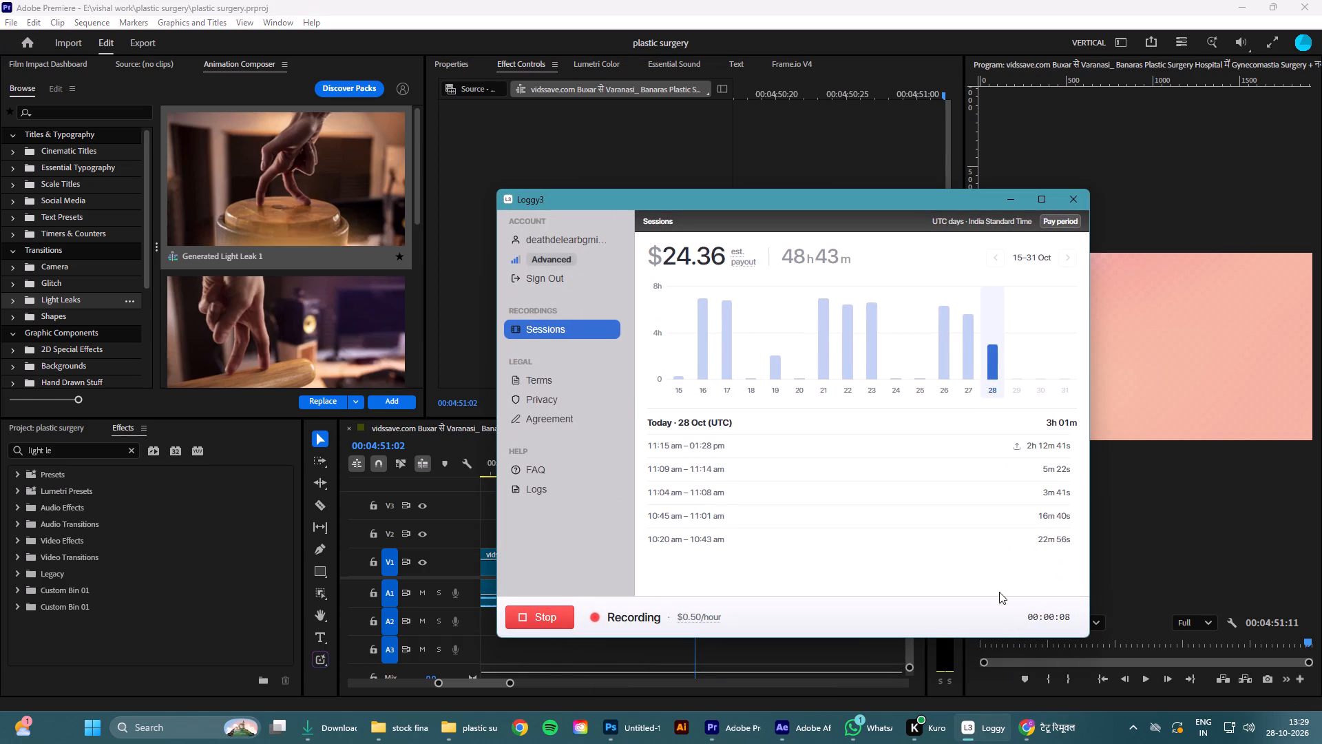
{"action": "left_click", "coordinate": [535, 612]}
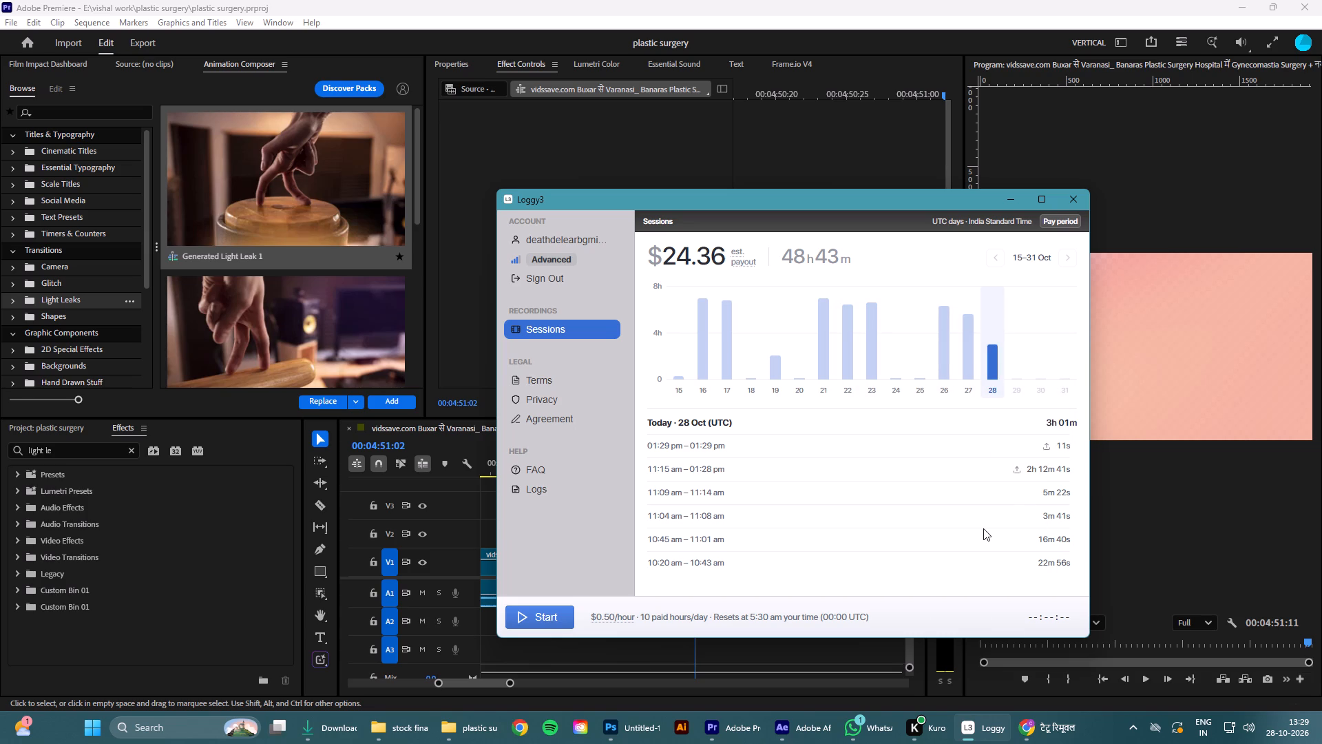
{"action": "left_click", "coordinate": [1014, 198]}
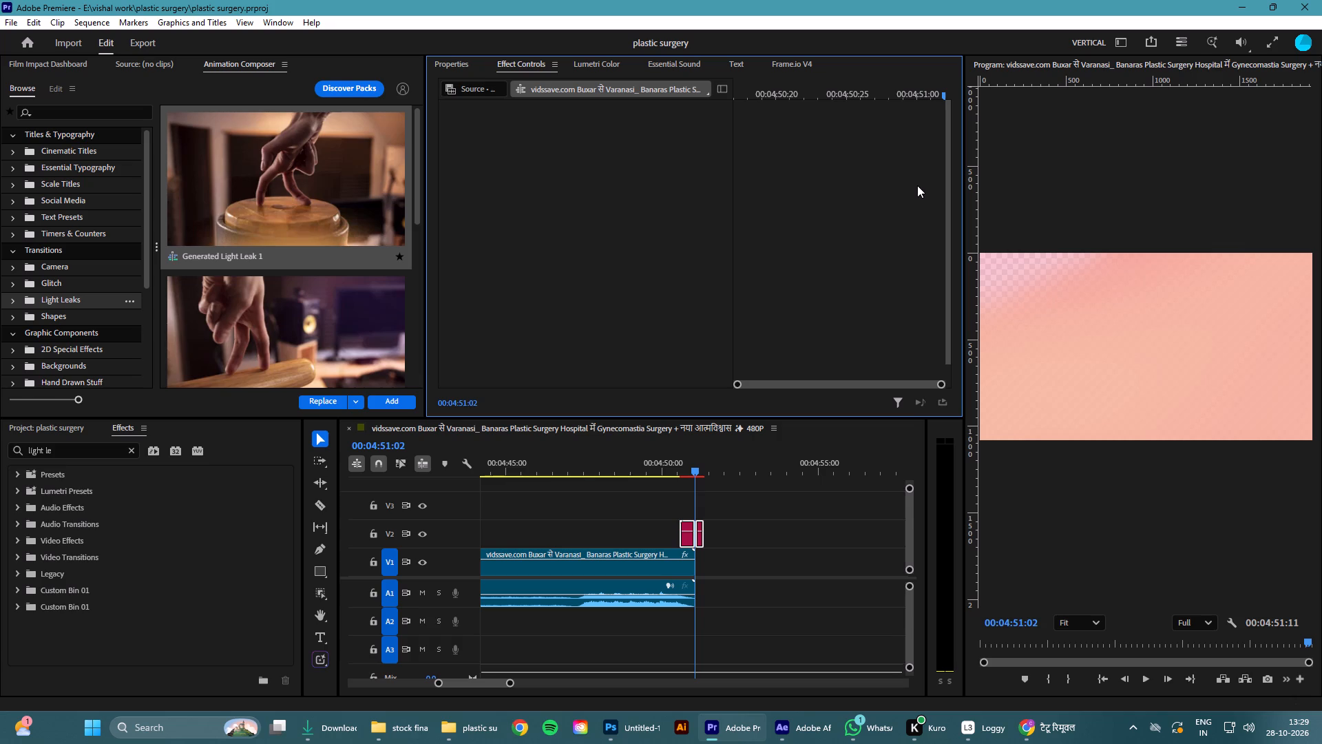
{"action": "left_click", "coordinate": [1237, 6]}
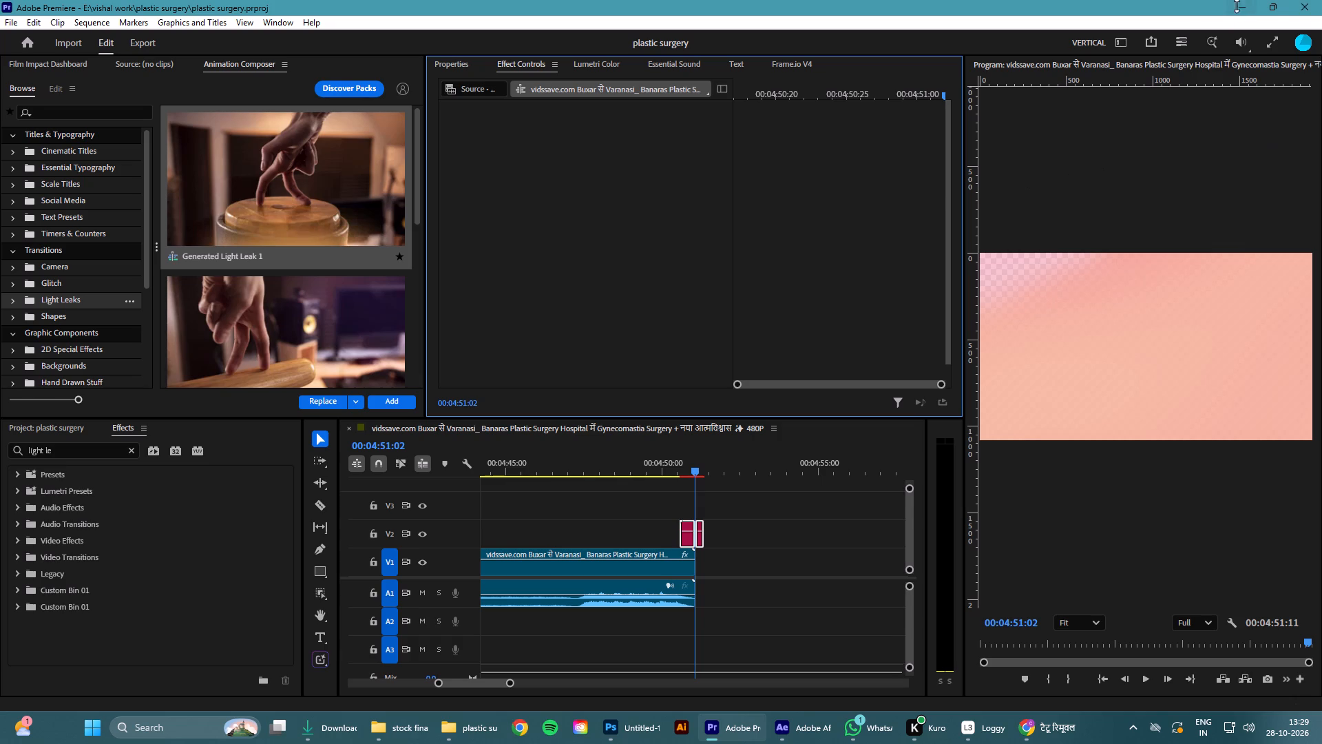